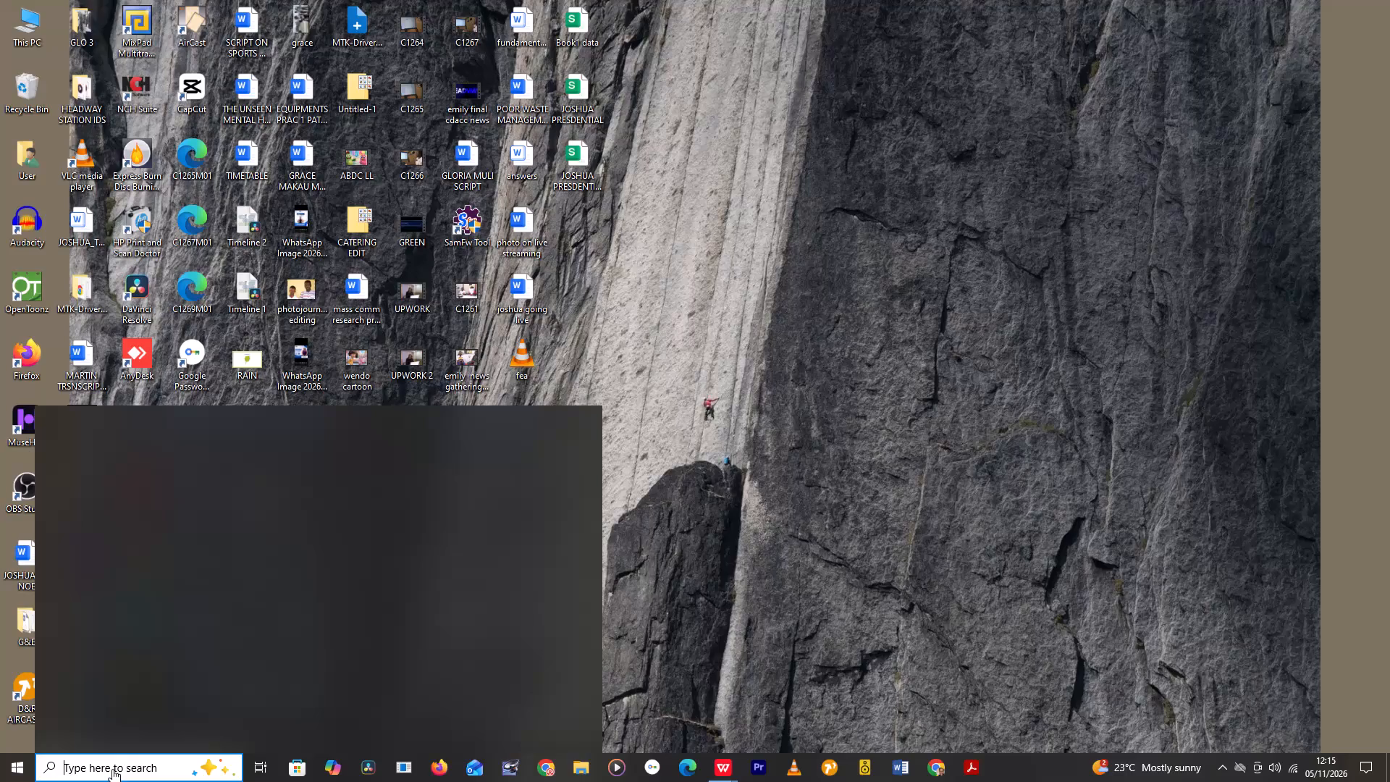
# Switch to Google Chrome and open the Canva website's templates page.
pyautogui.click(1018, 560)
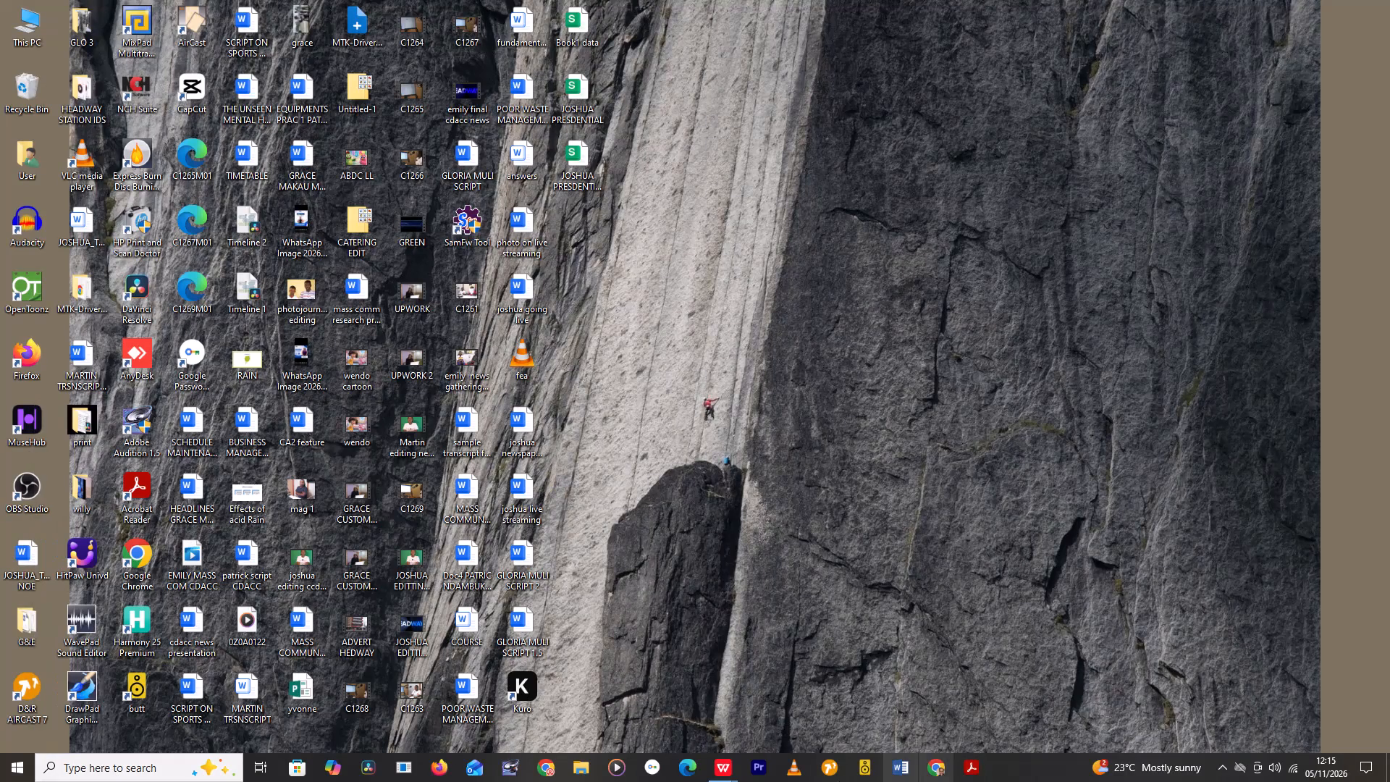
pyautogui.click(939, 772)
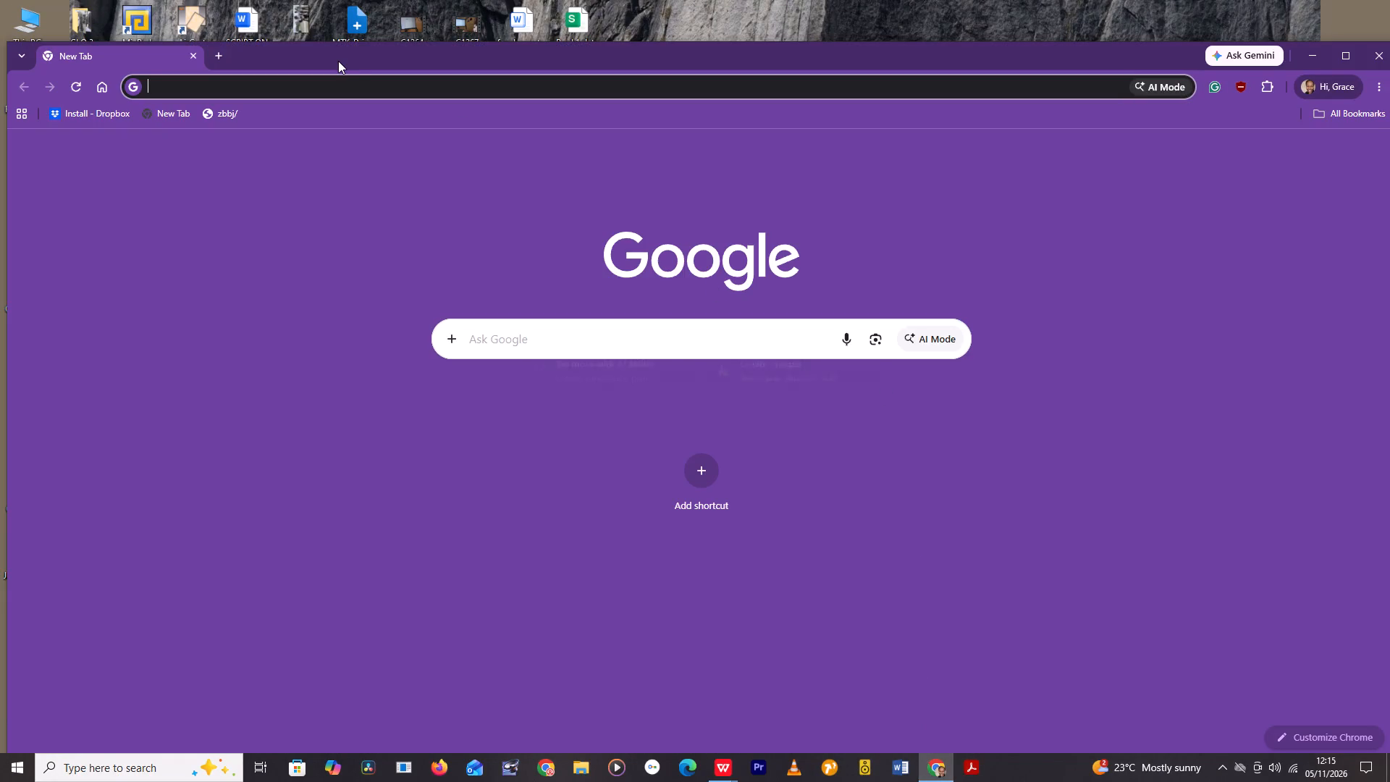
pyautogui.write('canva')
pyautogui.click(345, 114)
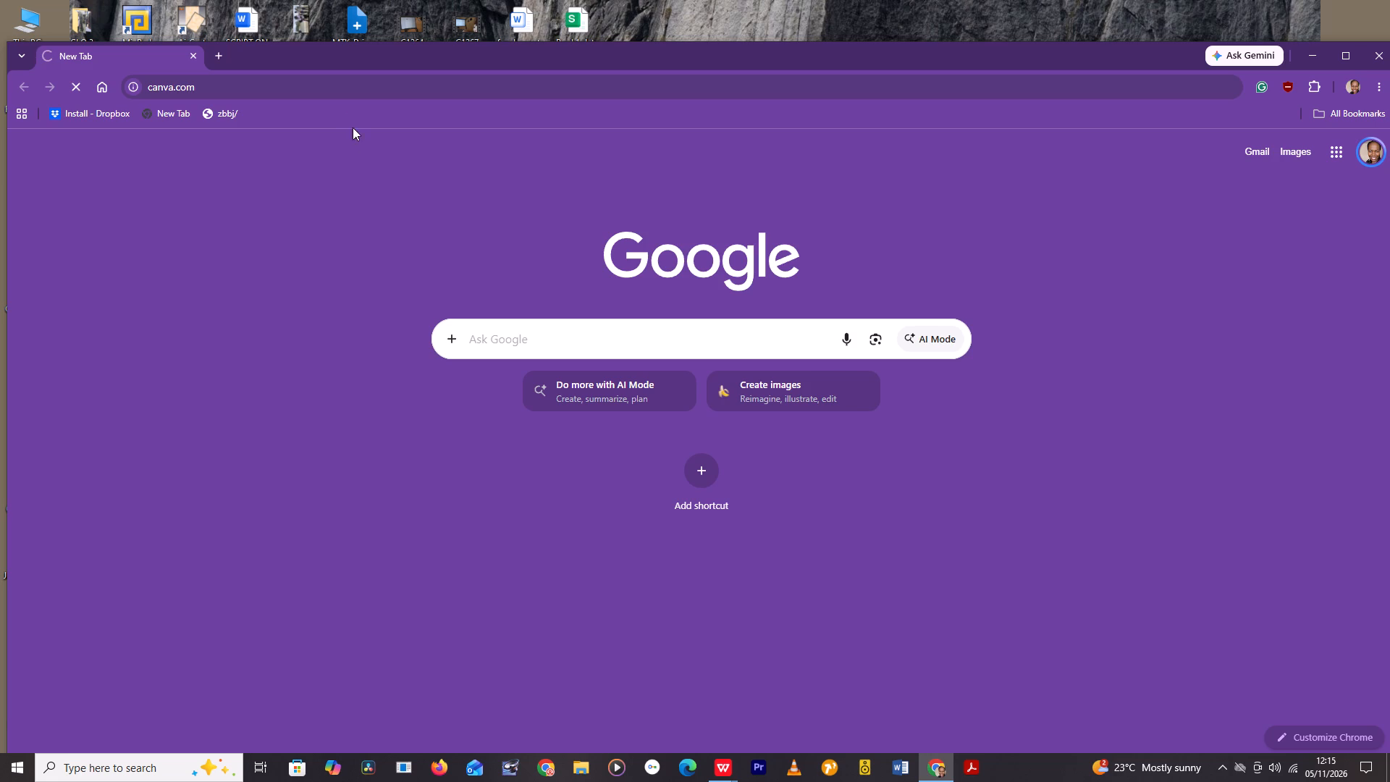
# Connect the computer to the LAB Wi-Fi network with automatic connection left on, and return to the browser.
pyautogui.click(1291, 768)
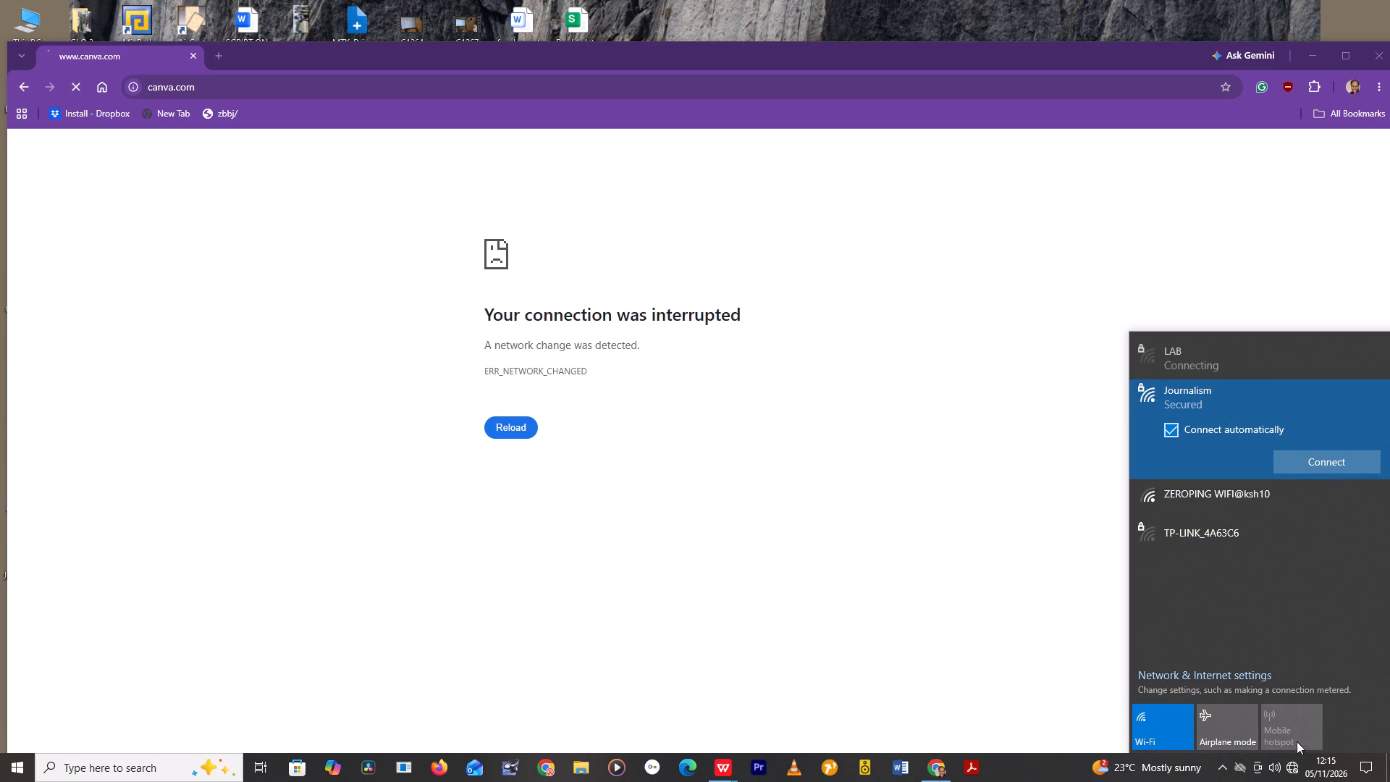
pyautogui.click(1223, 358)
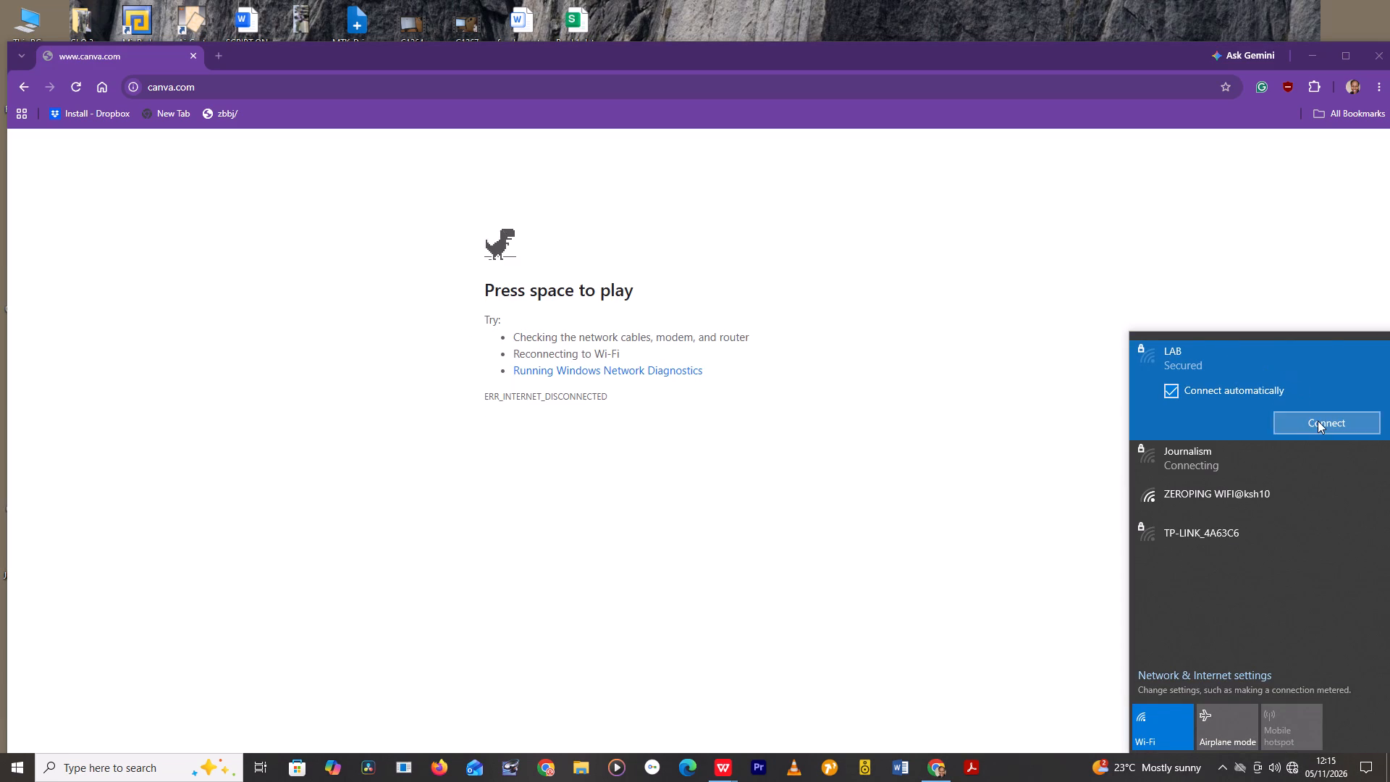
pyautogui.click(1318, 421)
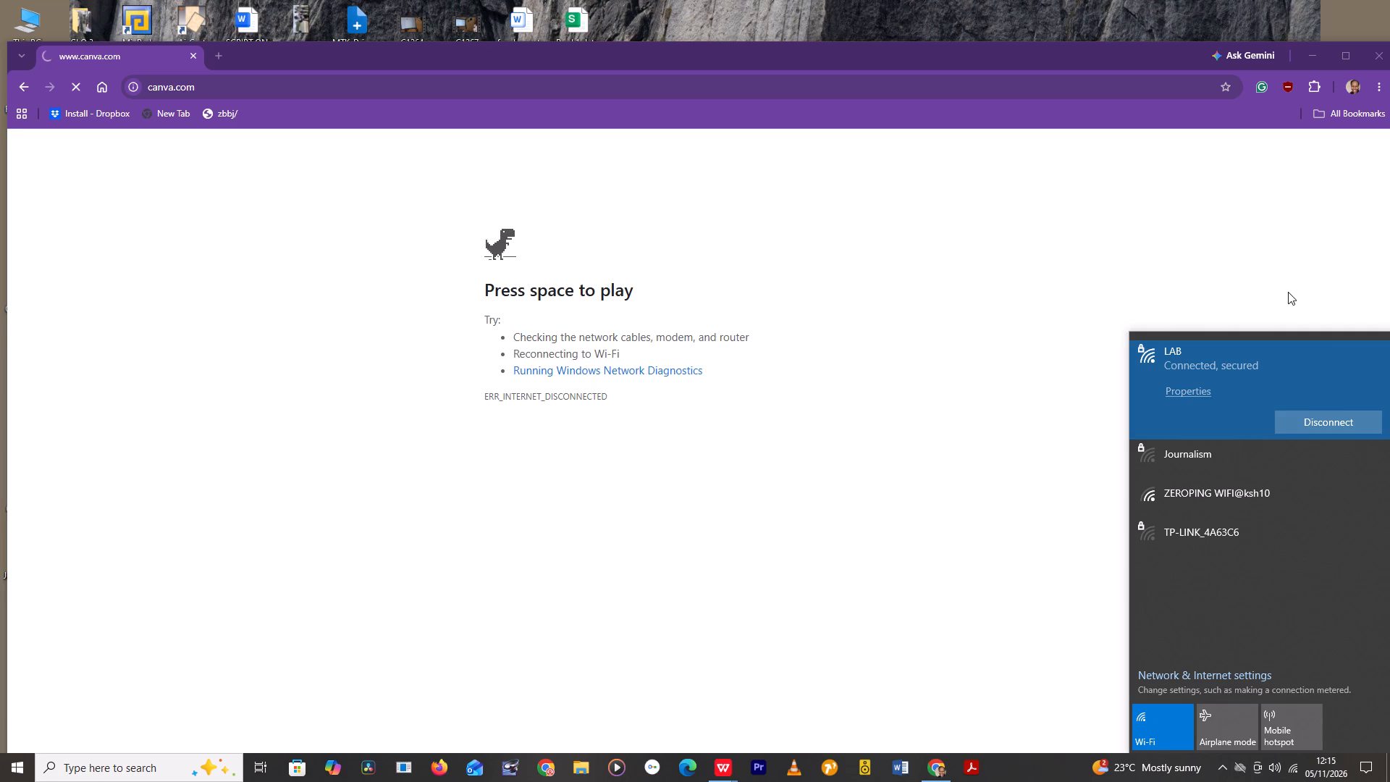
pyautogui.click(1263, 279)
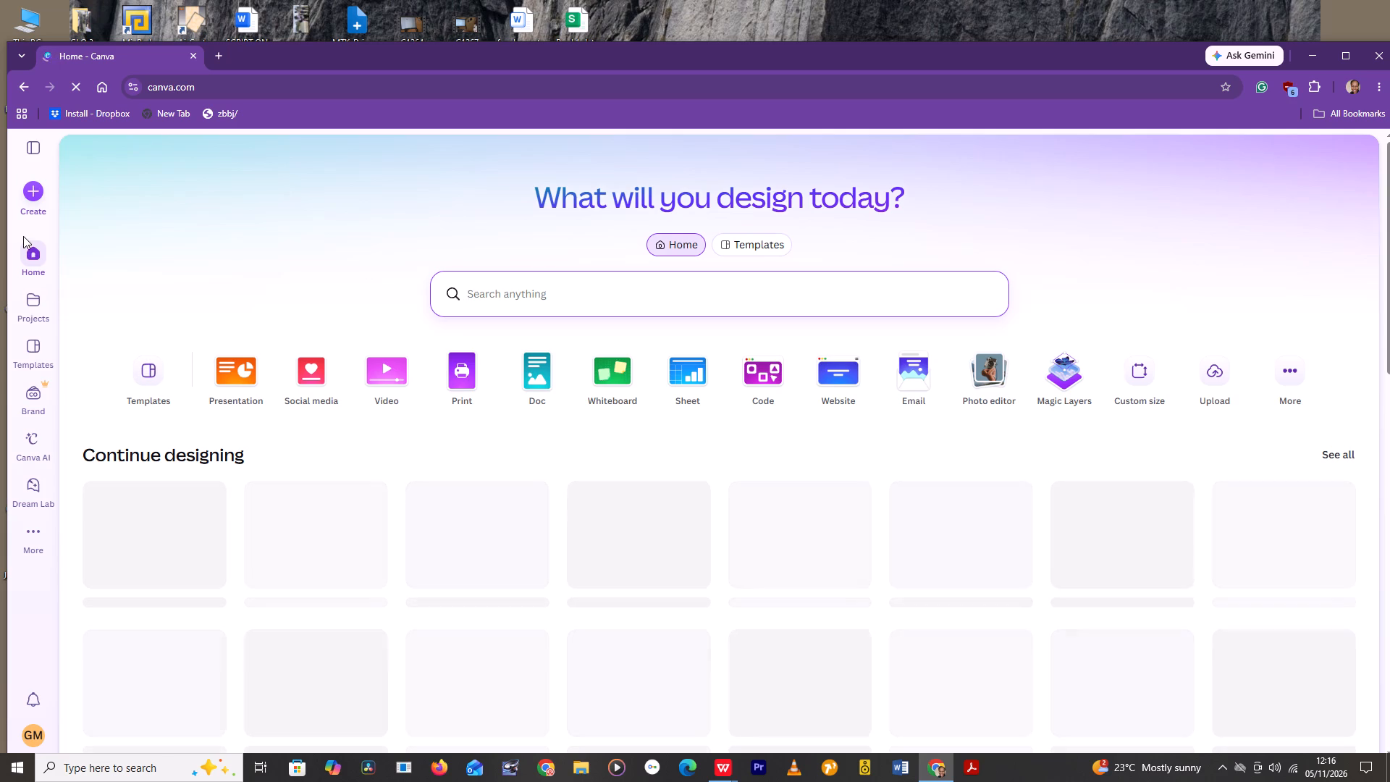
# Open Canva's Templates page from the home page.
pyautogui.click(40, 343)
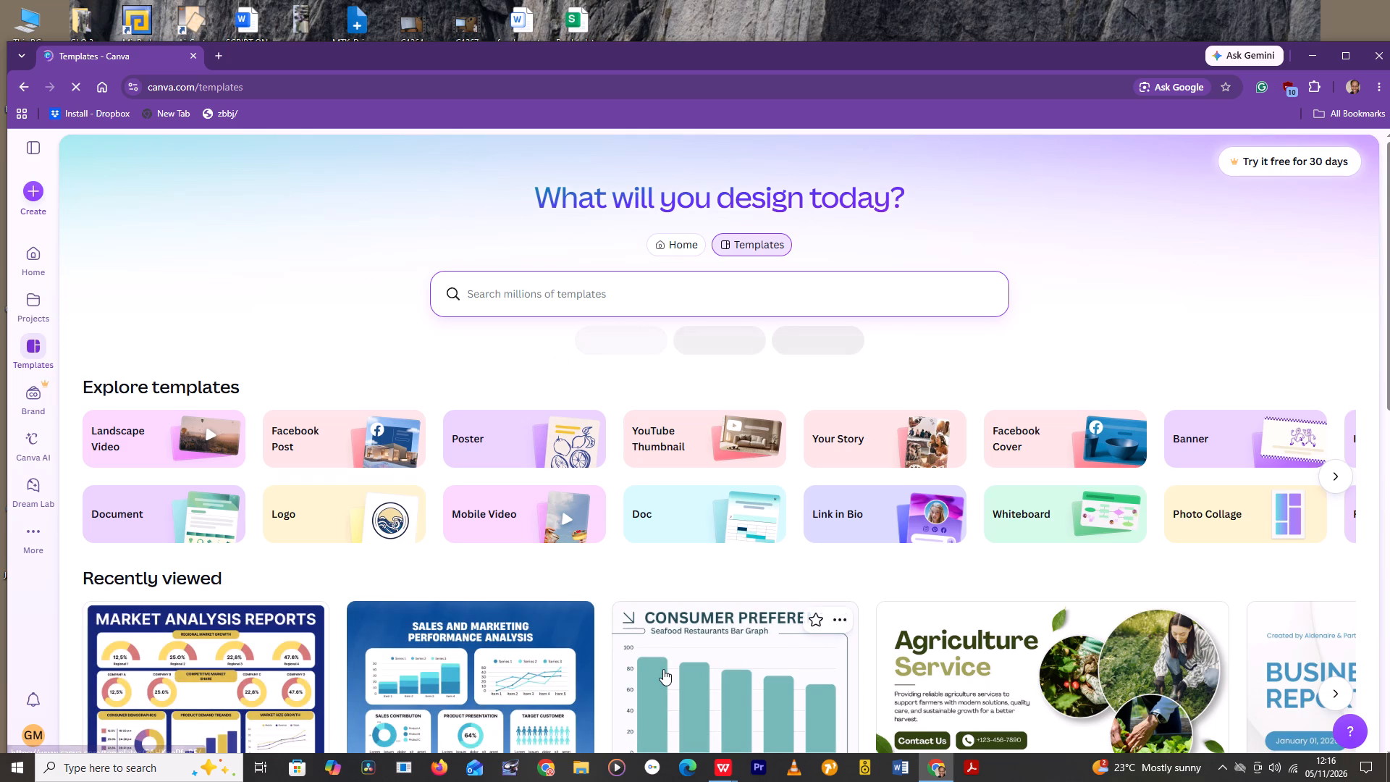
# Browse the Canva templates page, examining the recently viewed designs and the template categories for a suitable layout.
pyautogui.scroll(-2, 663, 669)
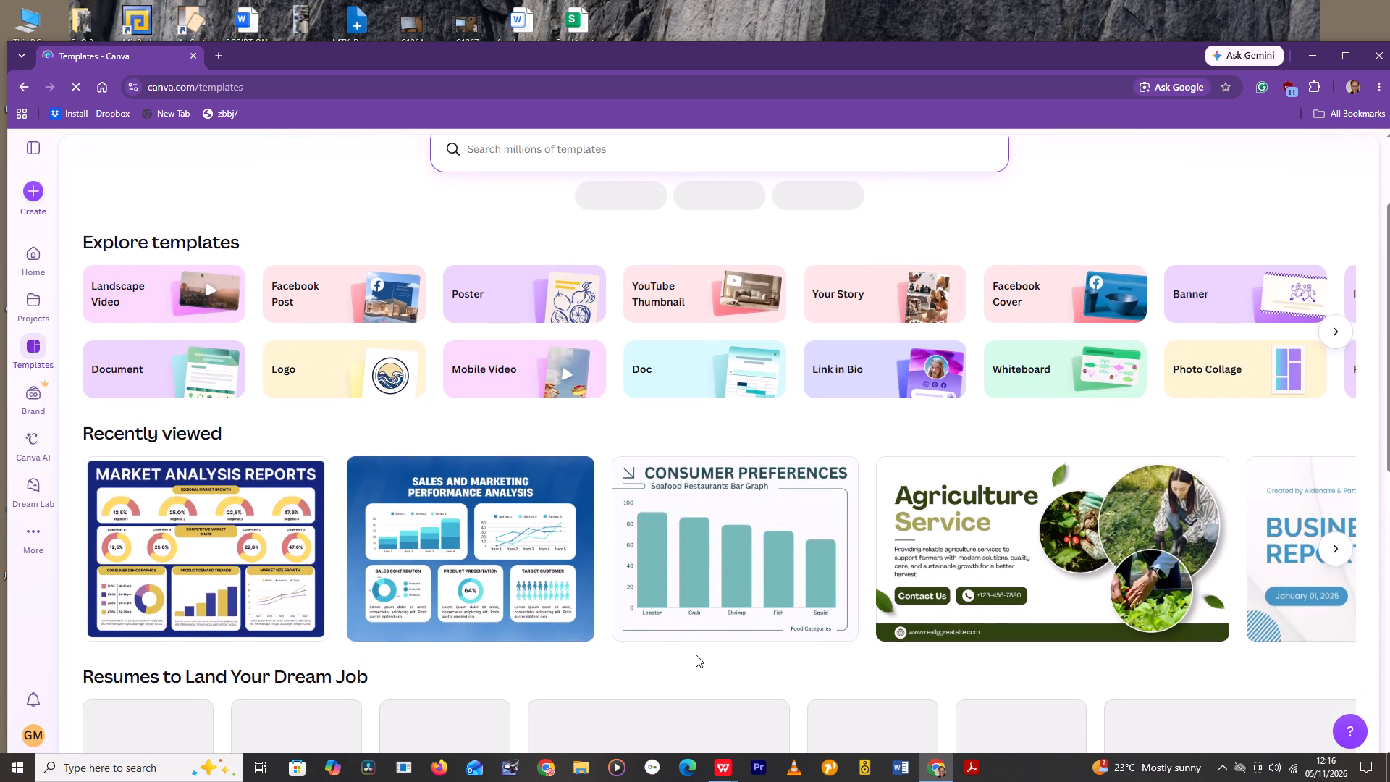
pyautogui.scroll(-1, 696, 655)
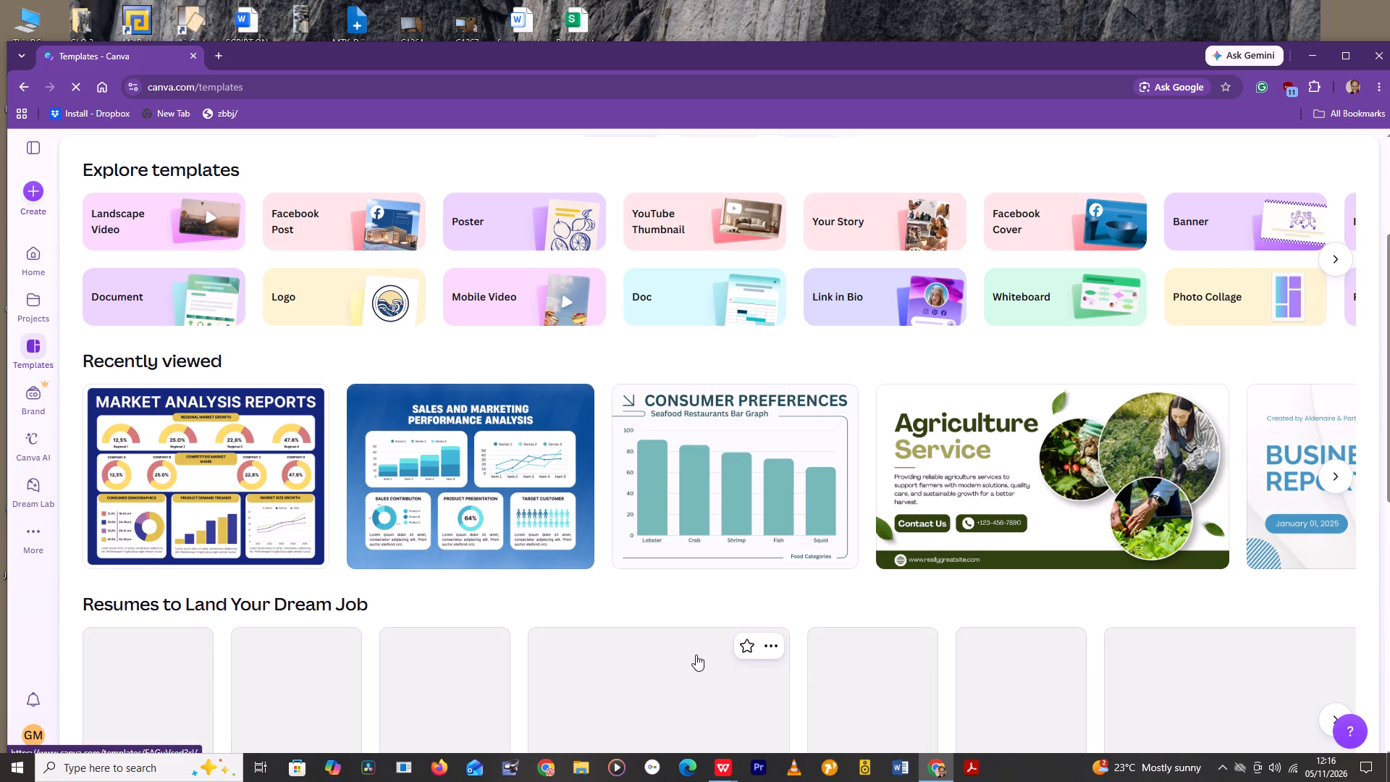
pyautogui.scroll(-1, 696, 655)
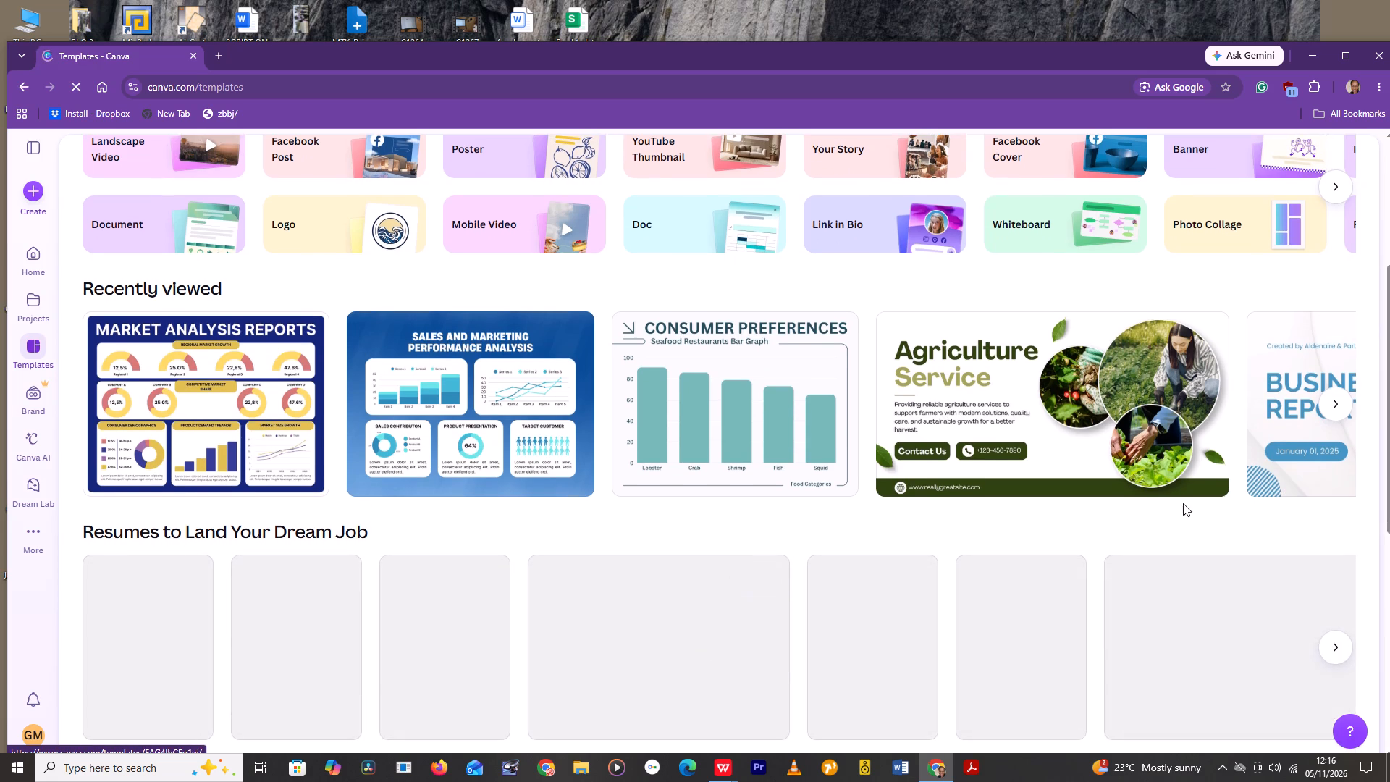
pyautogui.click(1331, 398)
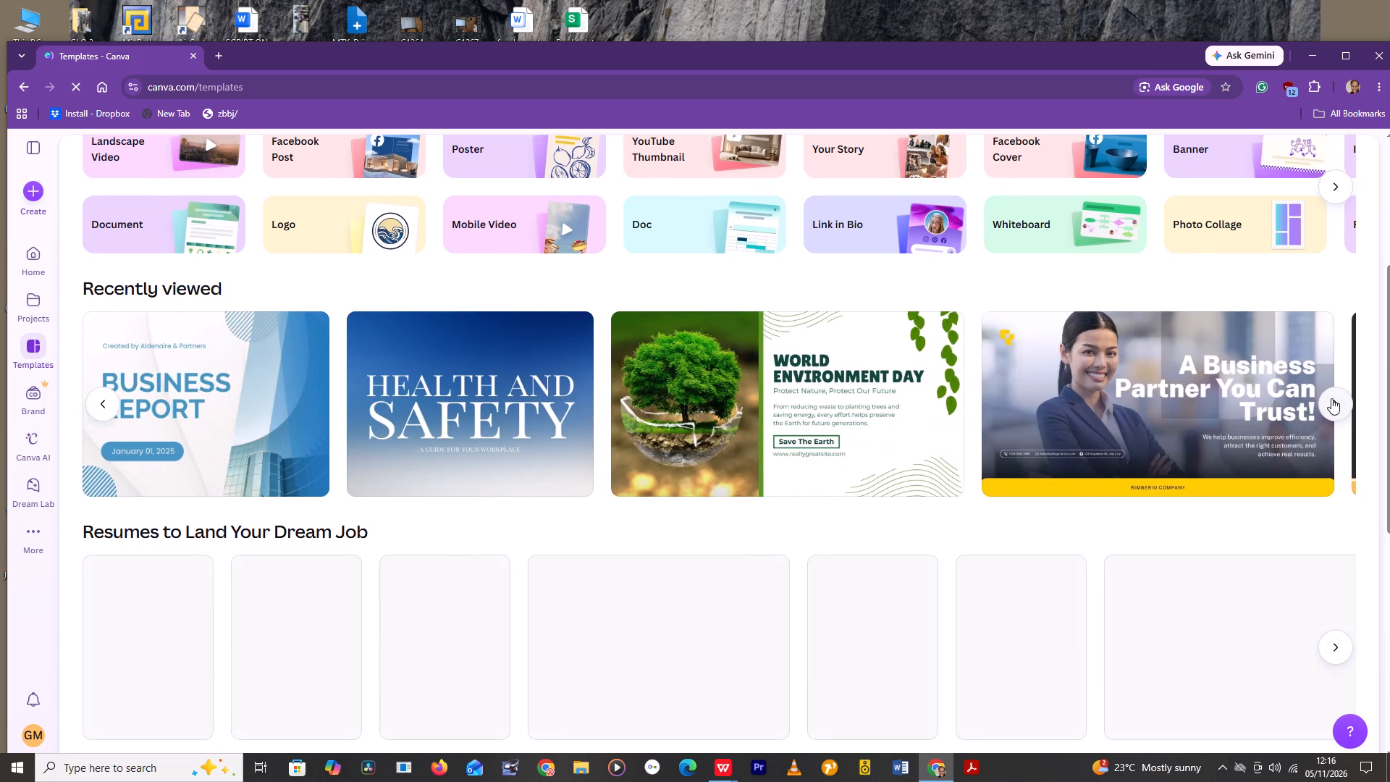
pyautogui.click(1331, 398)
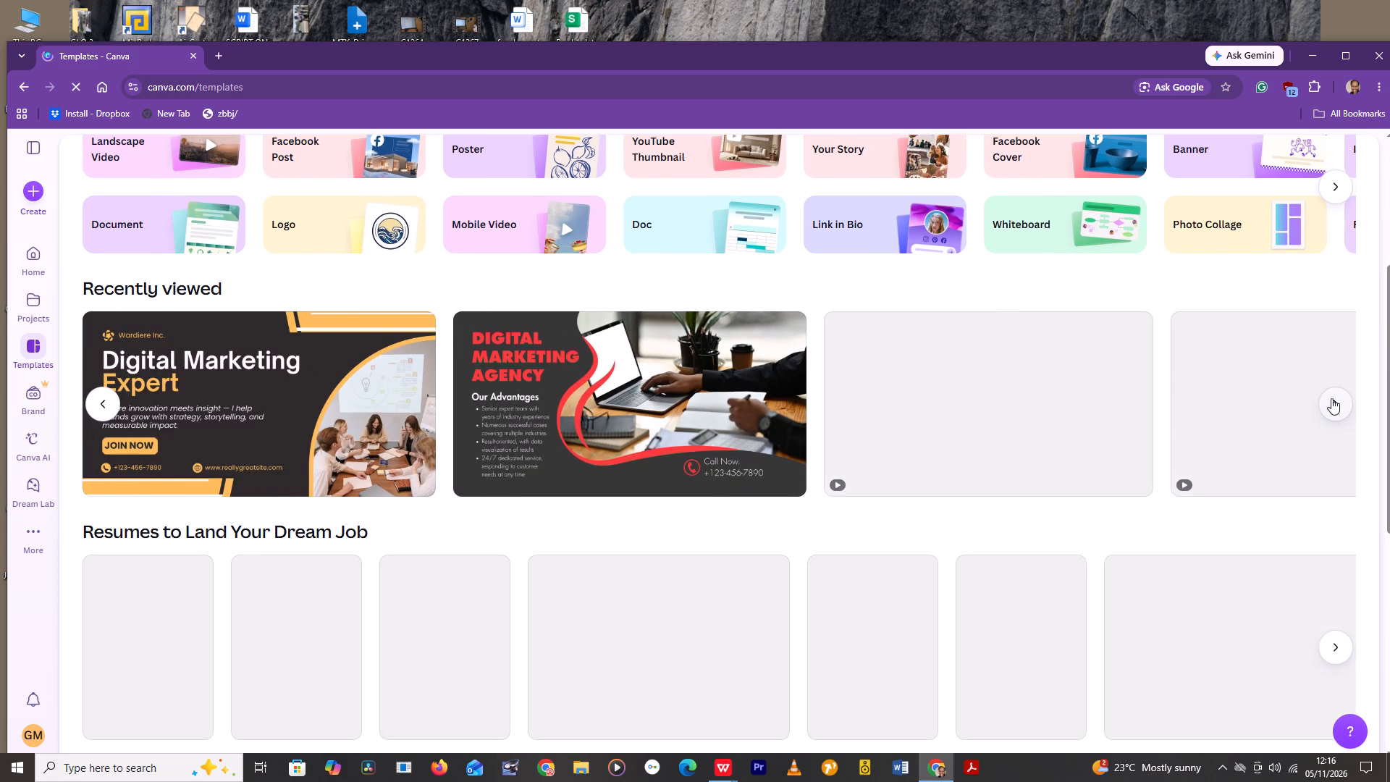
pyautogui.click(1331, 398)
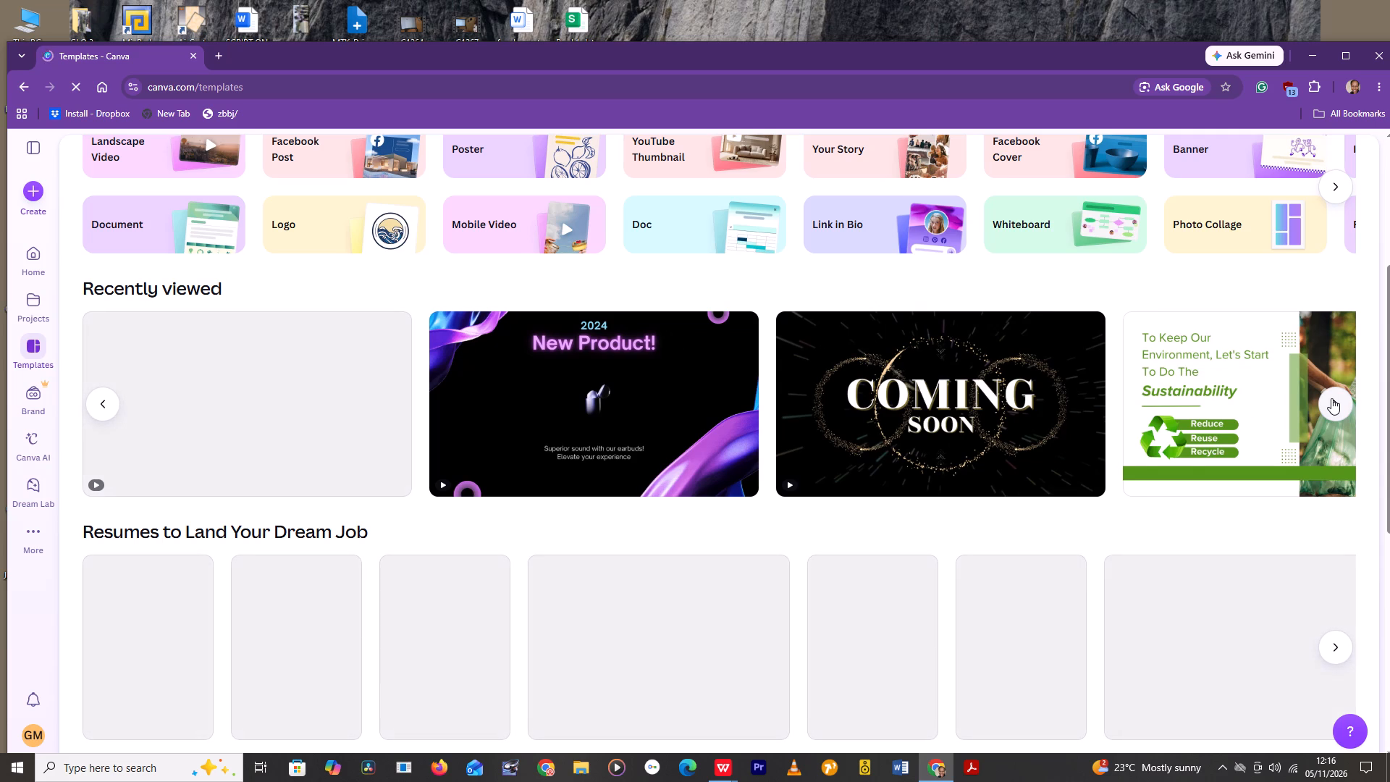
pyautogui.scroll(-2, 1140, 471)
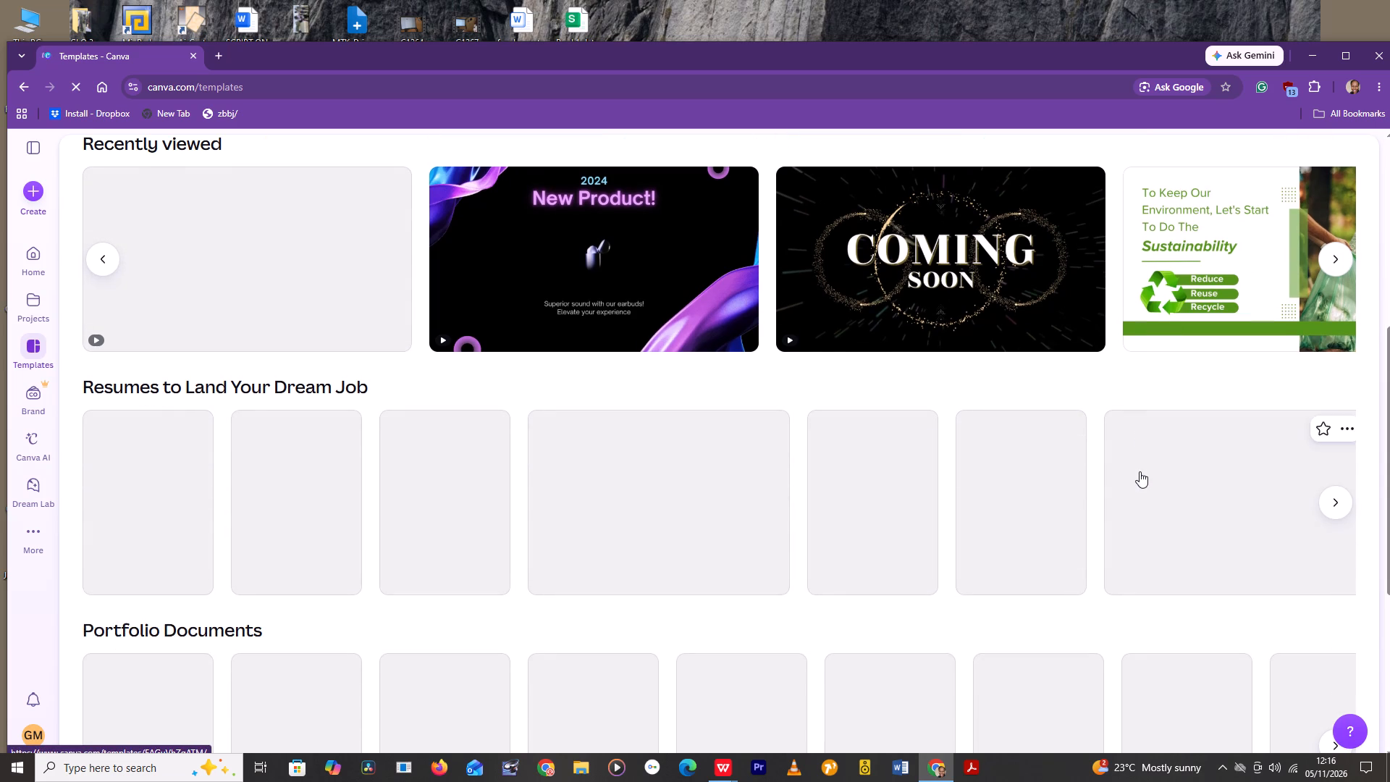
pyautogui.scroll(-2, 1140, 471)
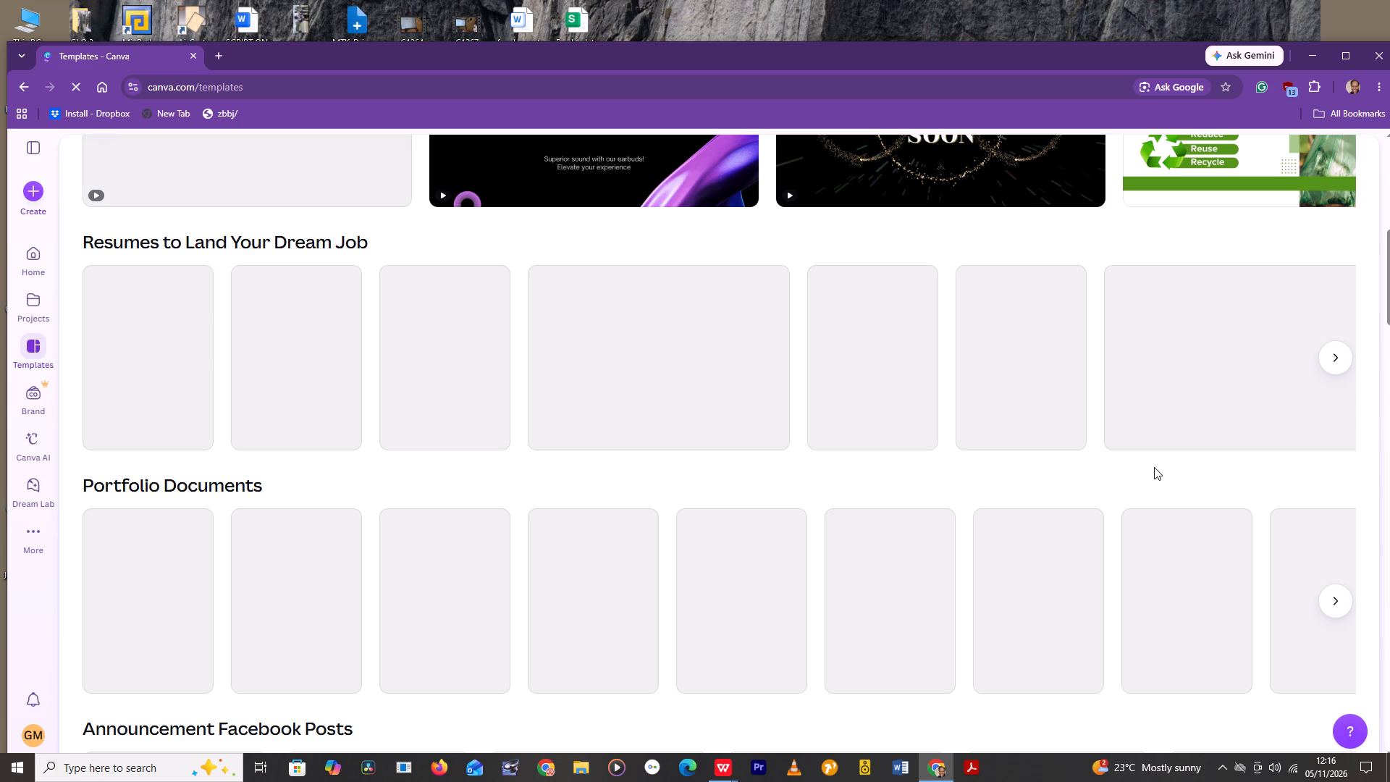
pyautogui.scroll(4, 743, 452)
pyautogui.scroll(-1, 743, 452)
pyautogui.scroll(3, 743, 452)
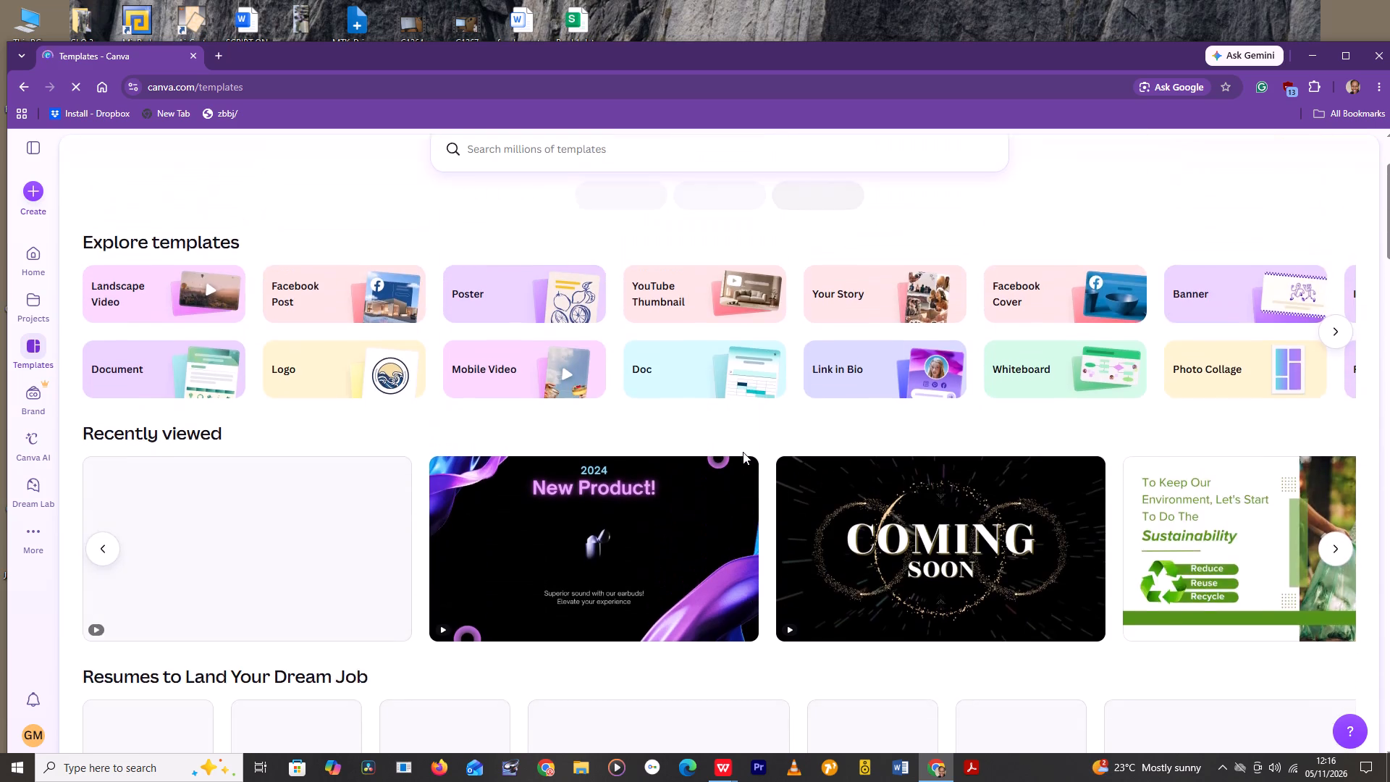
pyautogui.scroll(6, 743, 452)
pyautogui.scroll(-1, 743, 452)
pyautogui.scroll(2, 743, 452)
# Search the Canva template library for "templetes of a graph".
pyautogui.click(707, 293)
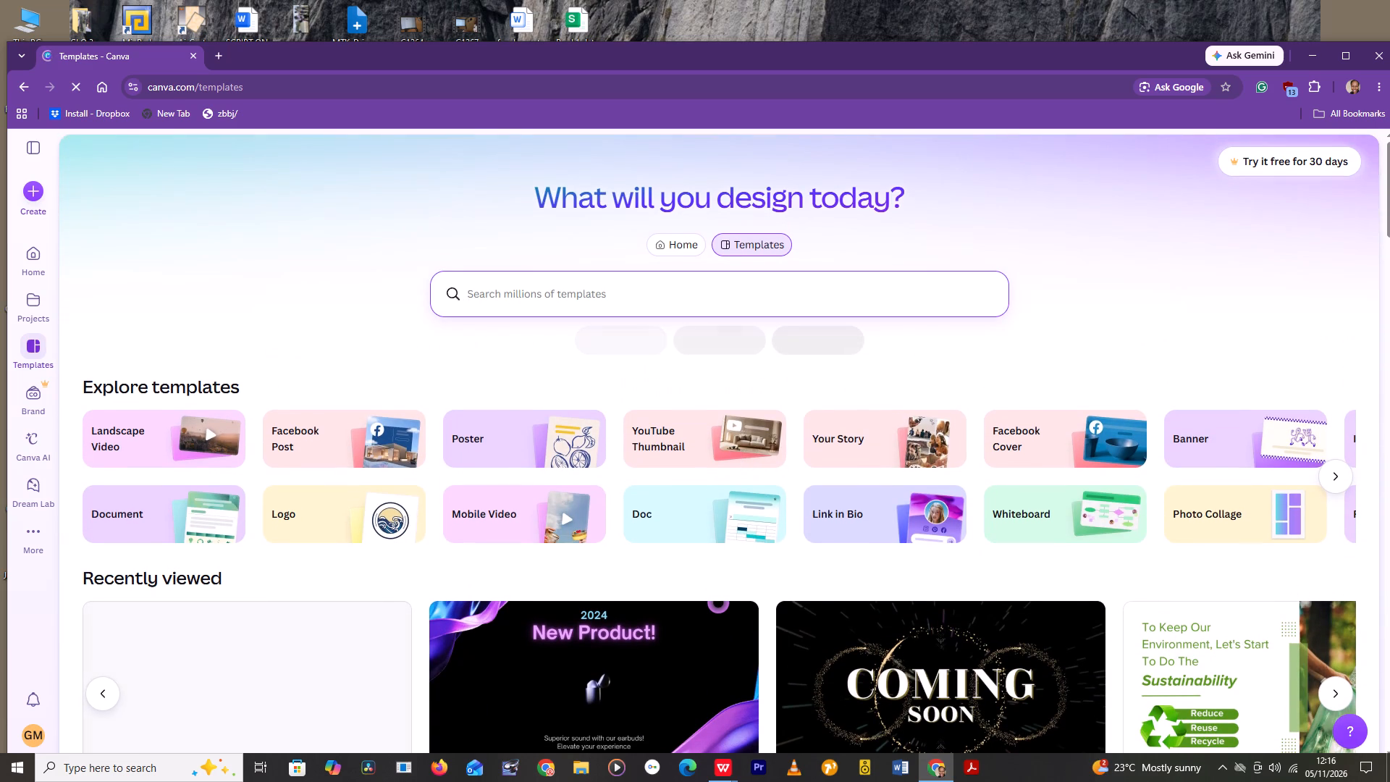
pyautogui.write('te')
pyautogui.write('mplete')
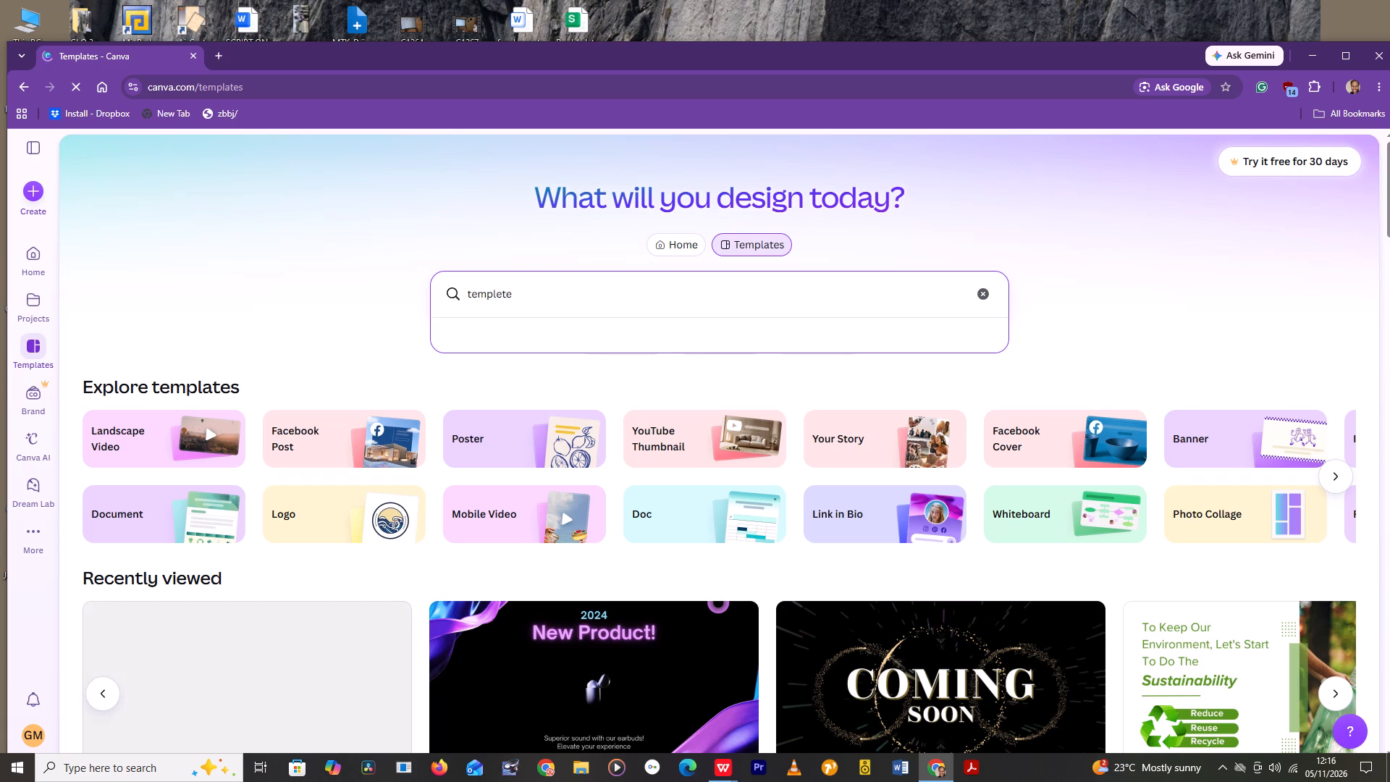
pyautogui.write('s of a gra')
pyautogui.write('ph')
pyautogui.press('Return')
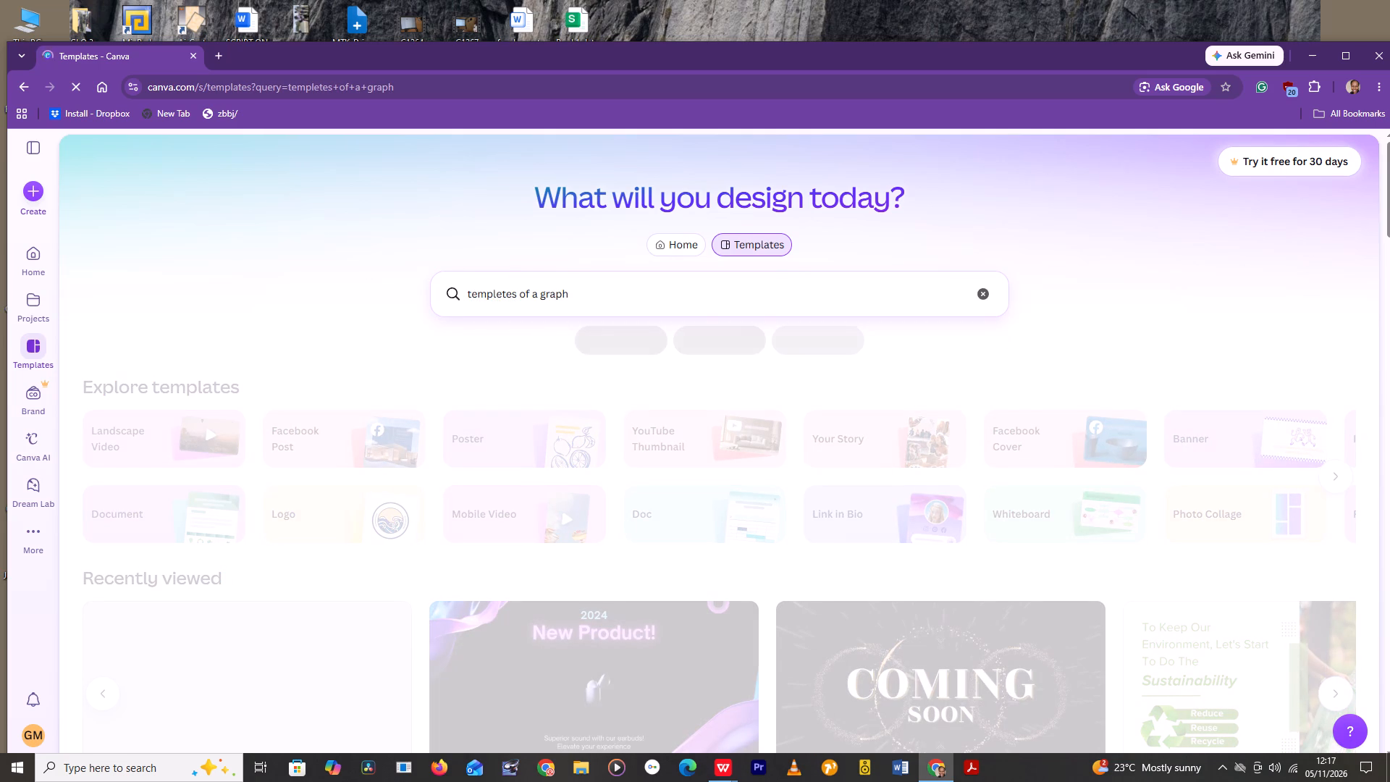
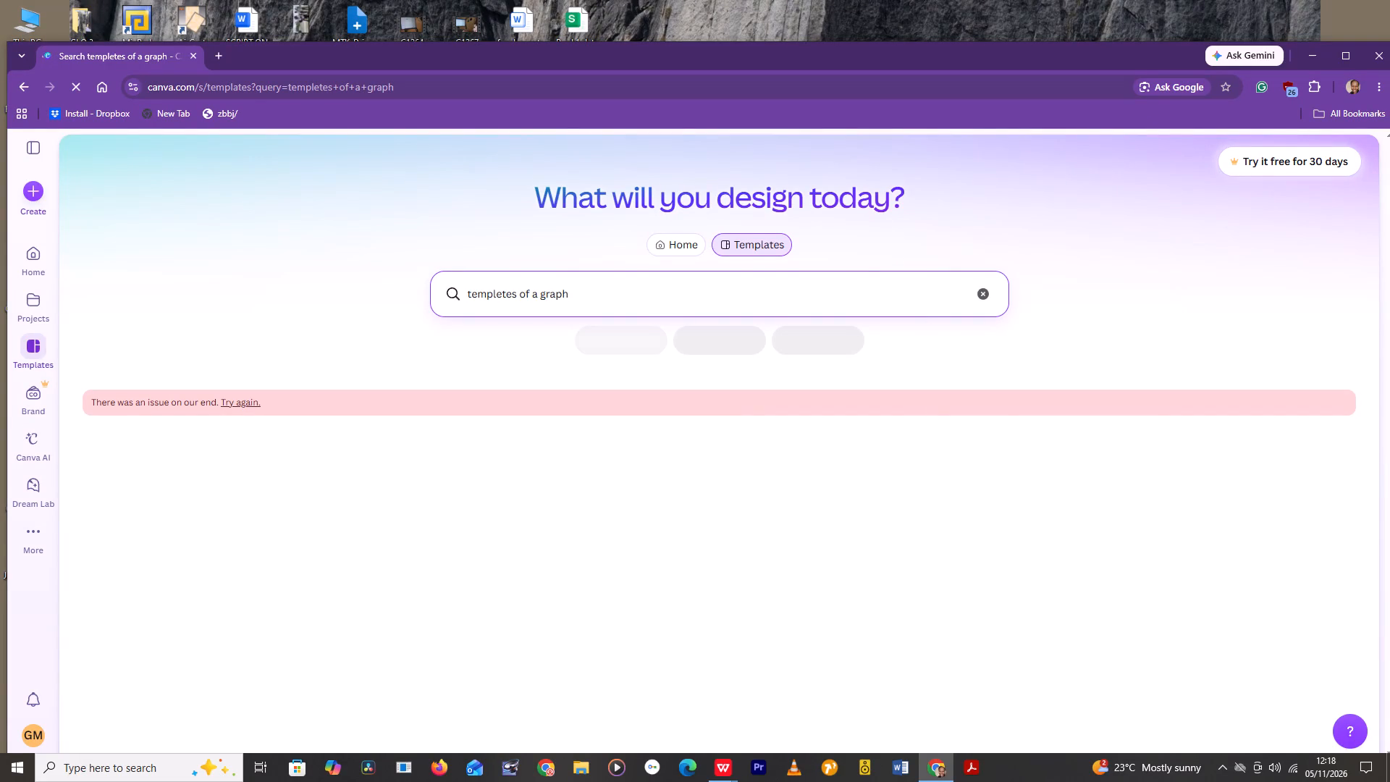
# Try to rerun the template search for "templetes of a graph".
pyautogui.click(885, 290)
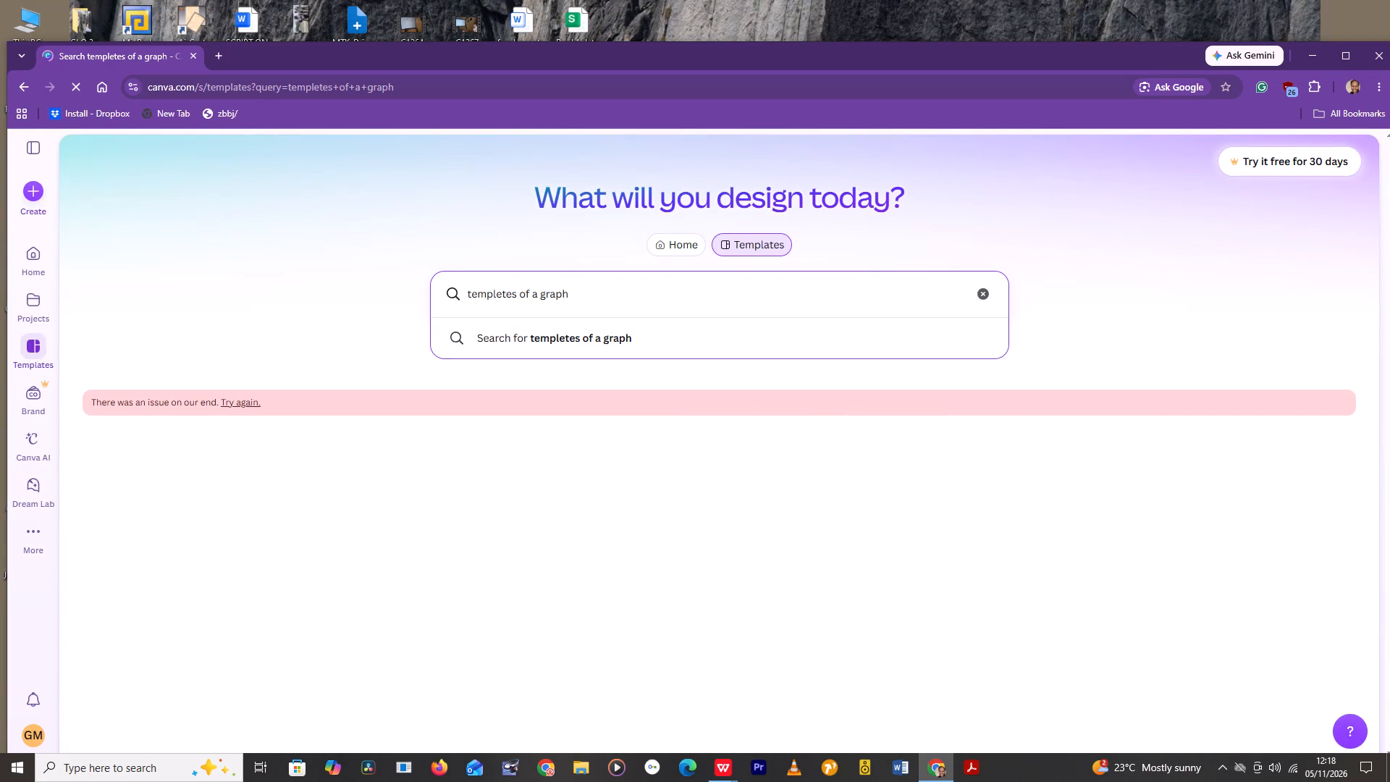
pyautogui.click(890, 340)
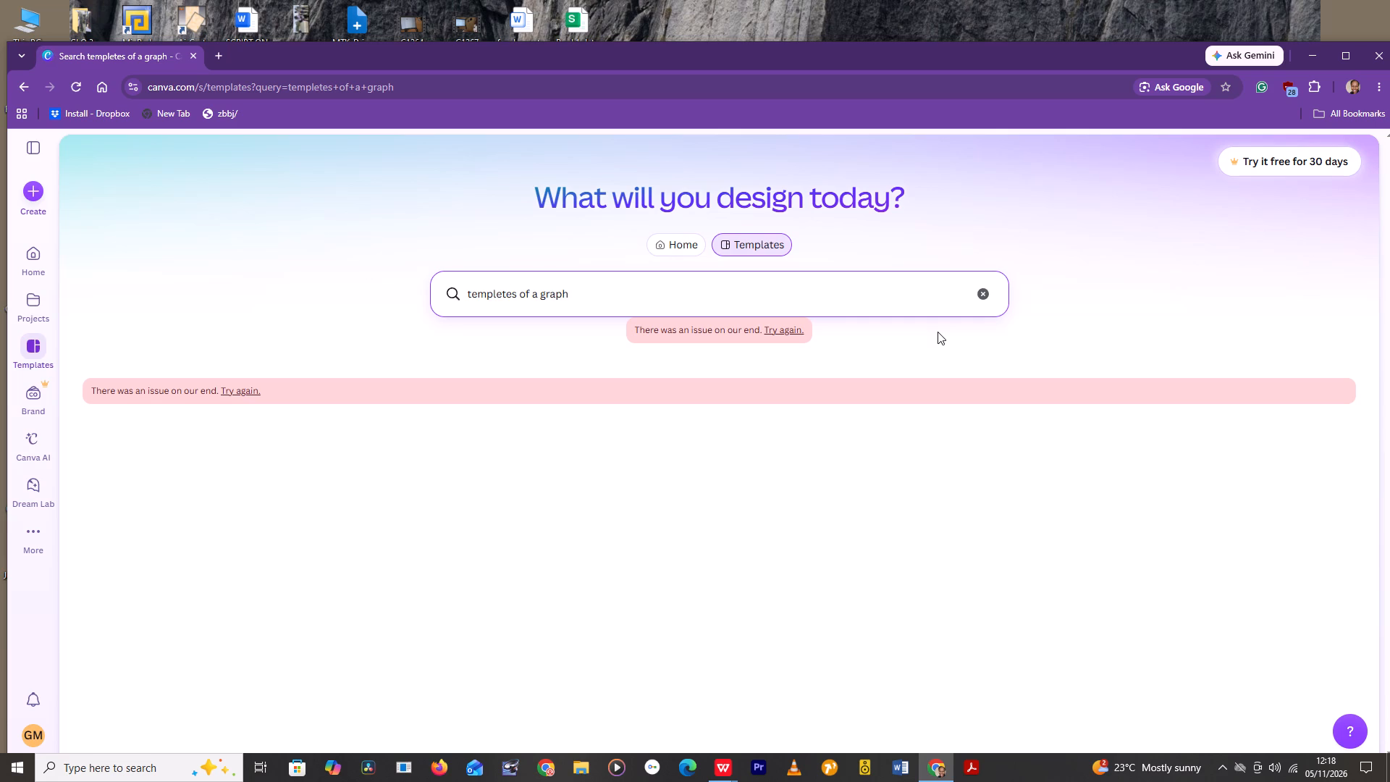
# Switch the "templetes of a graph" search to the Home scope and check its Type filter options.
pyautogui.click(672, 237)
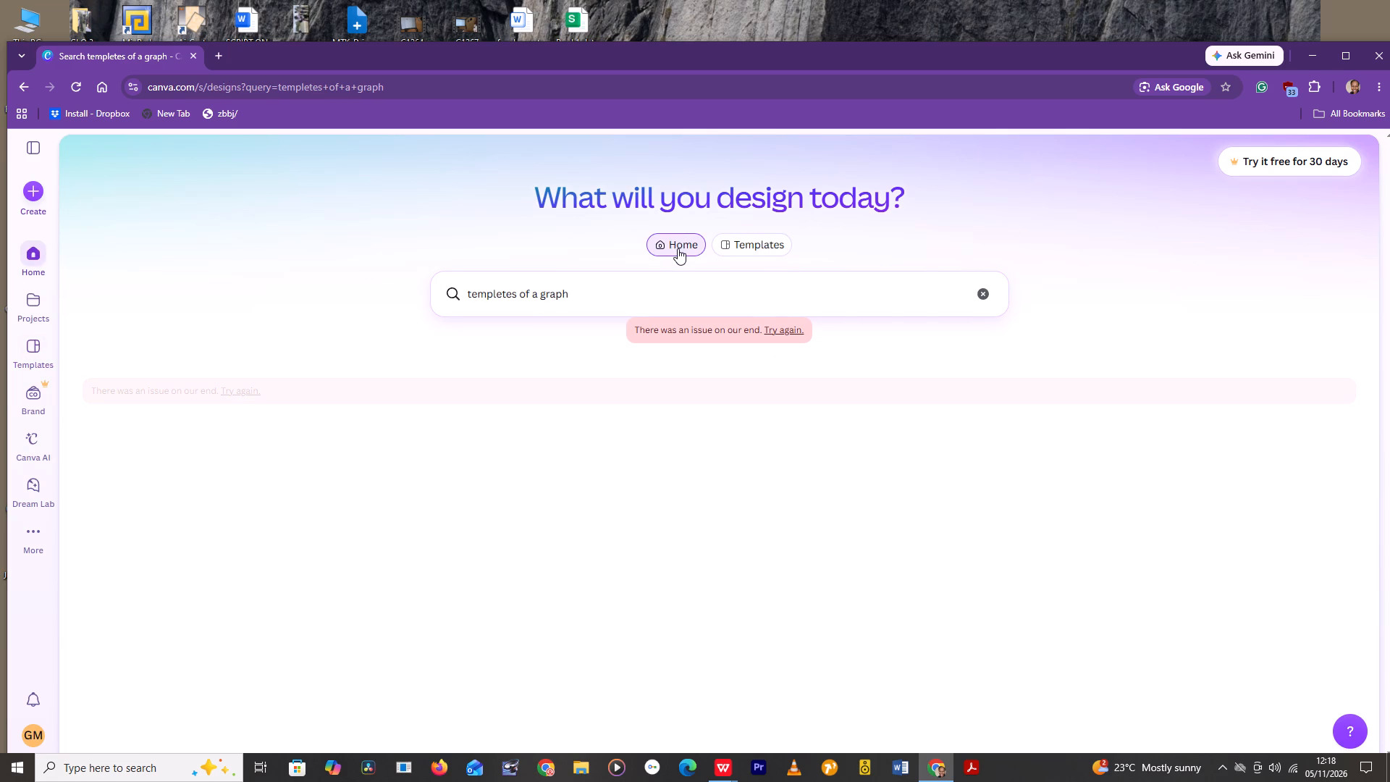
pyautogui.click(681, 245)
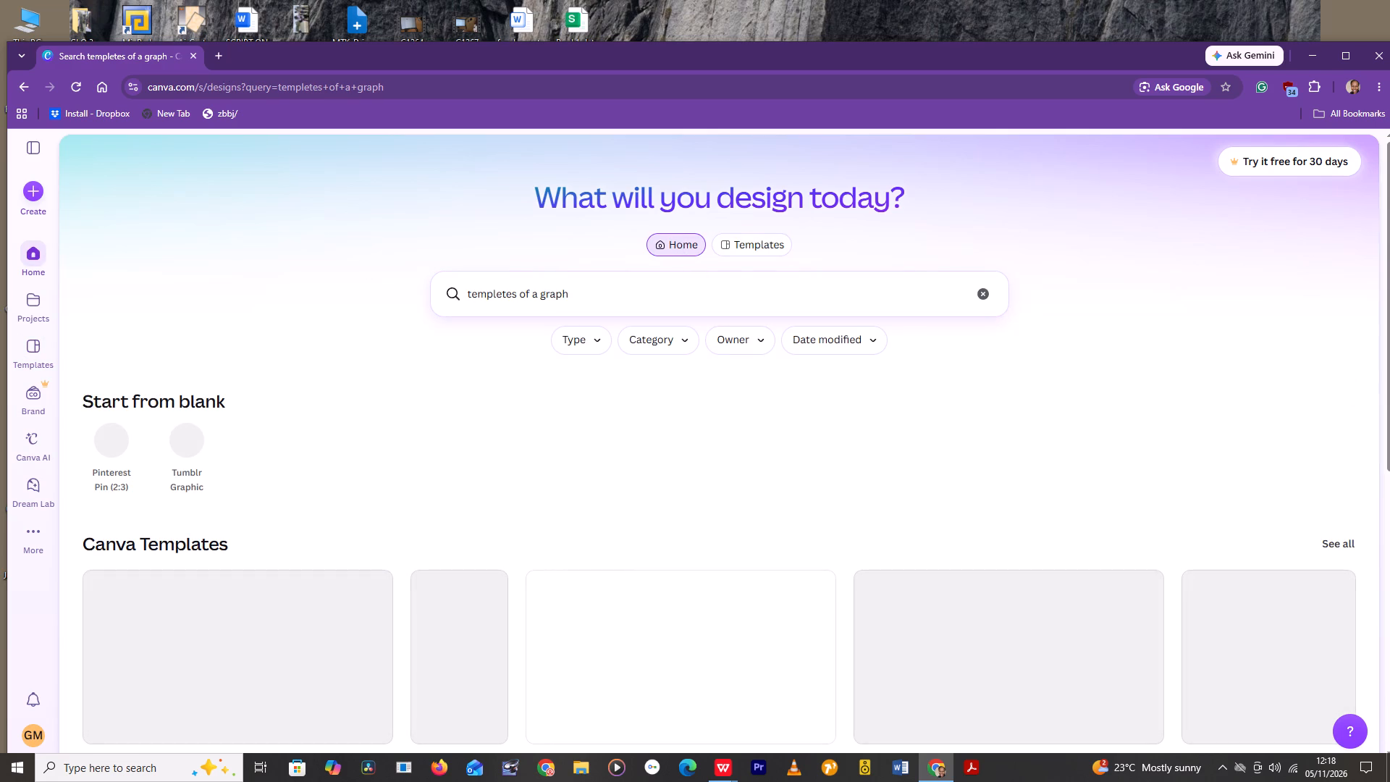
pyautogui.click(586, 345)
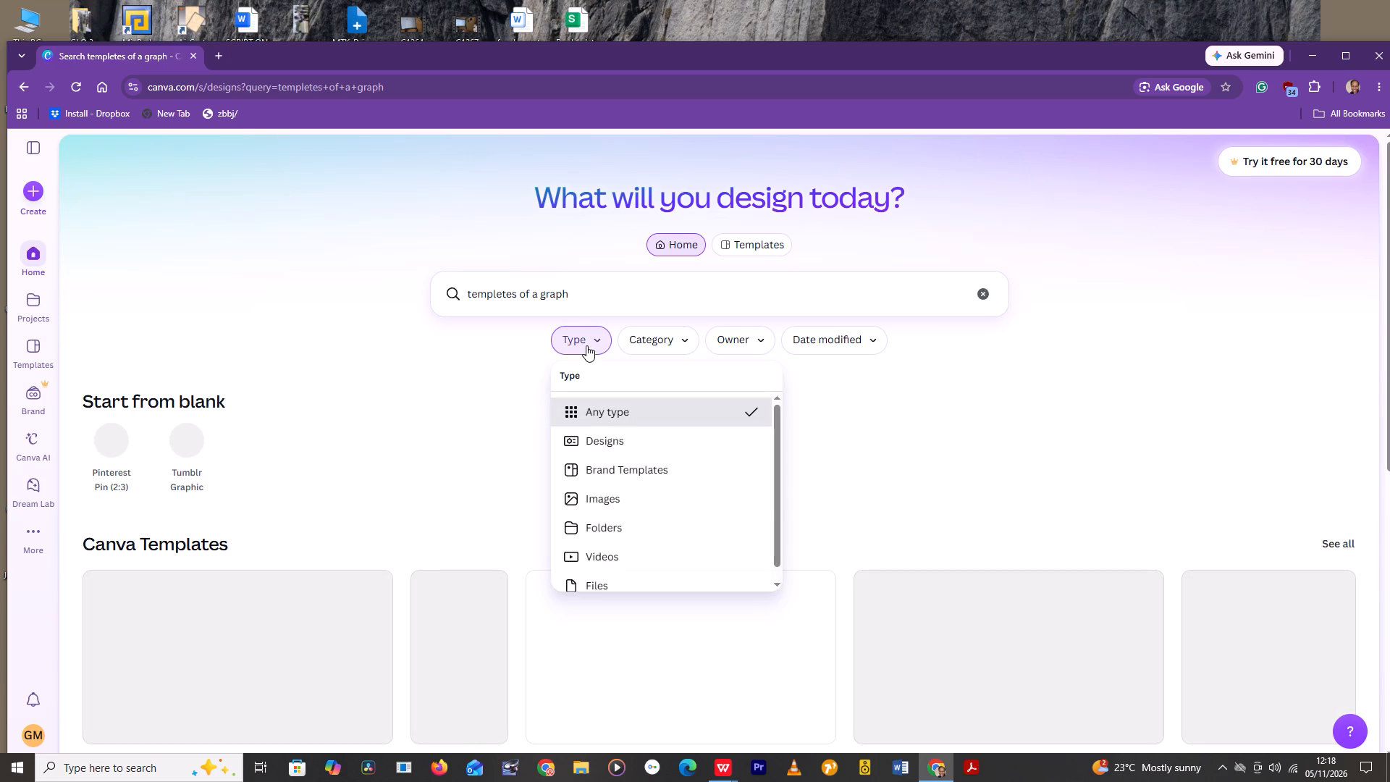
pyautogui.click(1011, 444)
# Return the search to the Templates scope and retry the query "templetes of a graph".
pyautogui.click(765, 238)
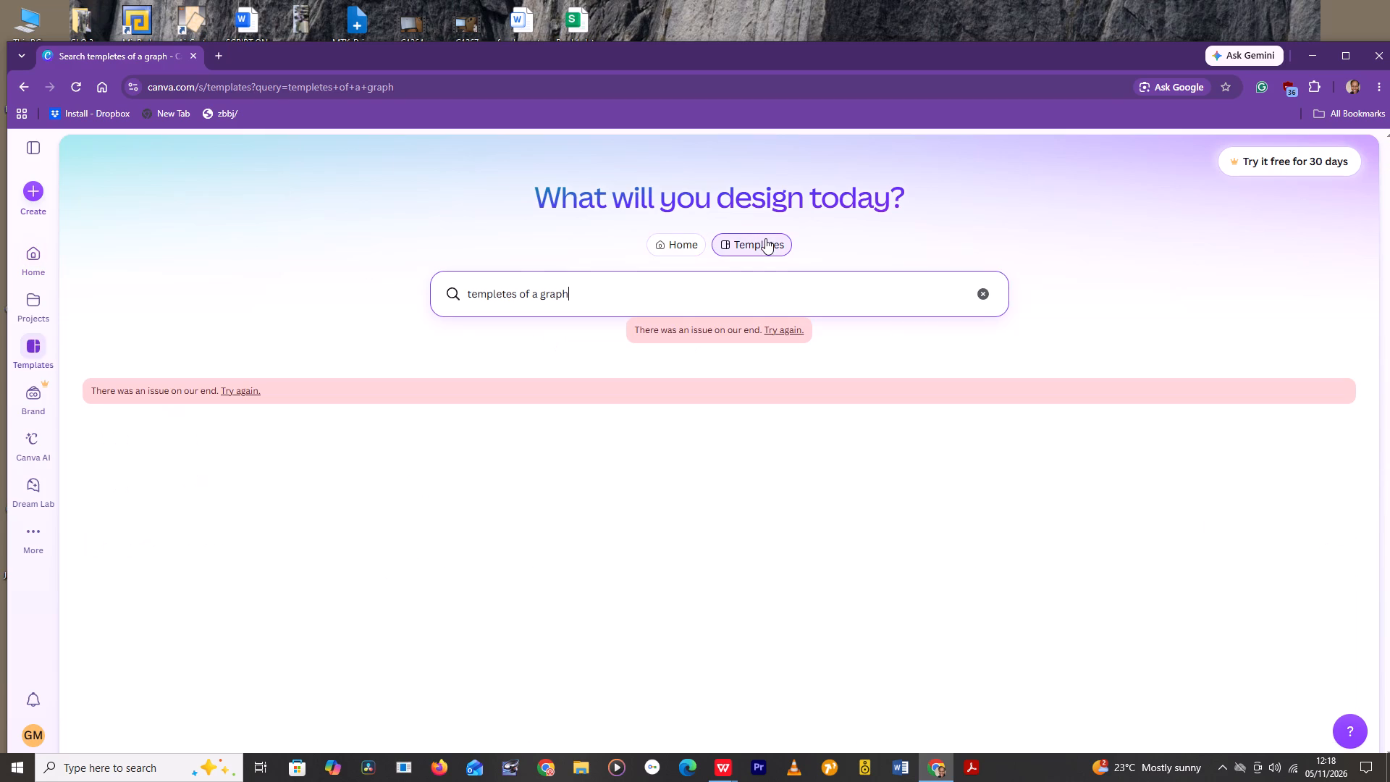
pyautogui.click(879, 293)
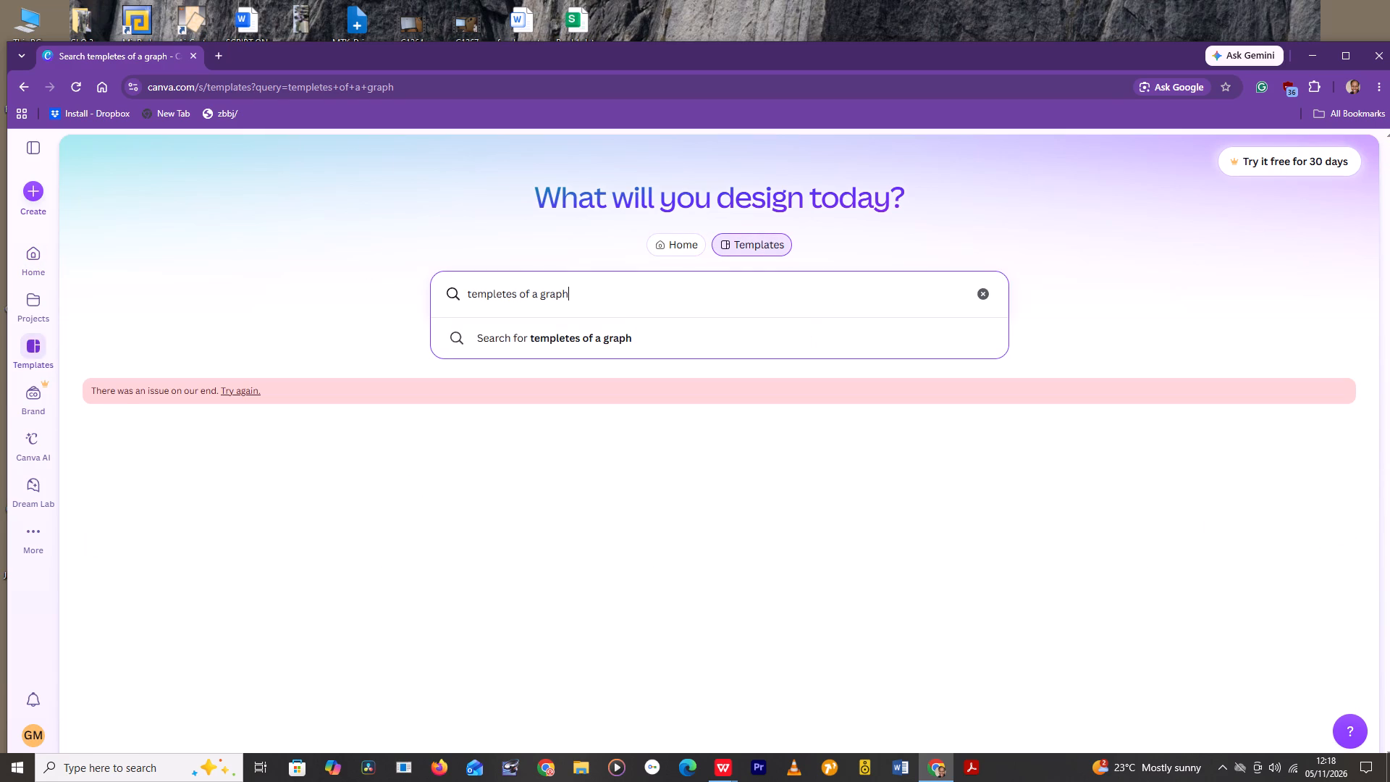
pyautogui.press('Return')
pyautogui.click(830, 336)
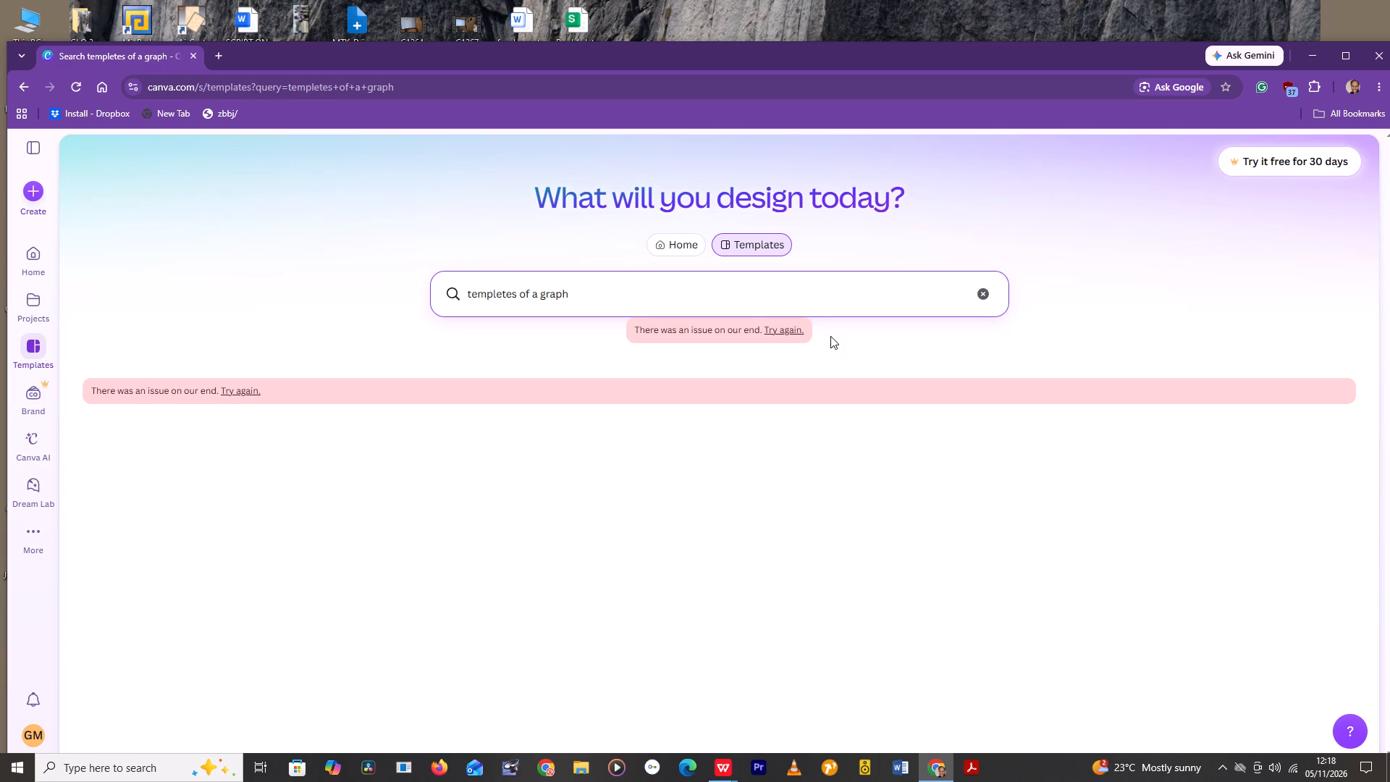
# Clear the query, reload the templates page through the error's retry link, and search again for "templetes of a graph".
pyautogui.click(985, 294)
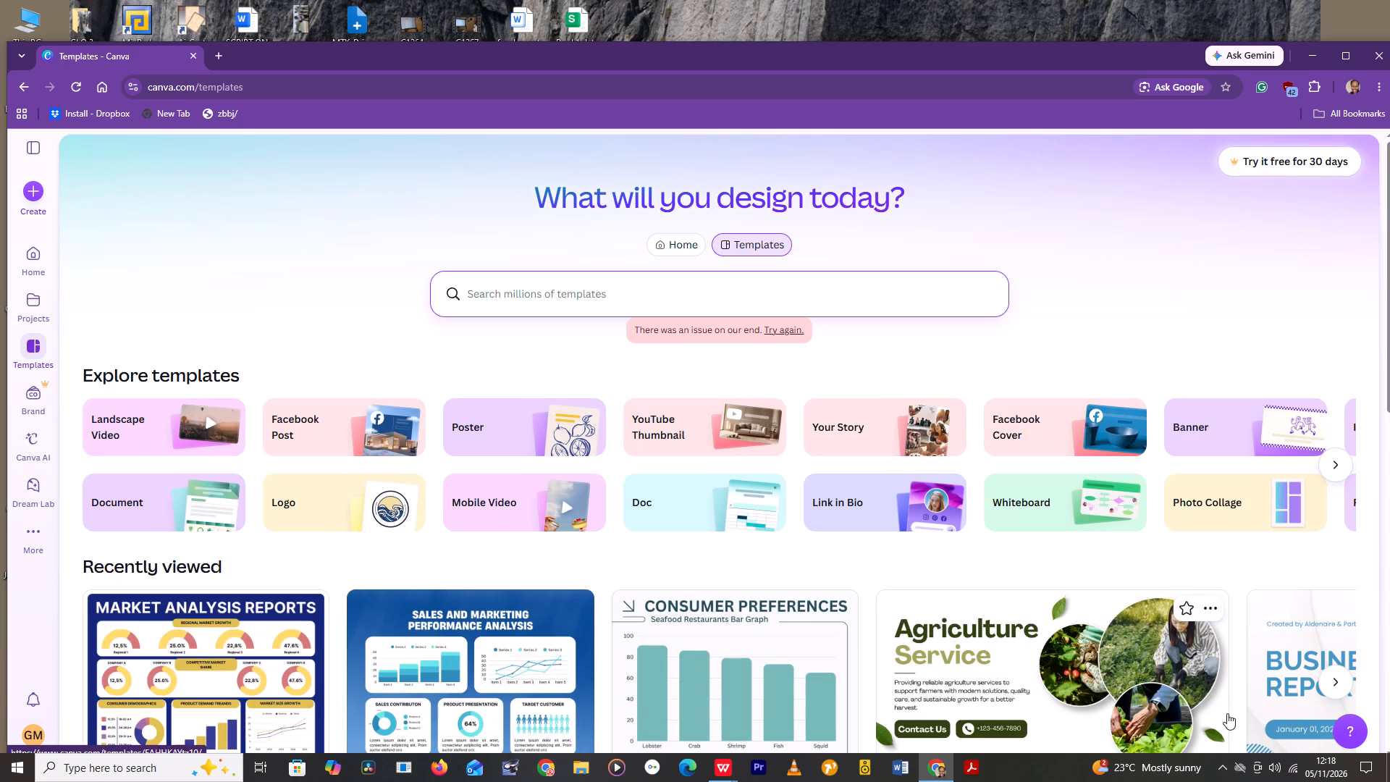
pyautogui.click(796, 327)
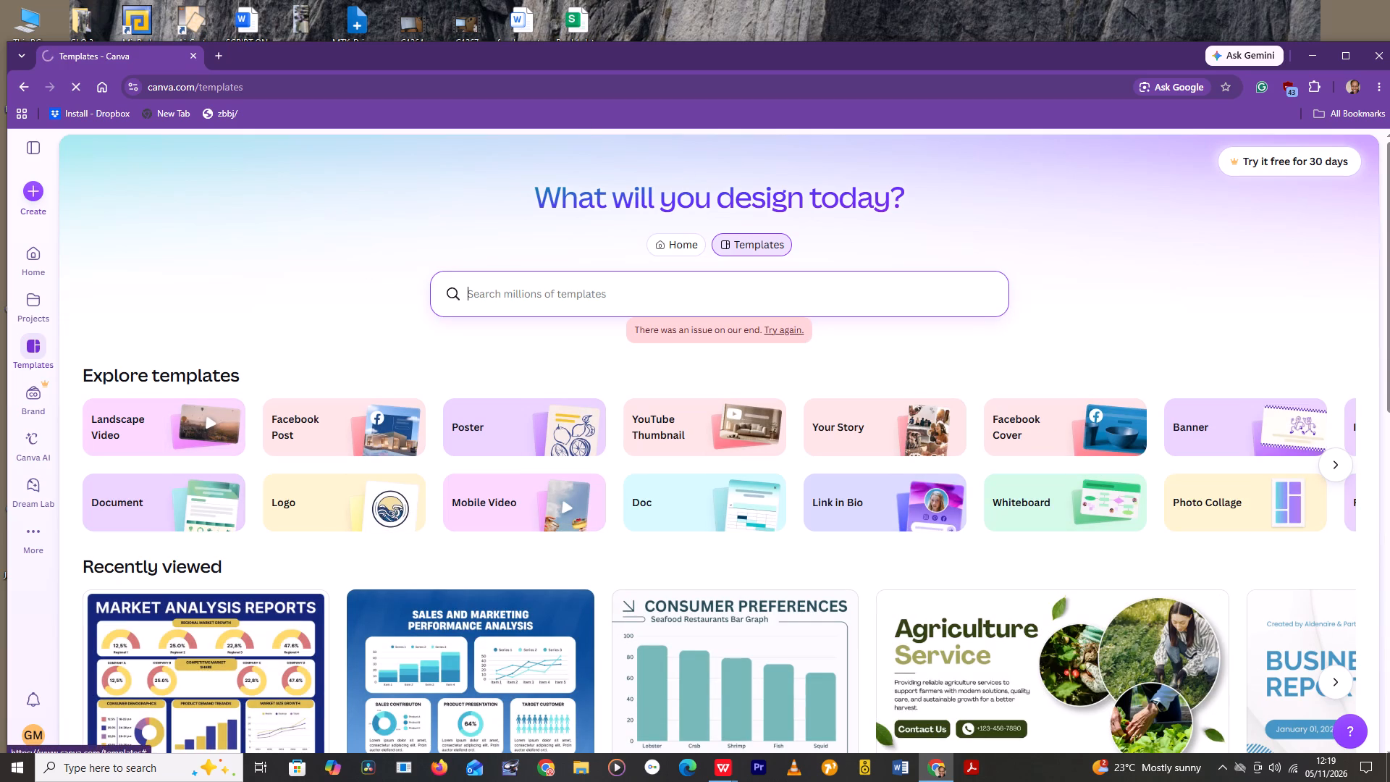
pyautogui.click(820, 289)
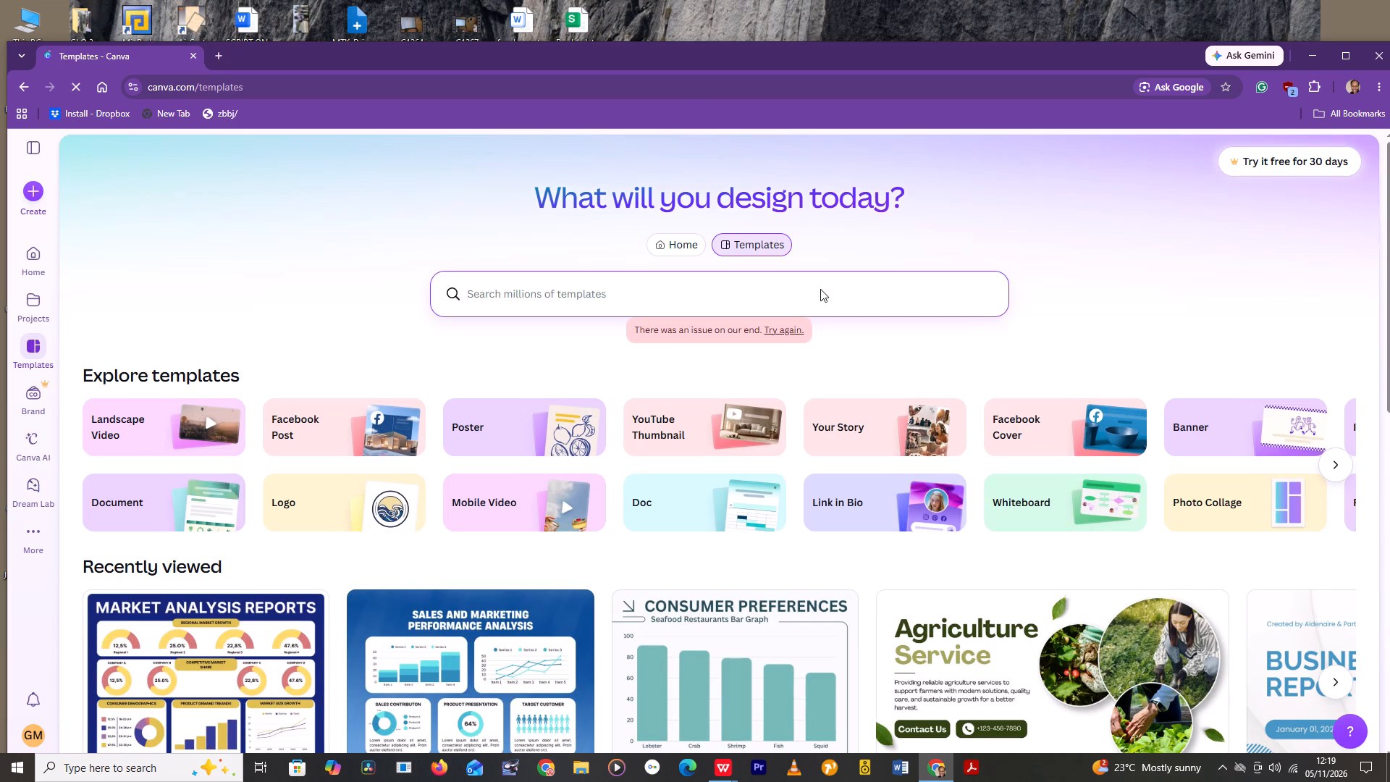
pyautogui.press('t')
pyautogui.press('e')
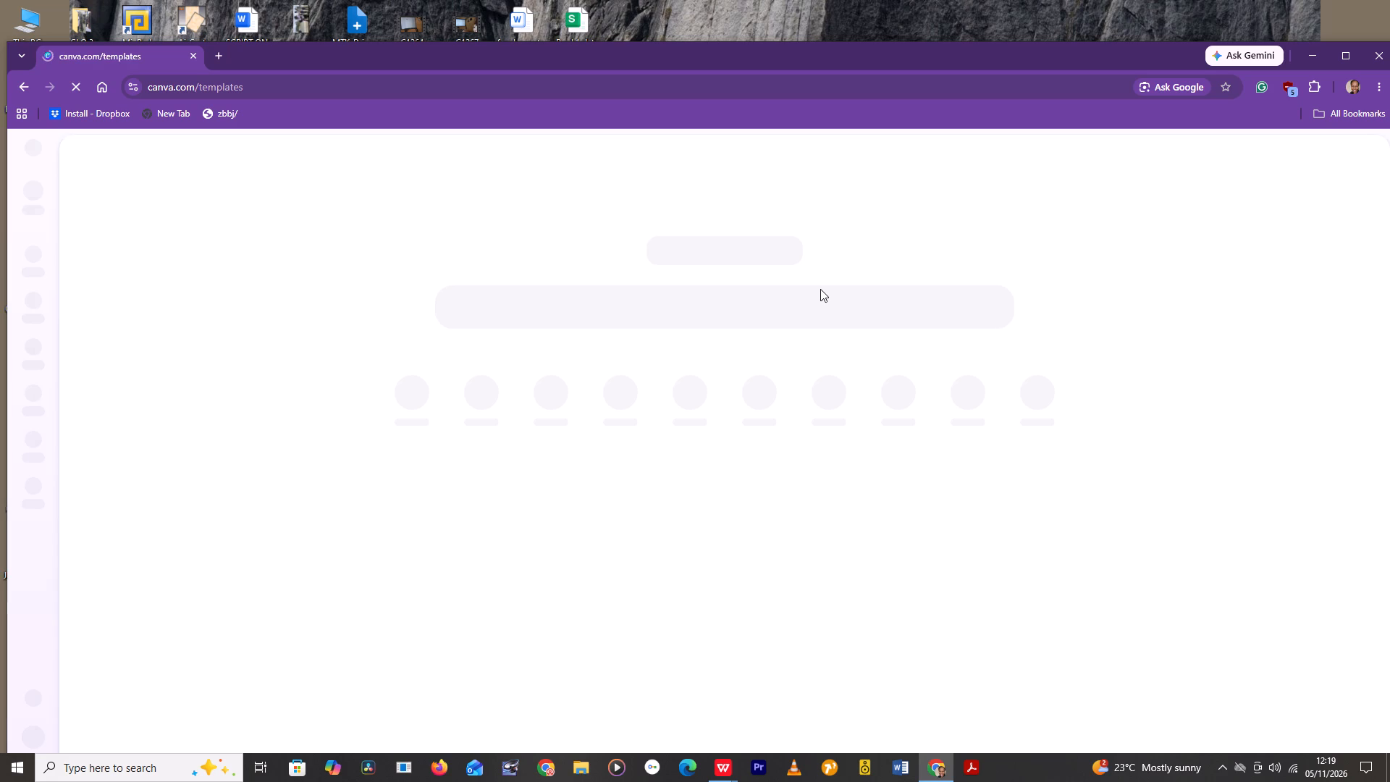
pyautogui.write('mp')
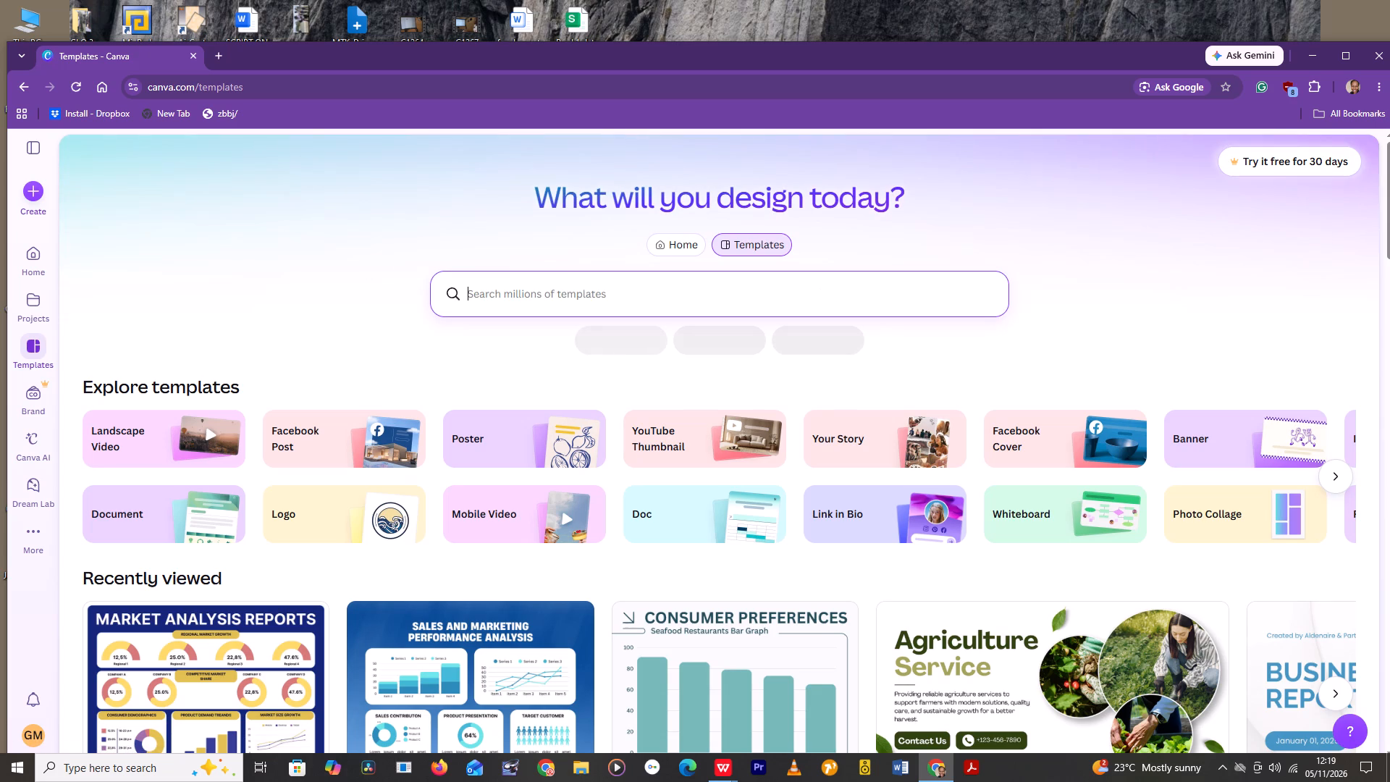
pyautogui.click(799, 286)
pyautogui.press('t')
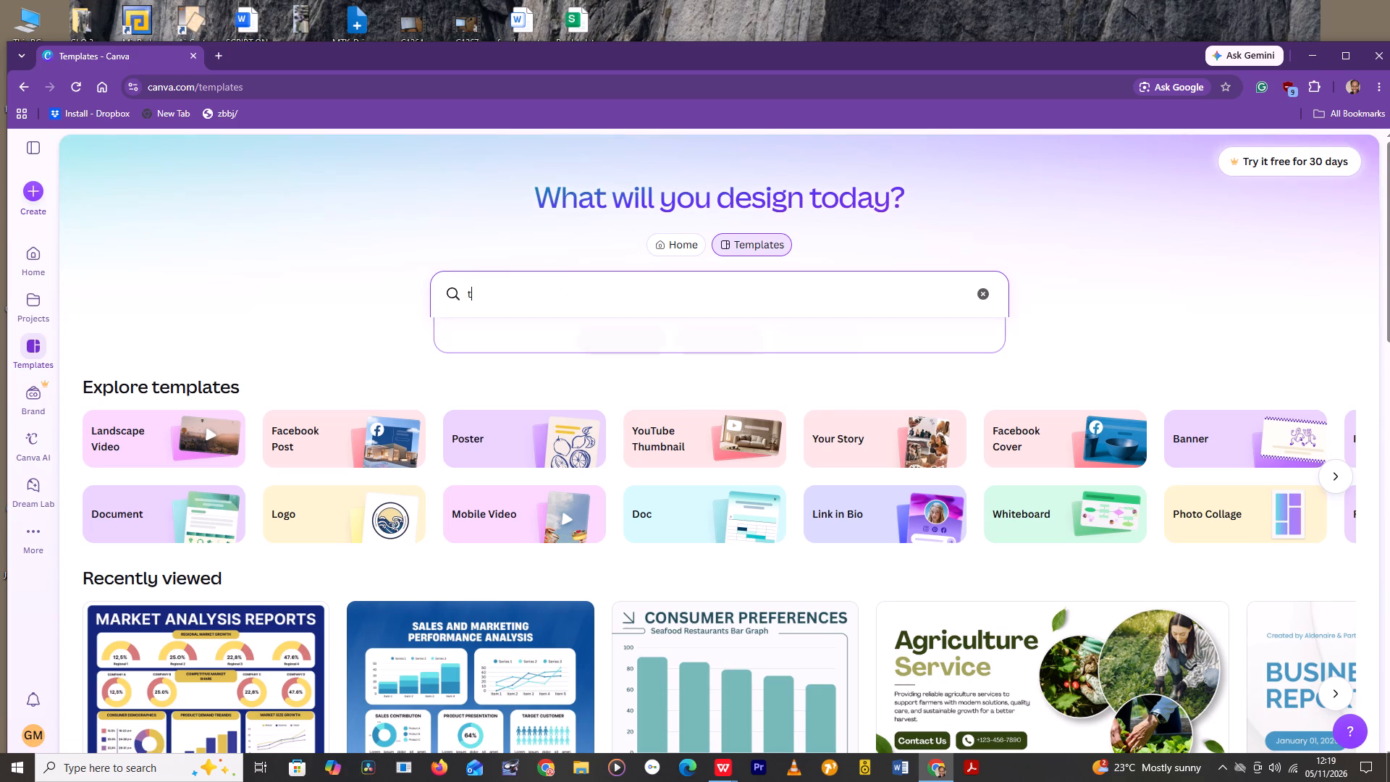
pyautogui.press('e')
pyautogui.write('mple')
pyautogui.write('tes of a graph')
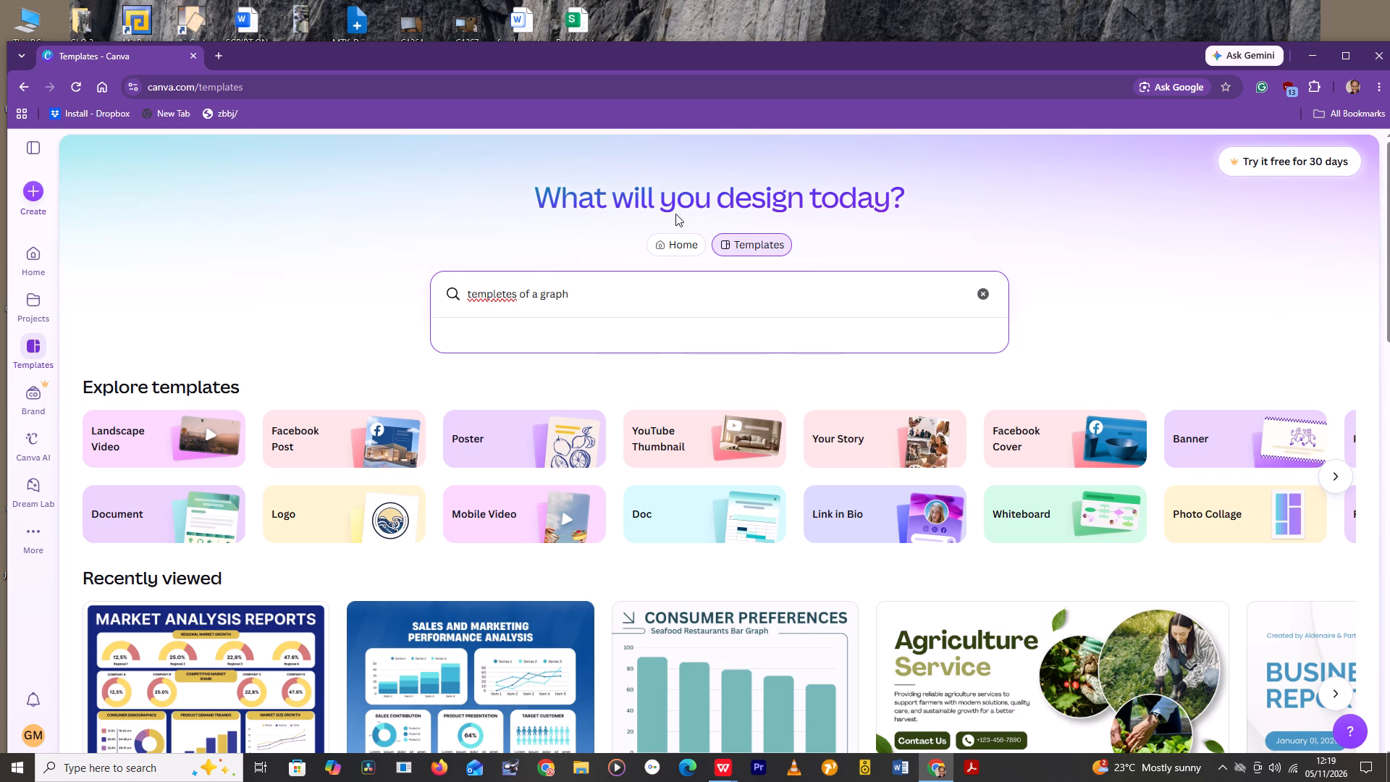
pyautogui.click(804, 327)
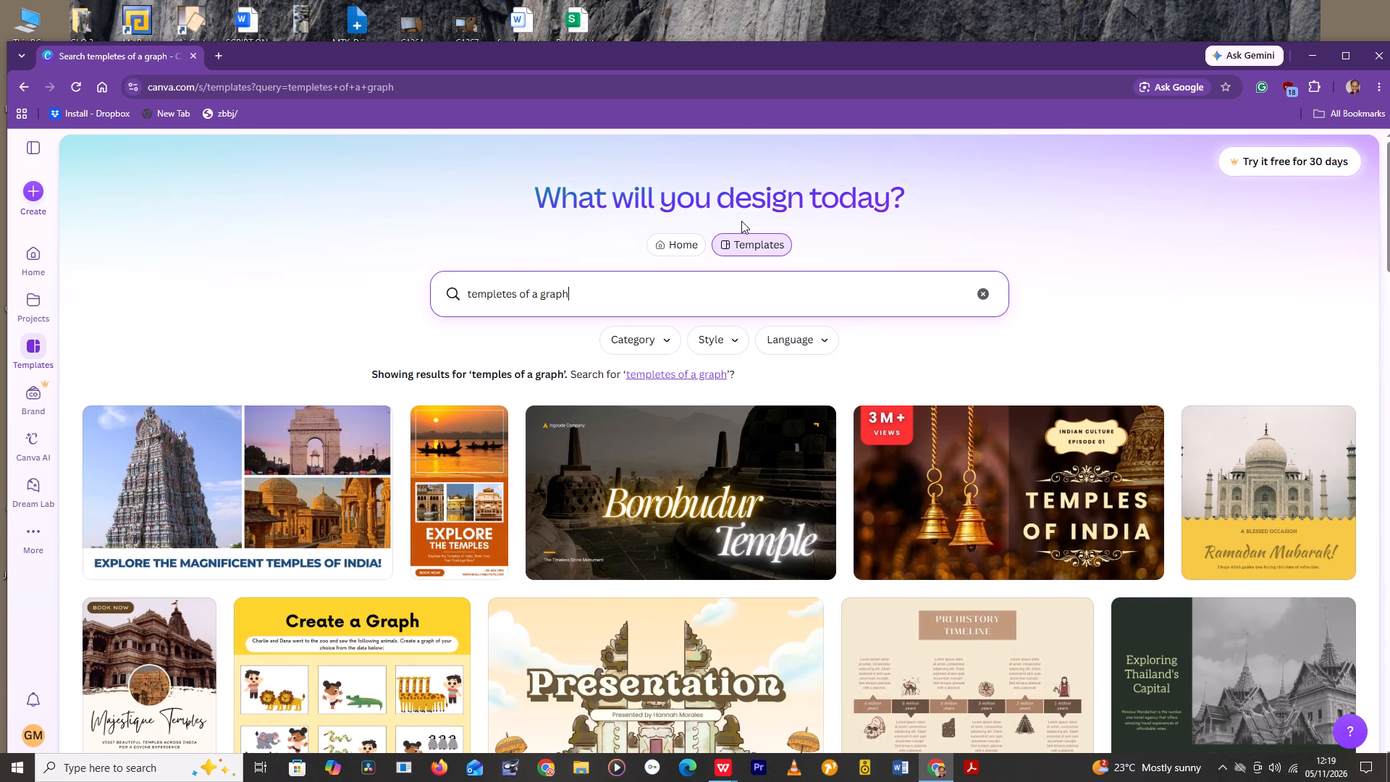
# Browse the template search results, examining the graph, chart and diagram designs for a suitable layout.
pyautogui.scroll(-2, 732, 247)
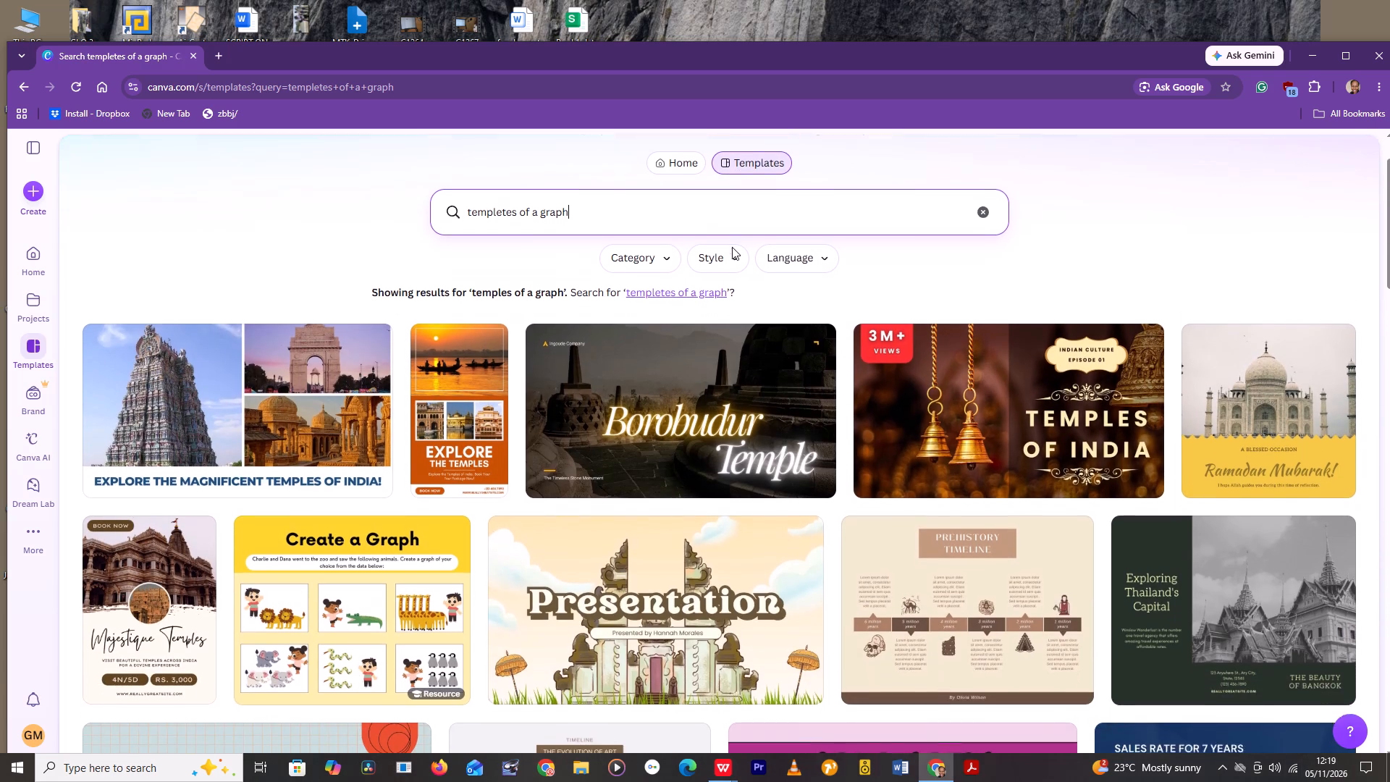
pyautogui.scroll(-2, 732, 247)
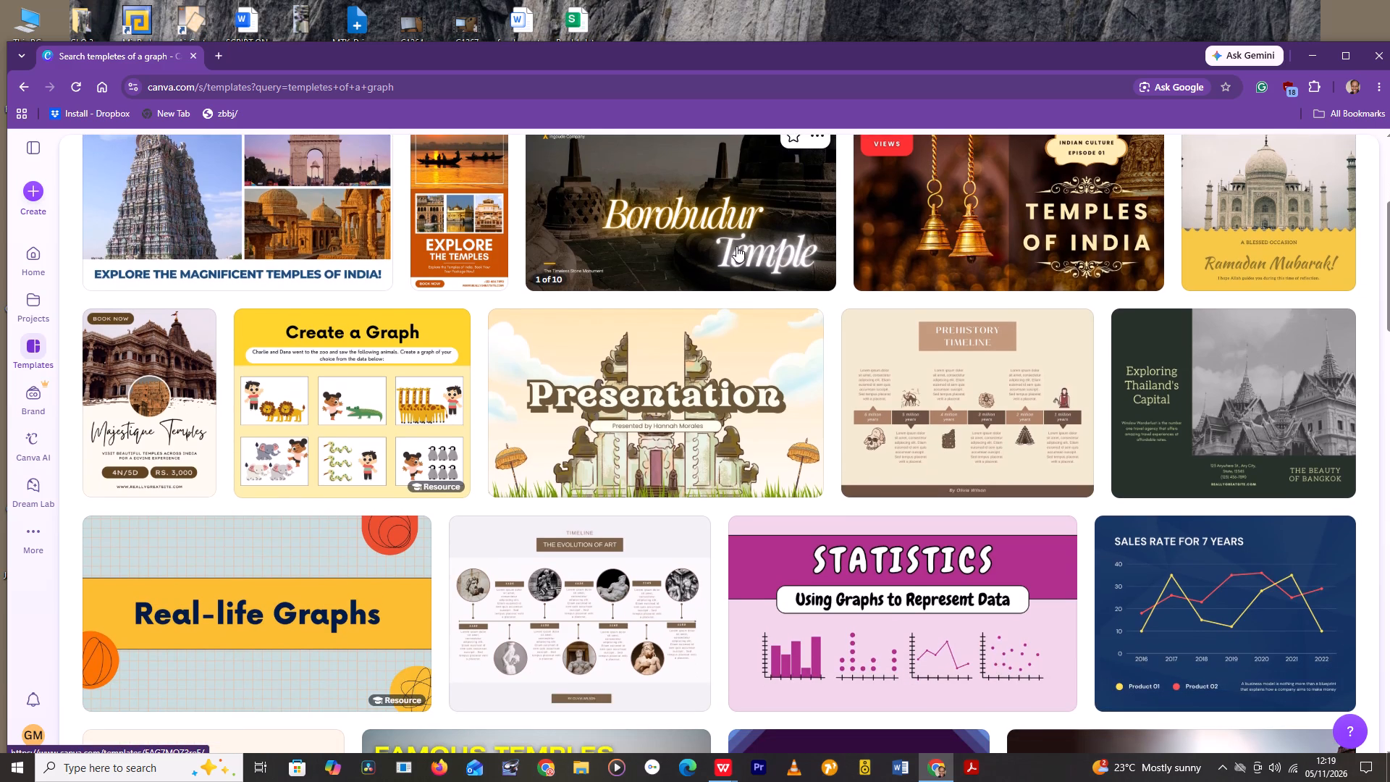
pyautogui.scroll(-1, 744, 243)
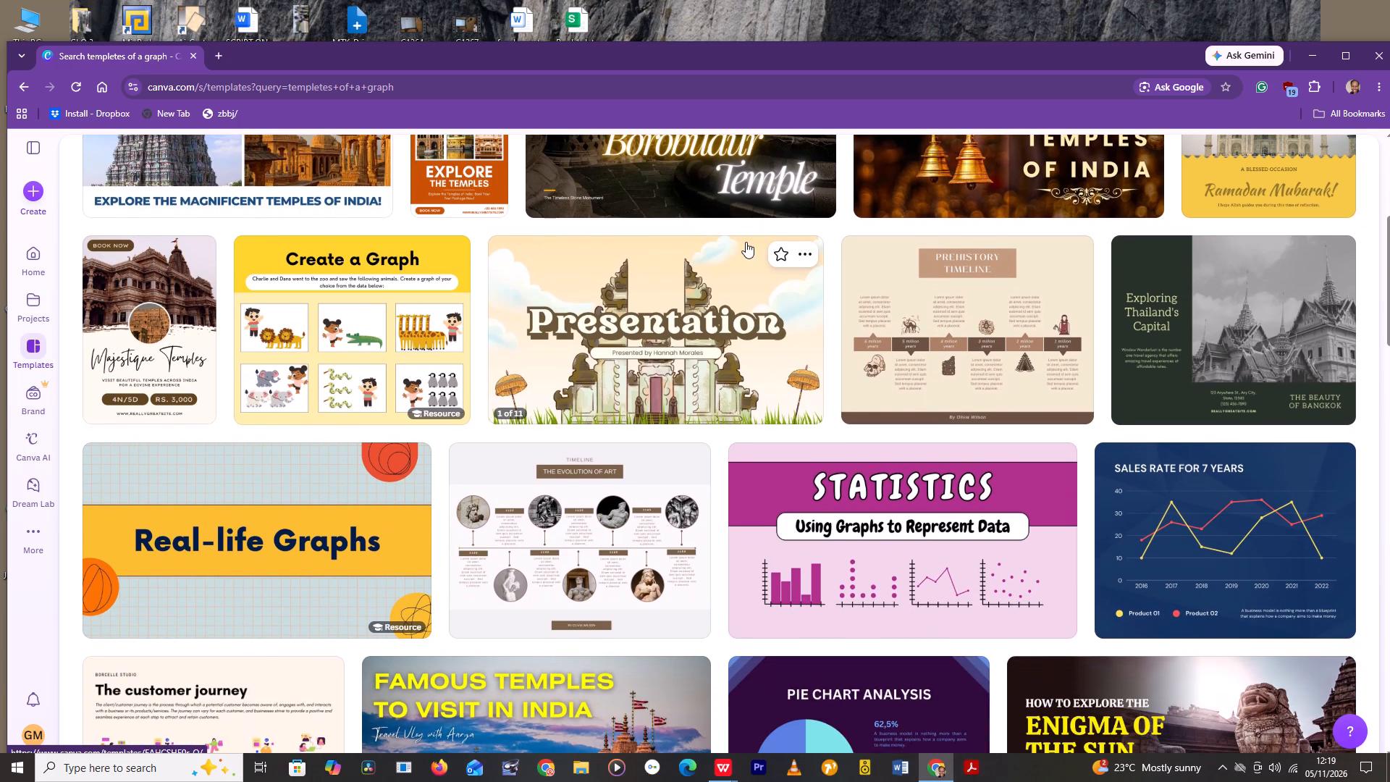
pyautogui.scroll(-2, 746, 242)
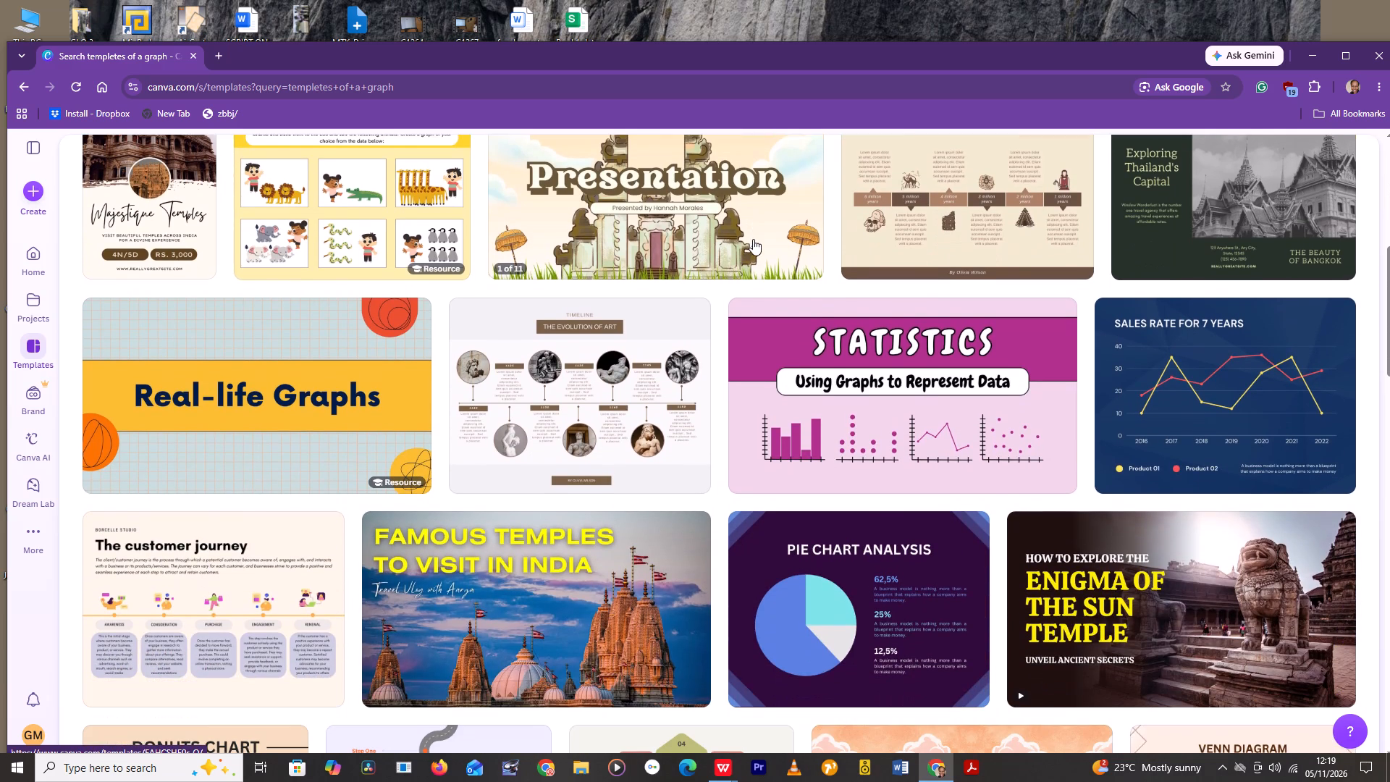
pyautogui.scroll(-3, 754, 238)
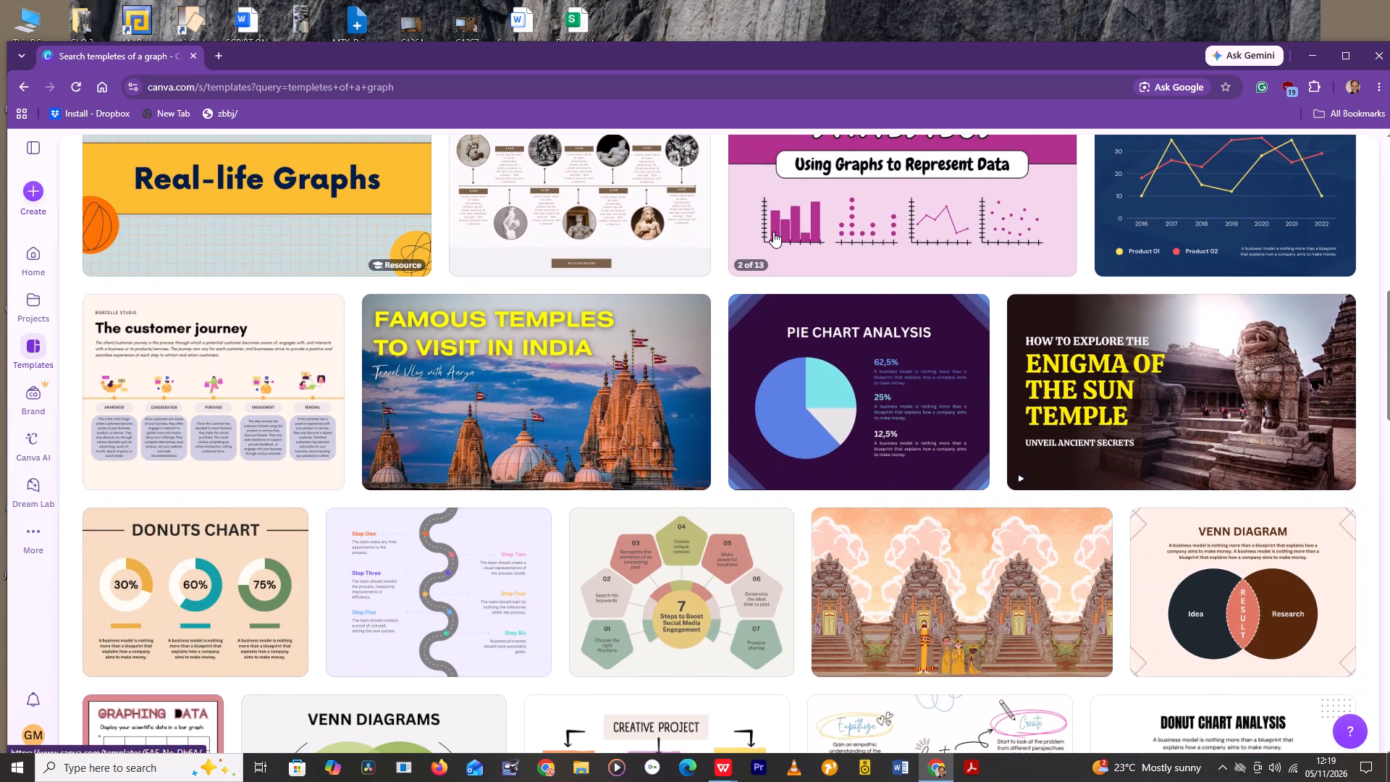
pyautogui.scroll(-2, 775, 231)
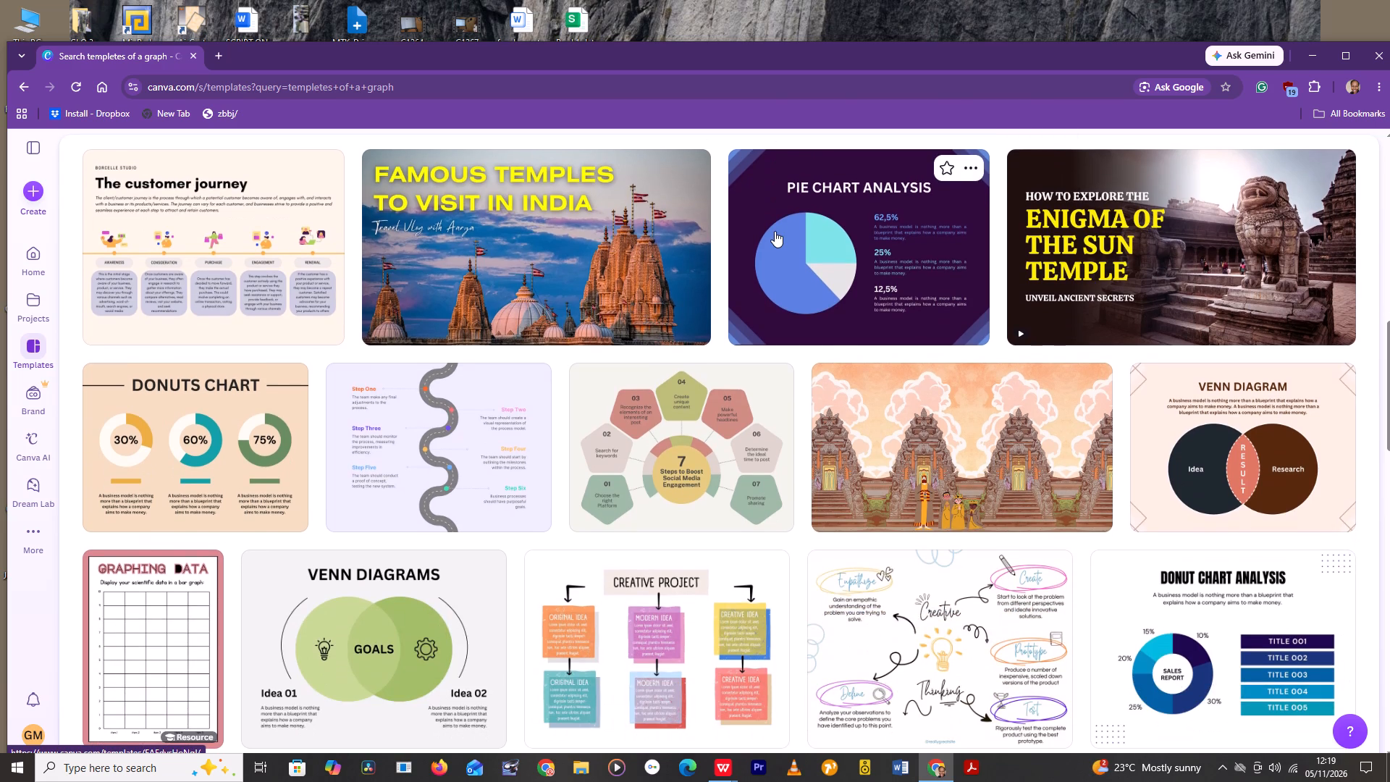
pyautogui.scroll(-2, 776, 230)
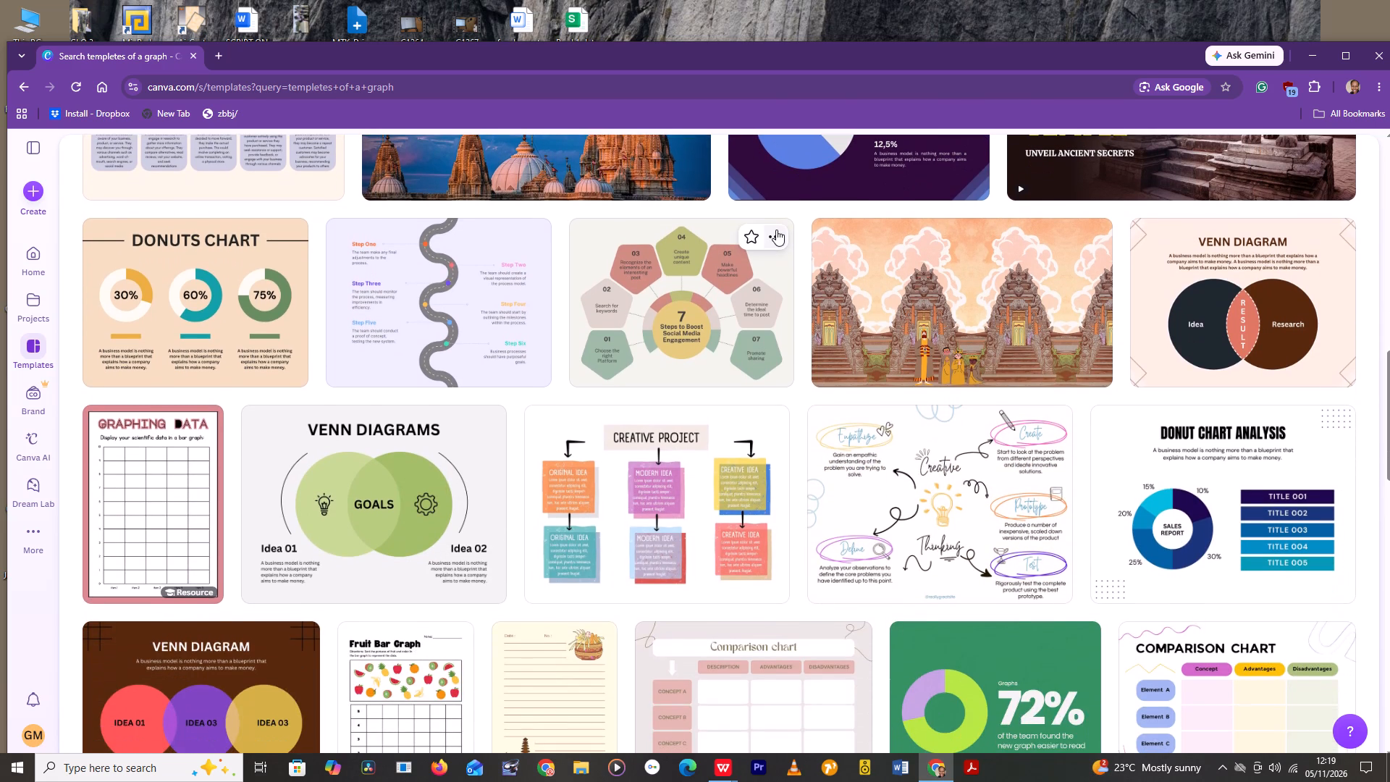
pyautogui.scroll(-1, 776, 230)
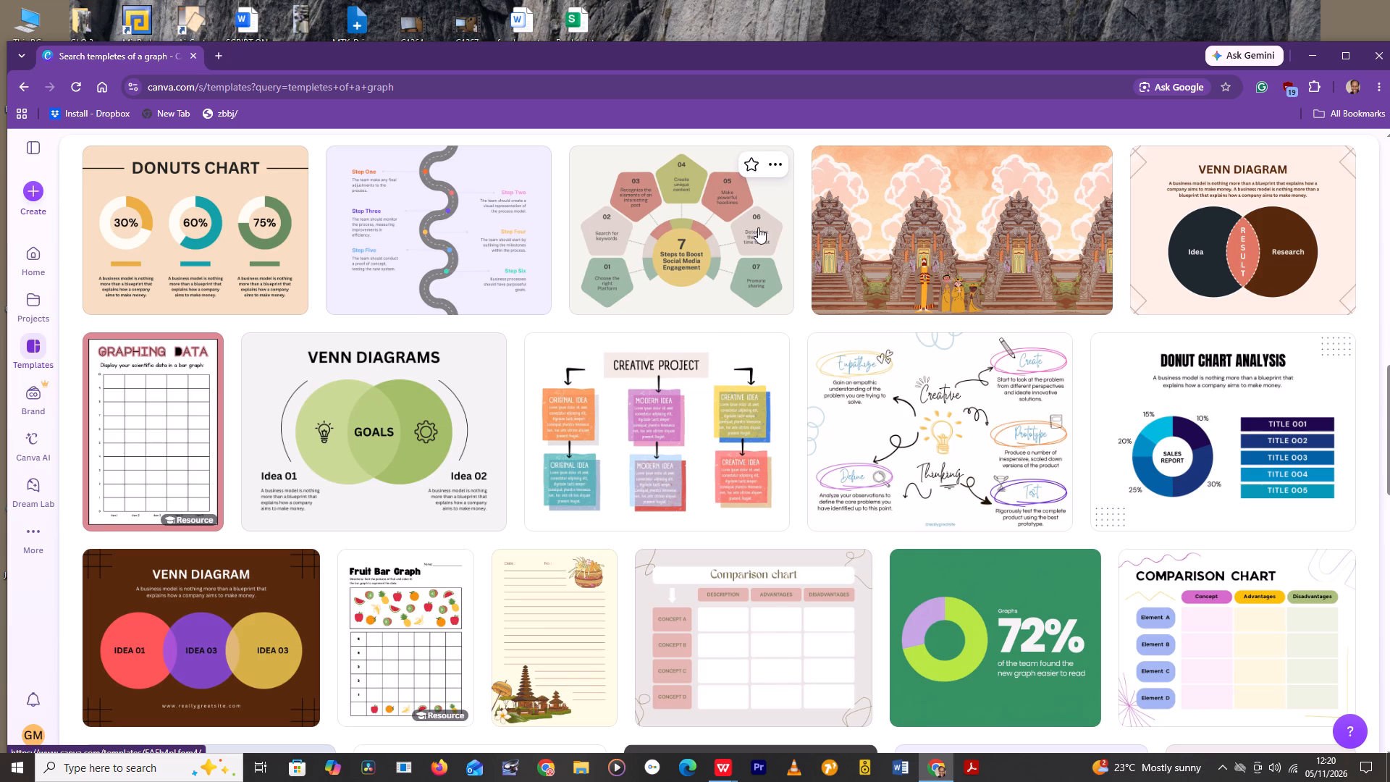
pyautogui.scroll(-3, 725, 348)
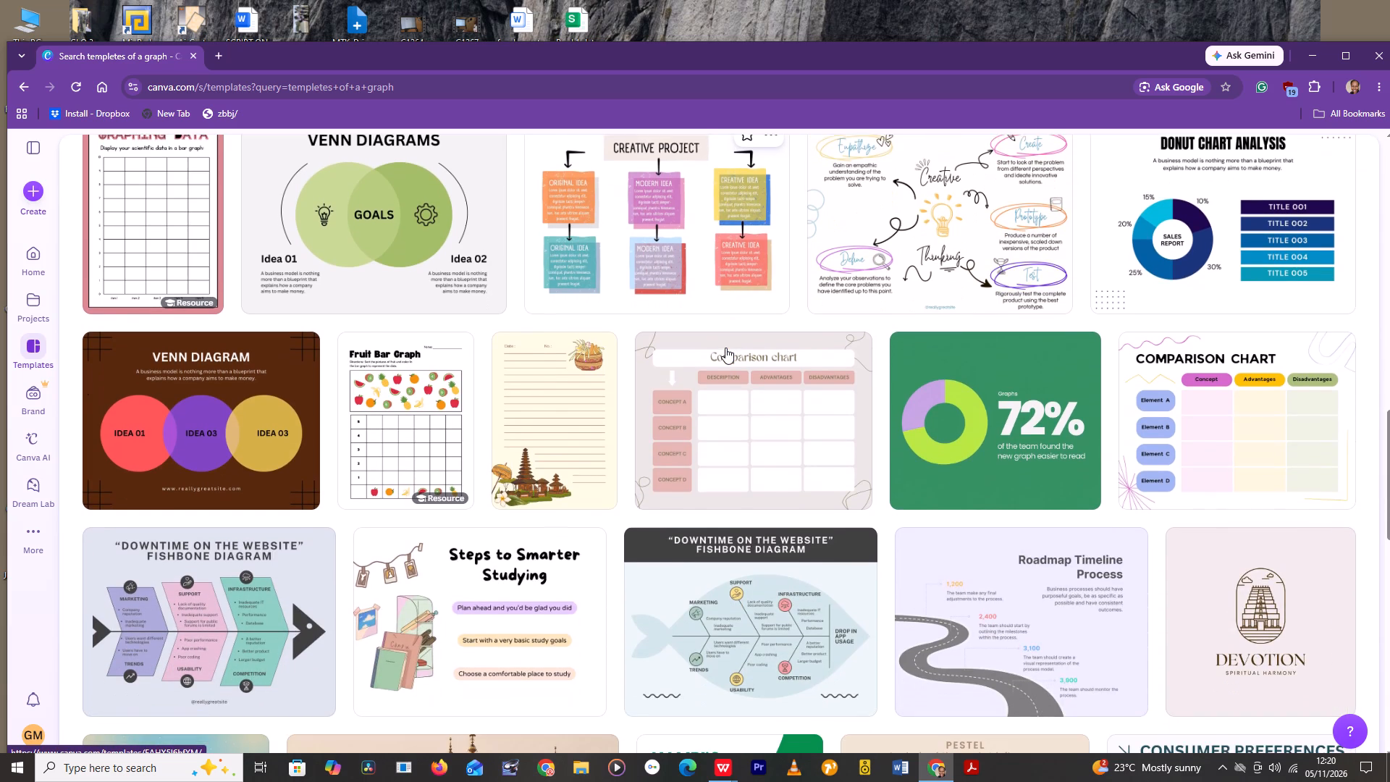
pyautogui.scroll(-2, 725, 348)
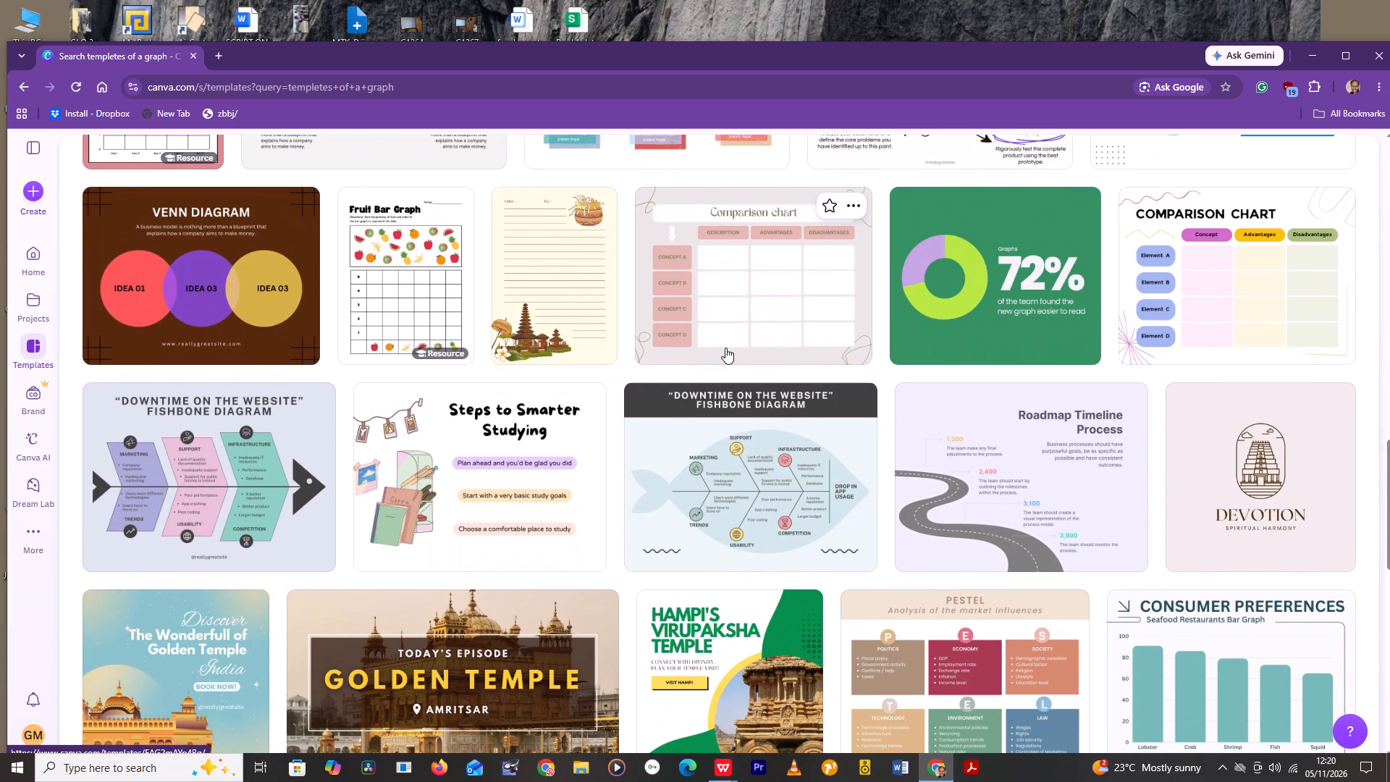
pyautogui.scroll(-1, 725, 348)
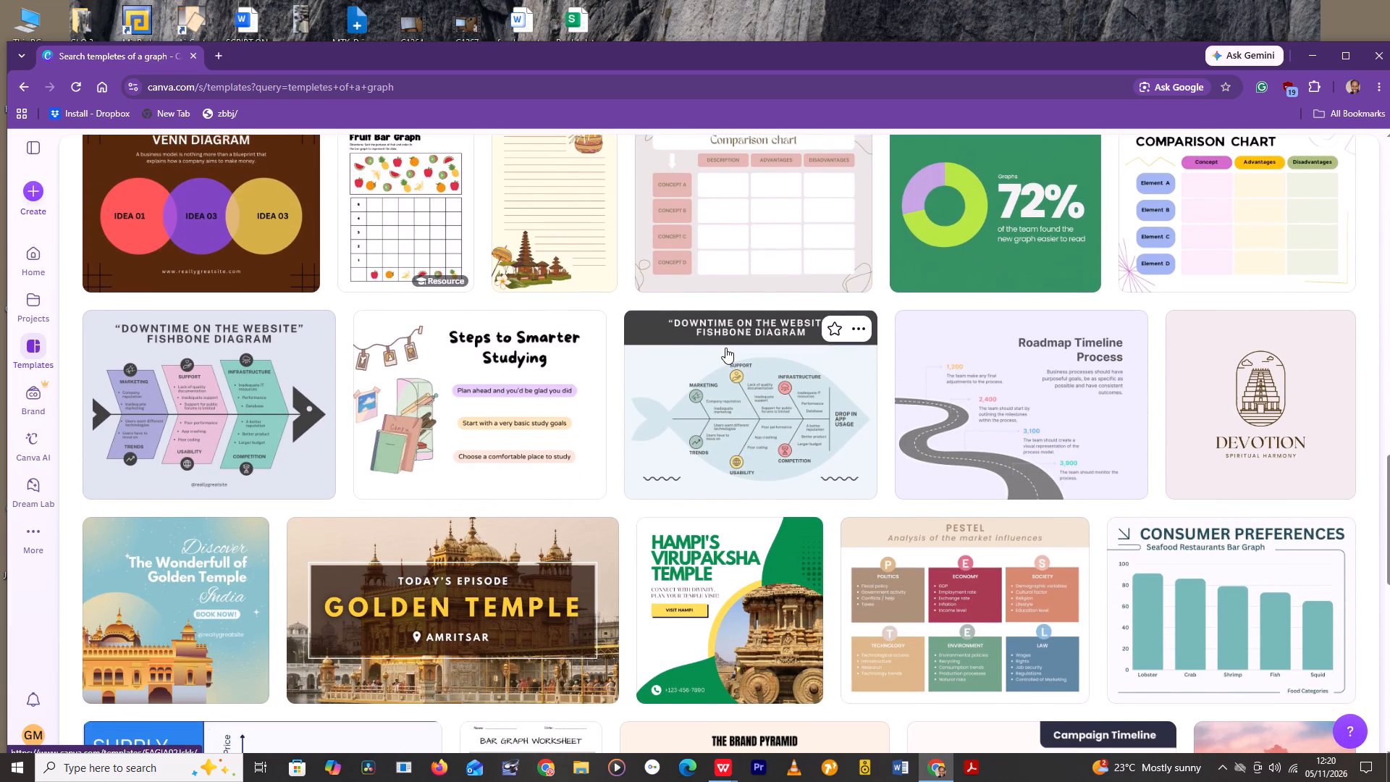
pyautogui.scroll(-4, 725, 348)
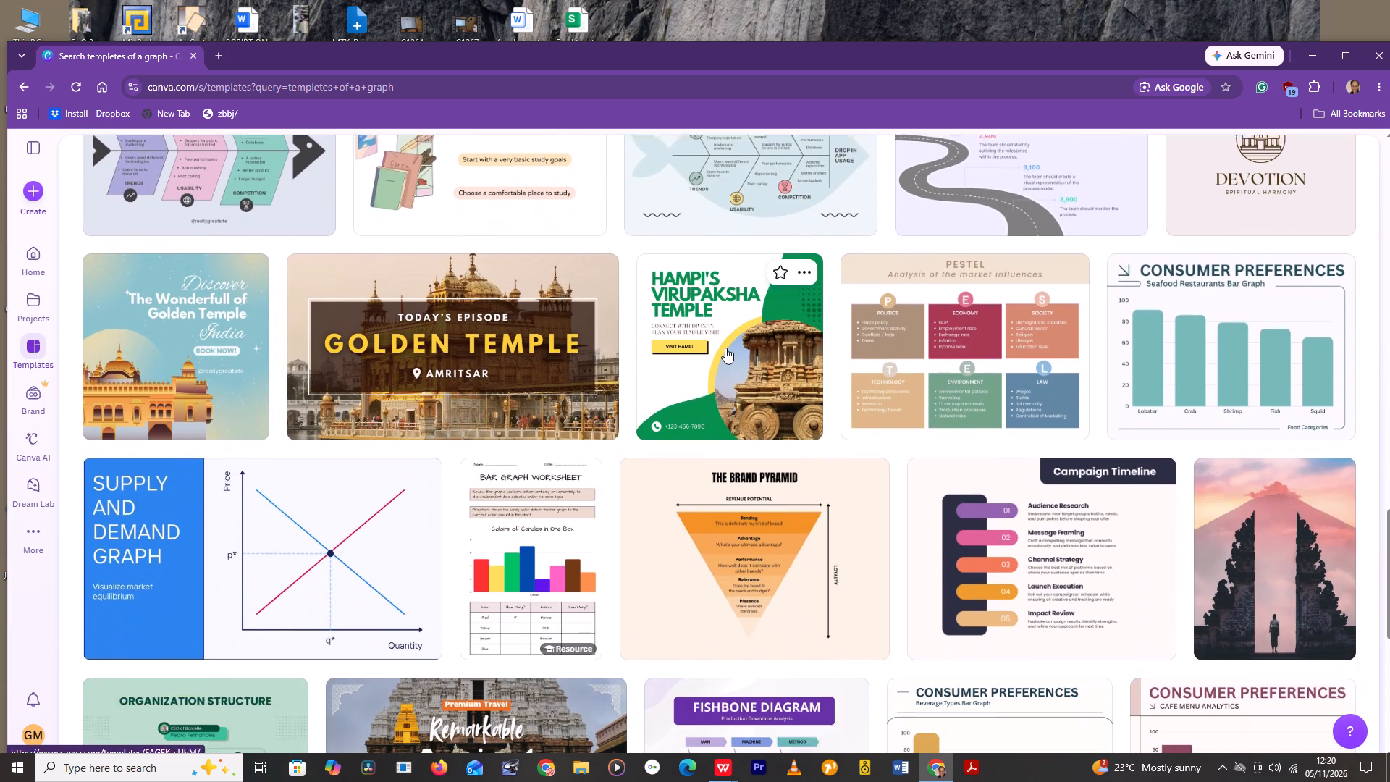
pyautogui.scroll(2, 715, 356)
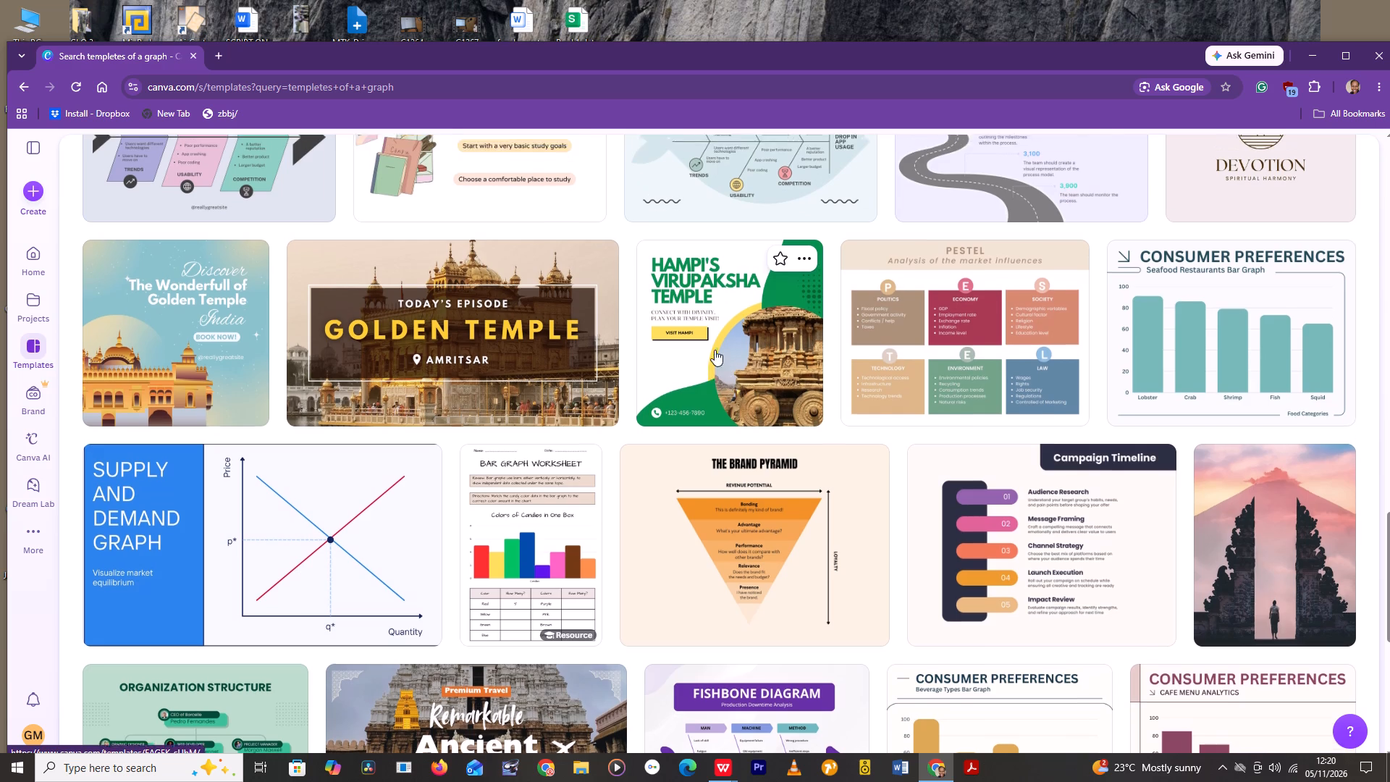
pyautogui.scroll(4, 715, 350)
pyautogui.scroll(-1, 713, 346)
pyautogui.scroll(13, 713, 346)
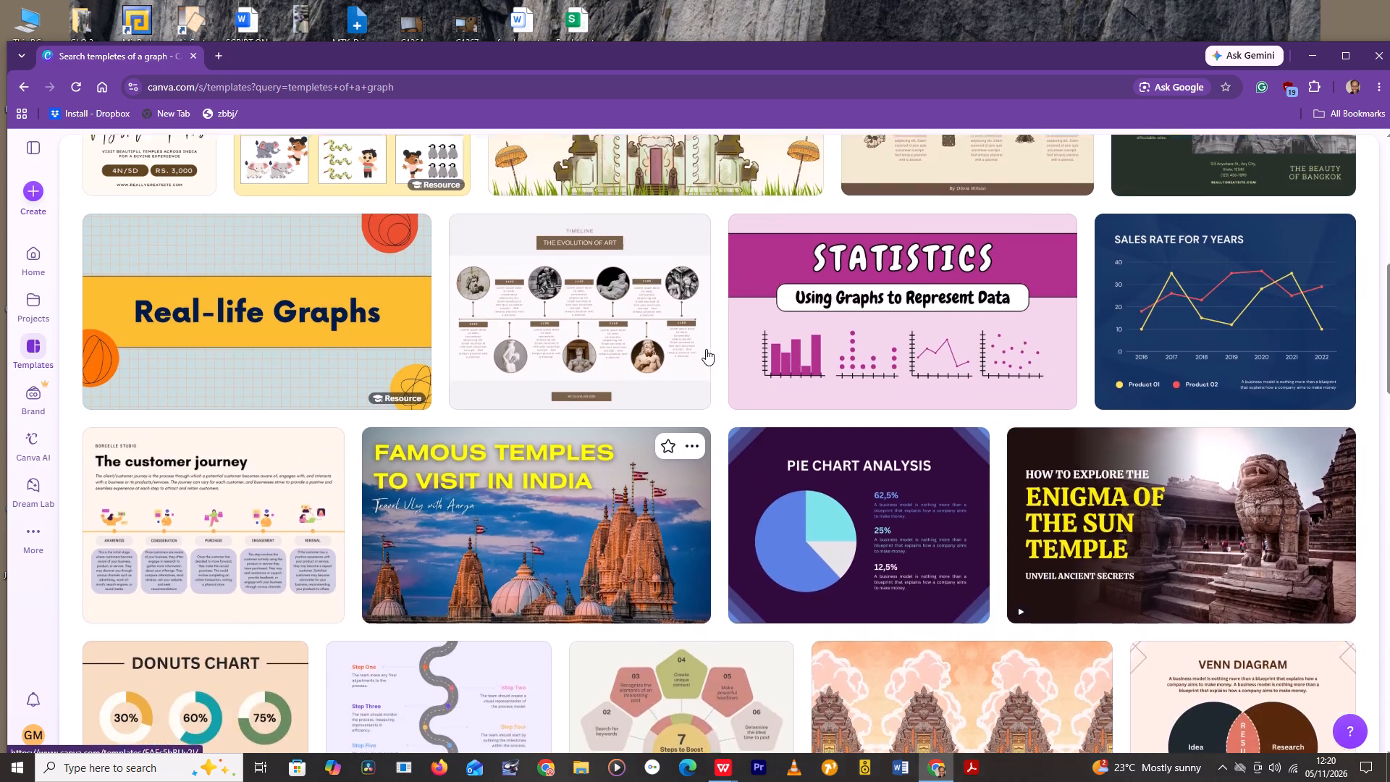
pyautogui.scroll(-1, 706, 349)
pyautogui.scroll(3, 706, 349)
pyautogui.scroll(-1, 706, 349)
pyautogui.scroll(3, 706, 349)
pyautogui.scroll(-1, 706, 349)
pyautogui.scroll(1, 706, 349)
pyautogui.scroll(-1, 706, 349)
pyautogui.scroll(7, 706, 349)
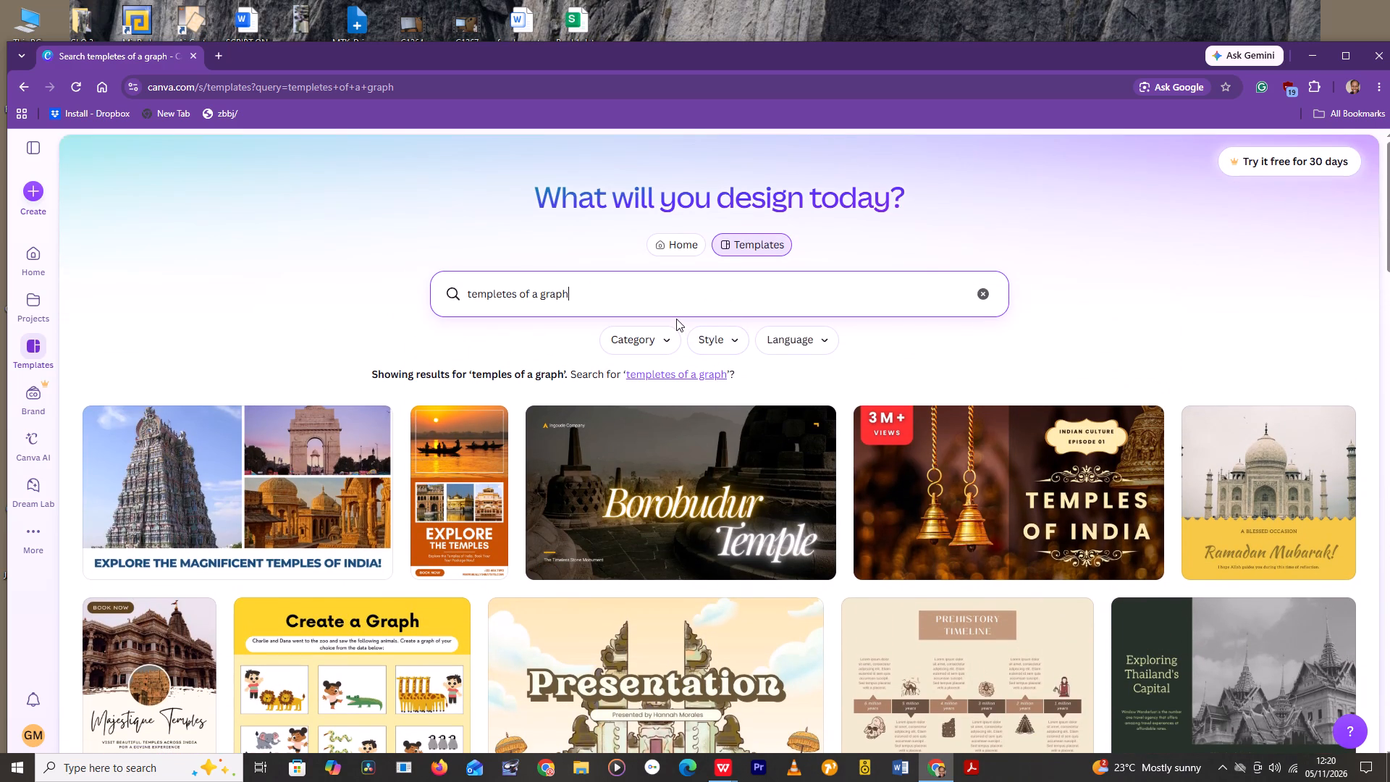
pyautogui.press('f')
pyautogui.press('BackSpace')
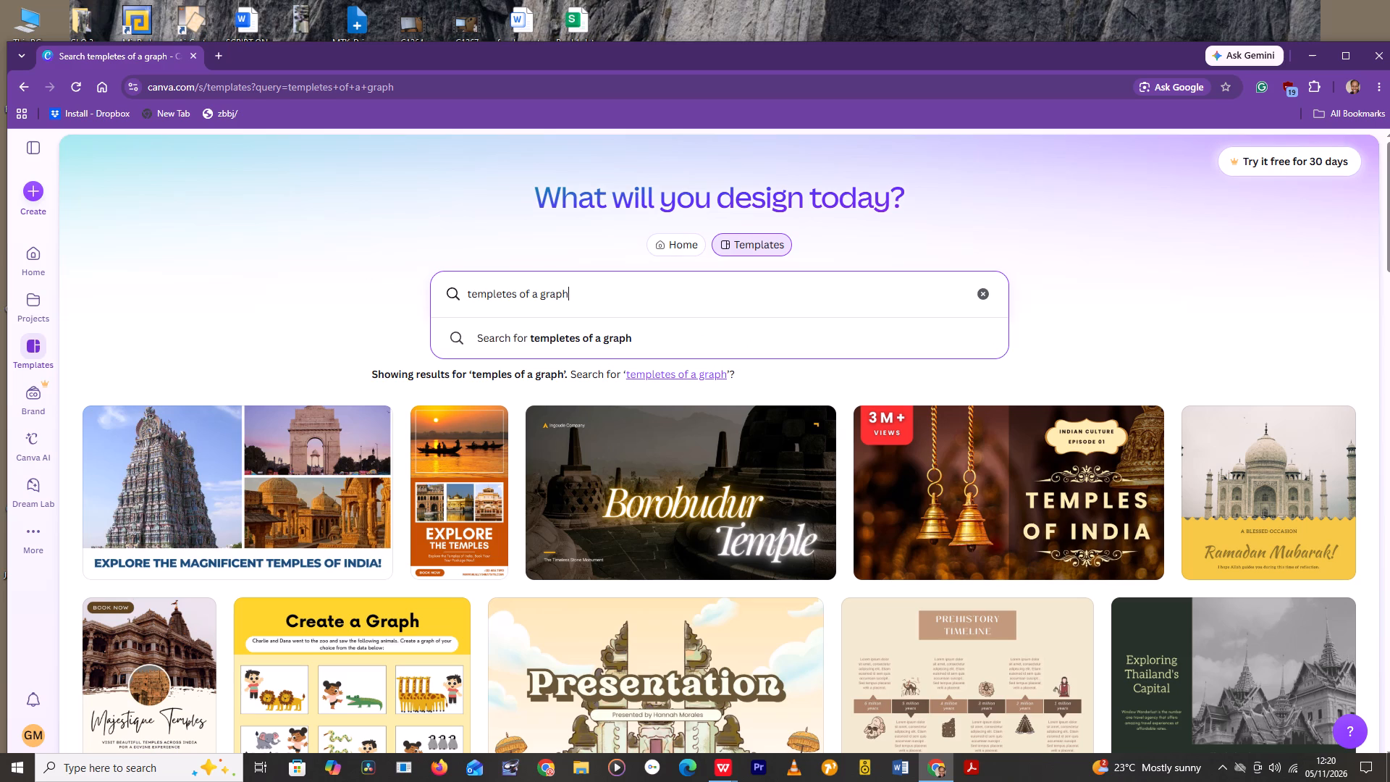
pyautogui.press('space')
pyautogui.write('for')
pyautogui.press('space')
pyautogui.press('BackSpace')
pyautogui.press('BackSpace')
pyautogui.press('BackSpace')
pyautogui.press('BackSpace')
# Extend the template search query to "templetes of a graph used during elections" and run the search.
pyautogui.write('used in')
pyautogui.press('space')
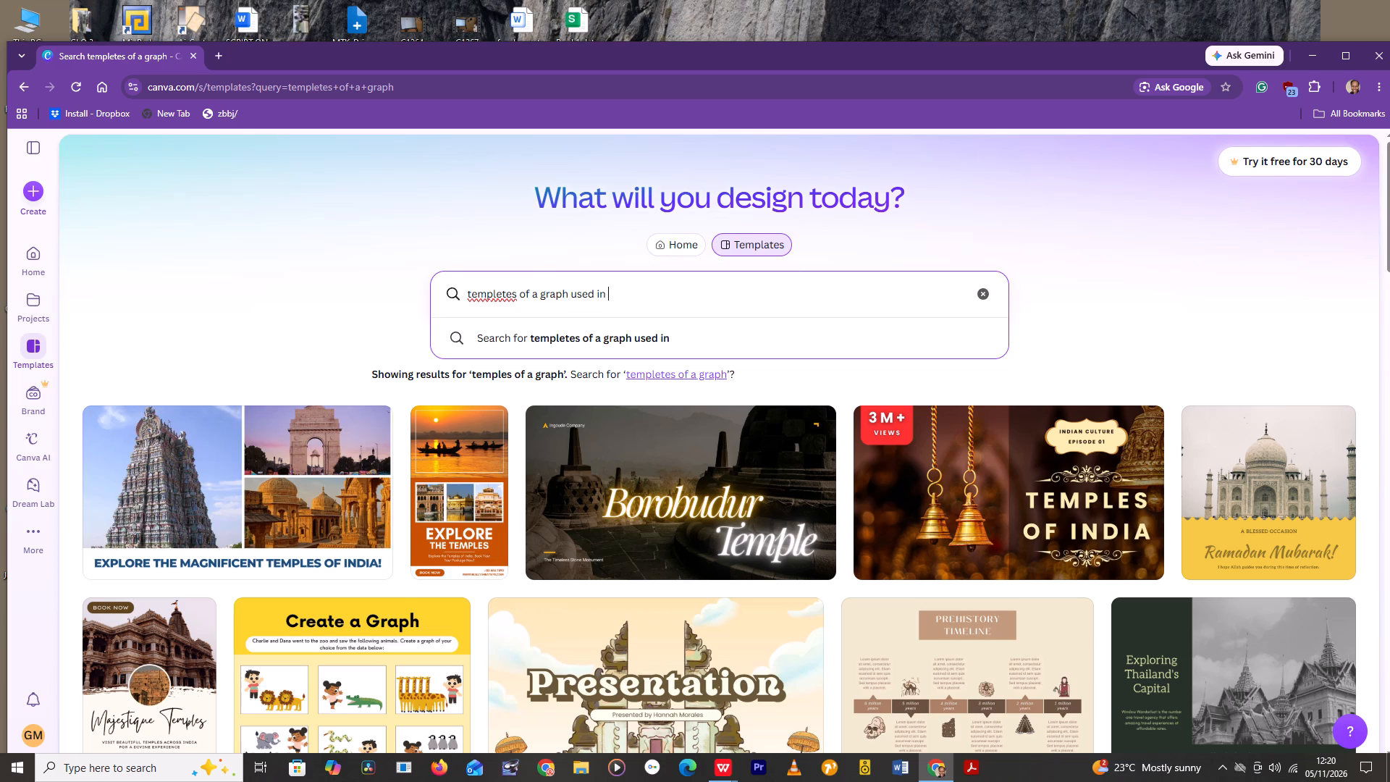
pyautogui.write('poll')
pyautogui.press('BackSpace')
pyautogui.press('BackSpace')
pyautogui.write('lling')
pyautogui.press('BackSpace')
pyautogui.press('BackSpace')
pyautogui.press('BackSpace')
pyautogui.press('BackSpace')
pyautogui.press('BackSpace')
pyautogui.press('BackSpace')
pyautogui.press('BackSpace')
pyautogui.press('BackSpace')
pyautogui.press('BackSpace')
pyautogui.press('BackSpace')
pyautogui.write('durin')
pyautogui.write('g')
pyautogui.press('space')
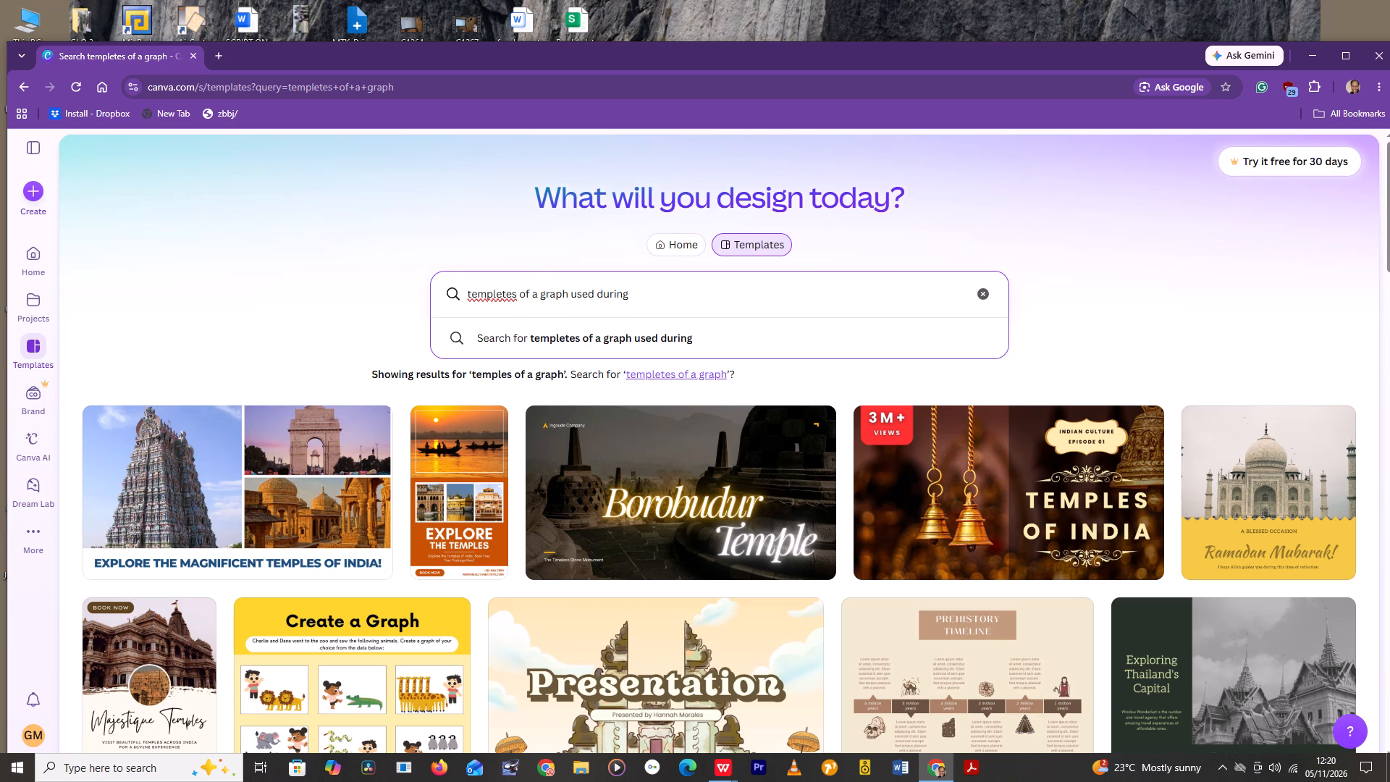
pyautogui.write('elections')
pyautogui.click(809, 338)
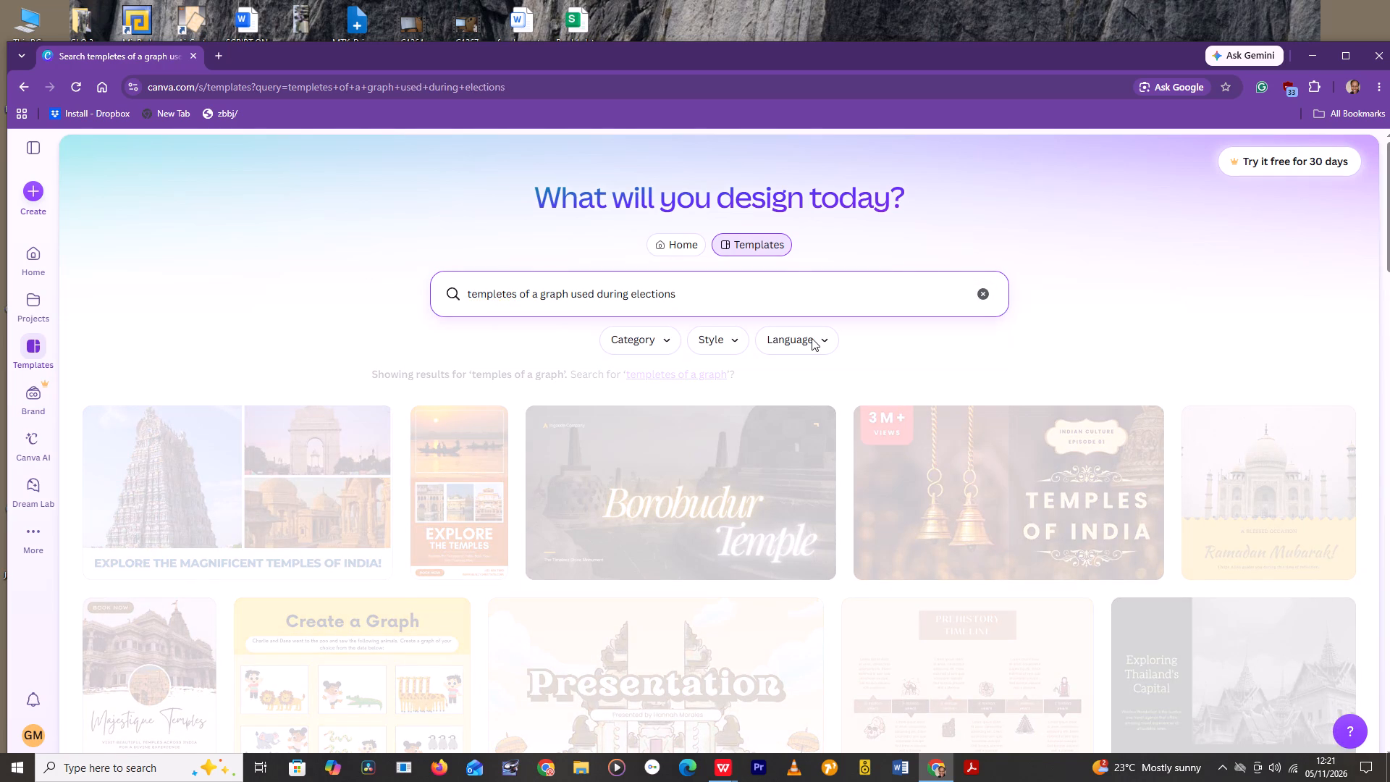
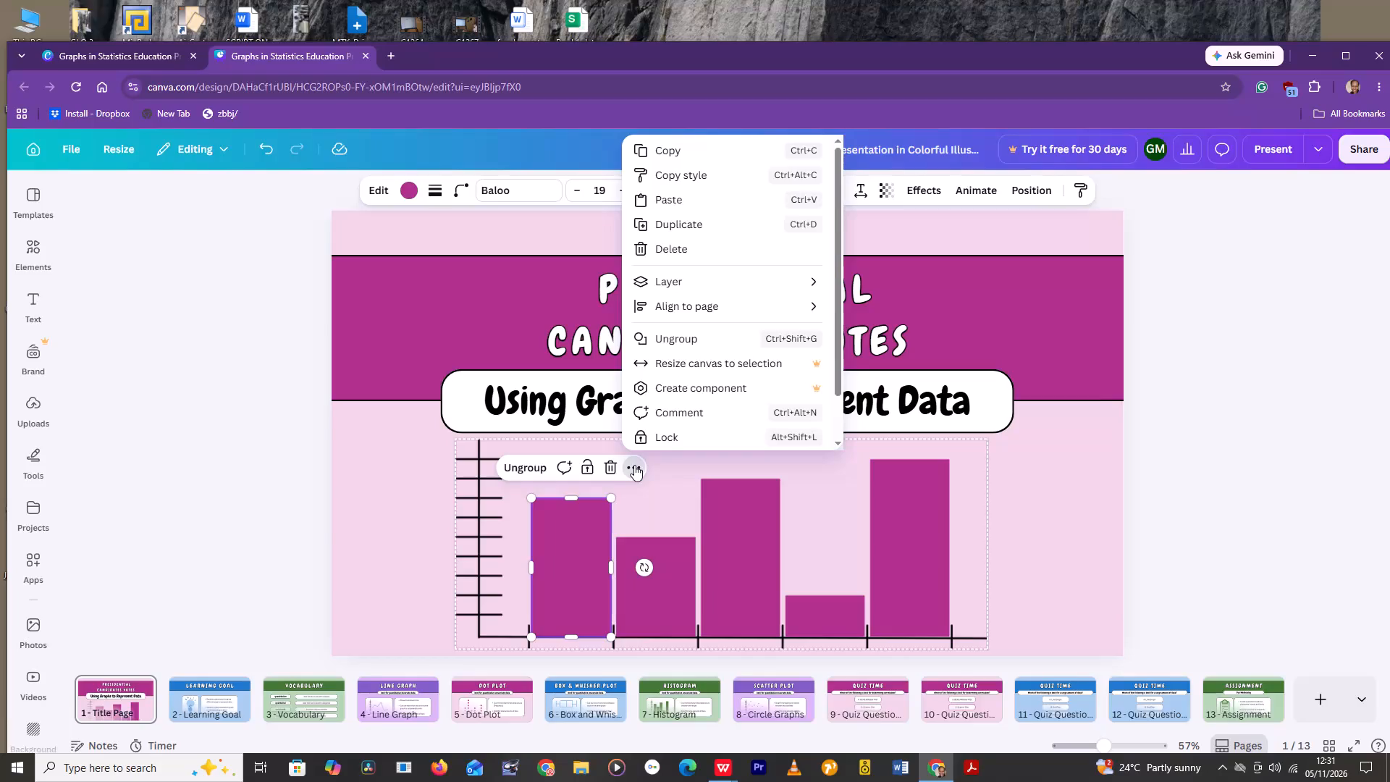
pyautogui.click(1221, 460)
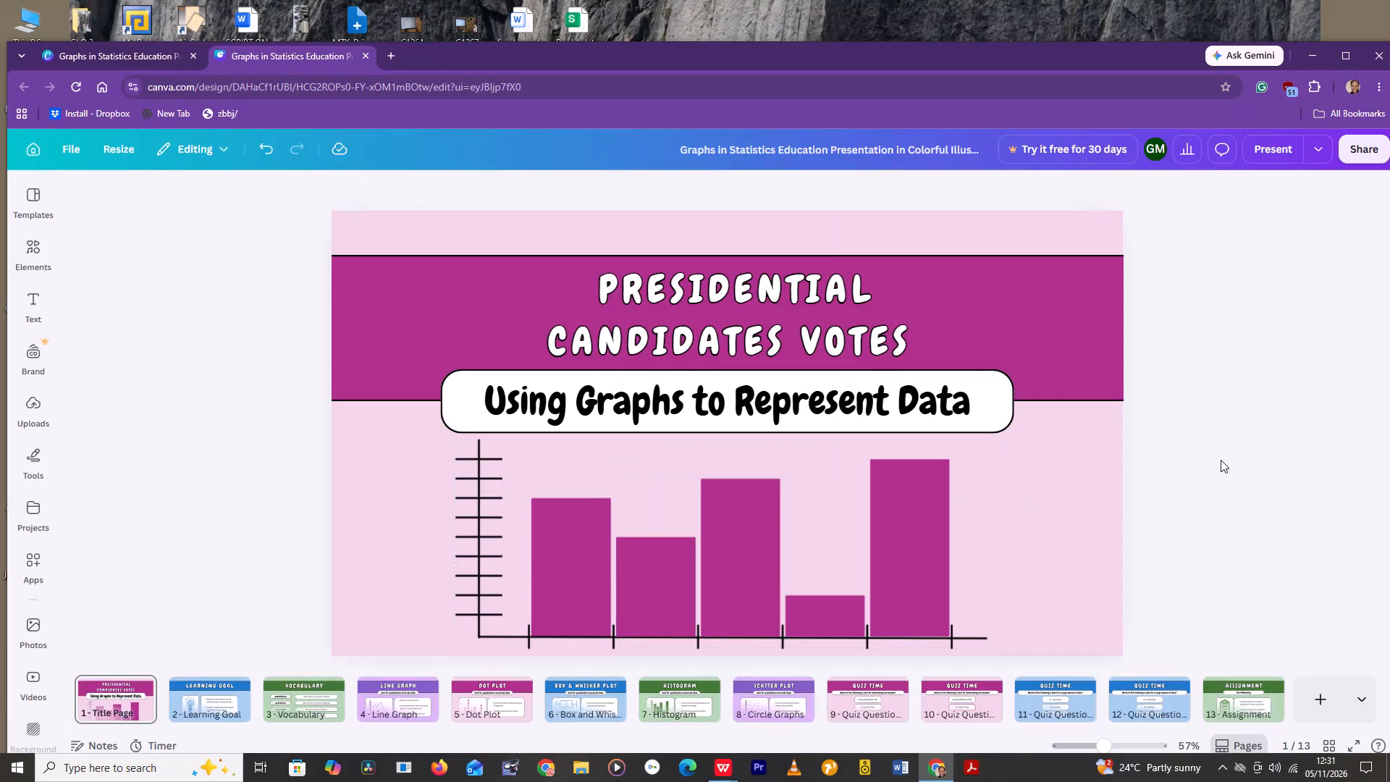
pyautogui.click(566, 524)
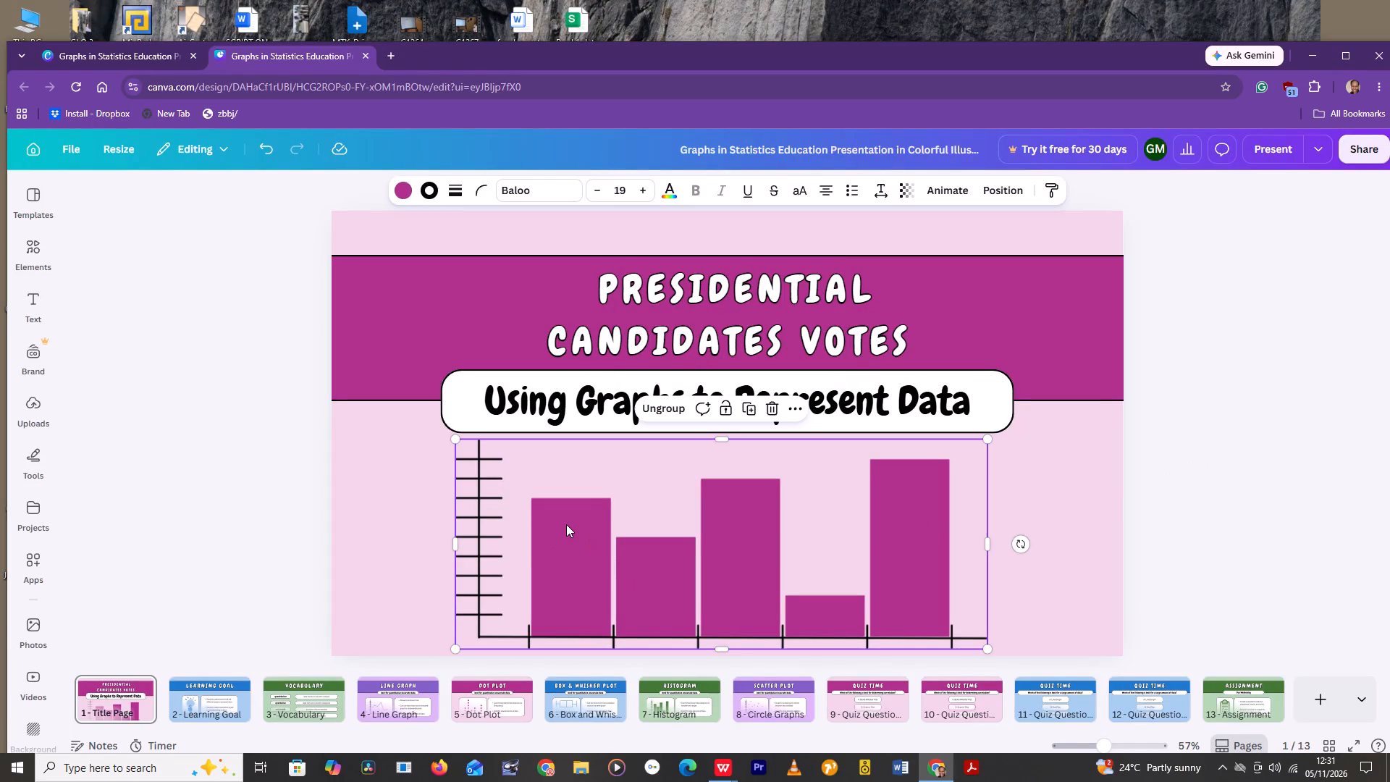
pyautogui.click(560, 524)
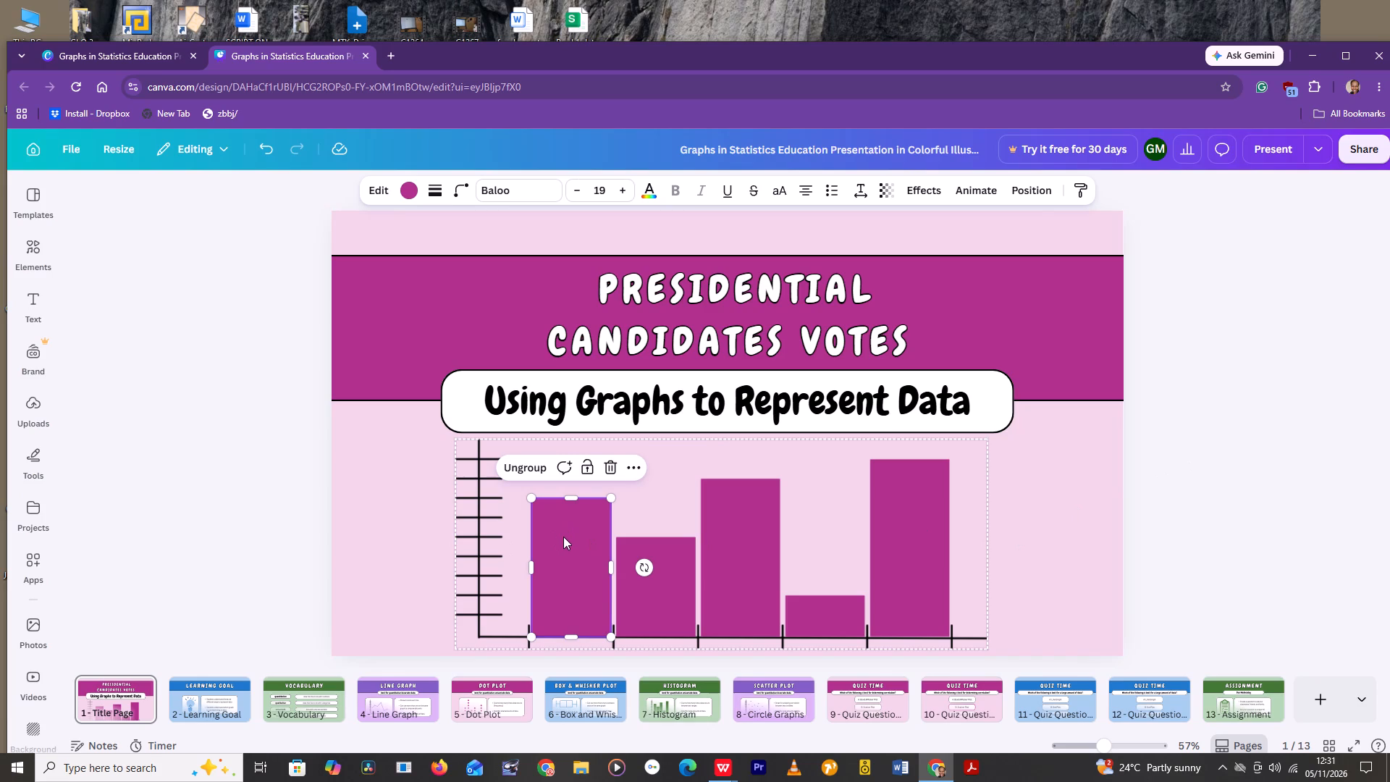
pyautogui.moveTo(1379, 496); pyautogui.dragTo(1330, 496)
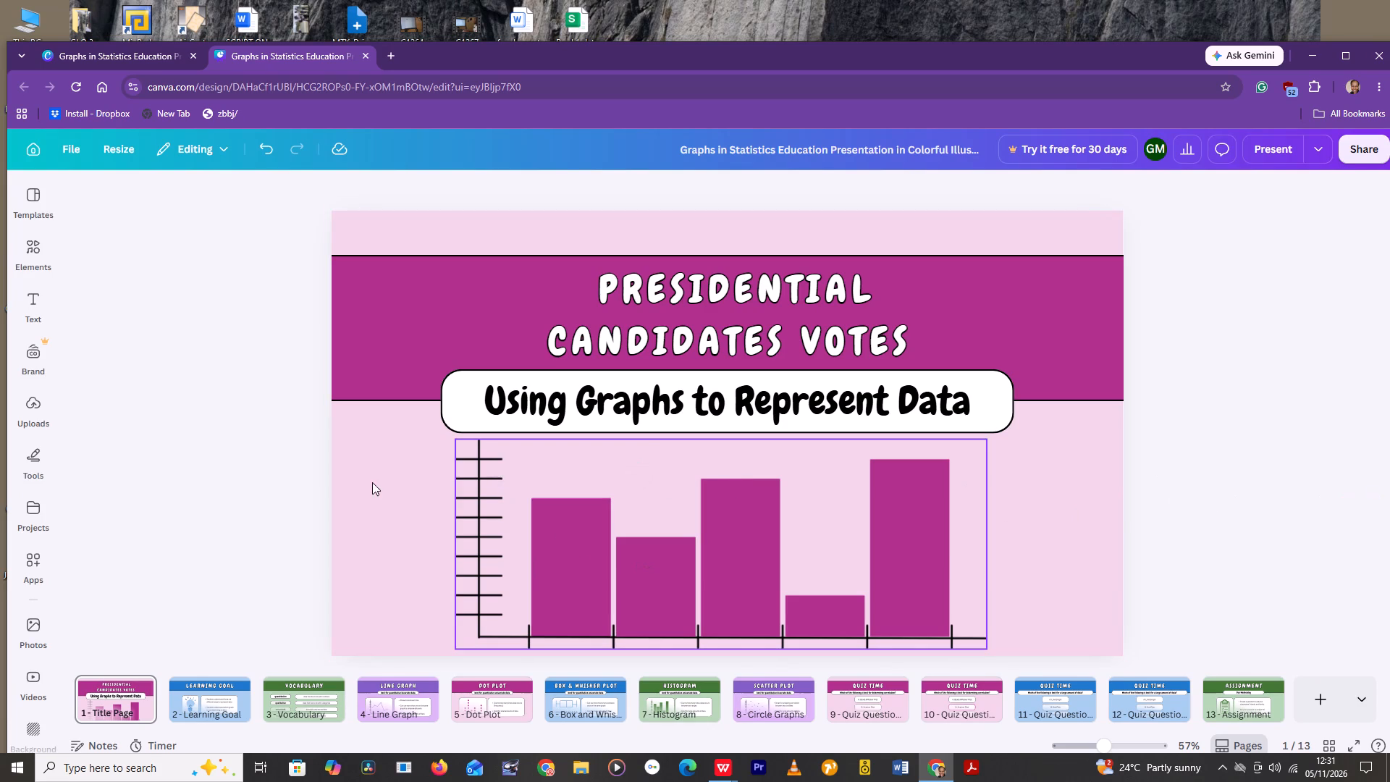
# Stretch the bar chart group horizontally on both sides to about 1,510 wide, keeping its height.
pyautogui.click(573, 465)
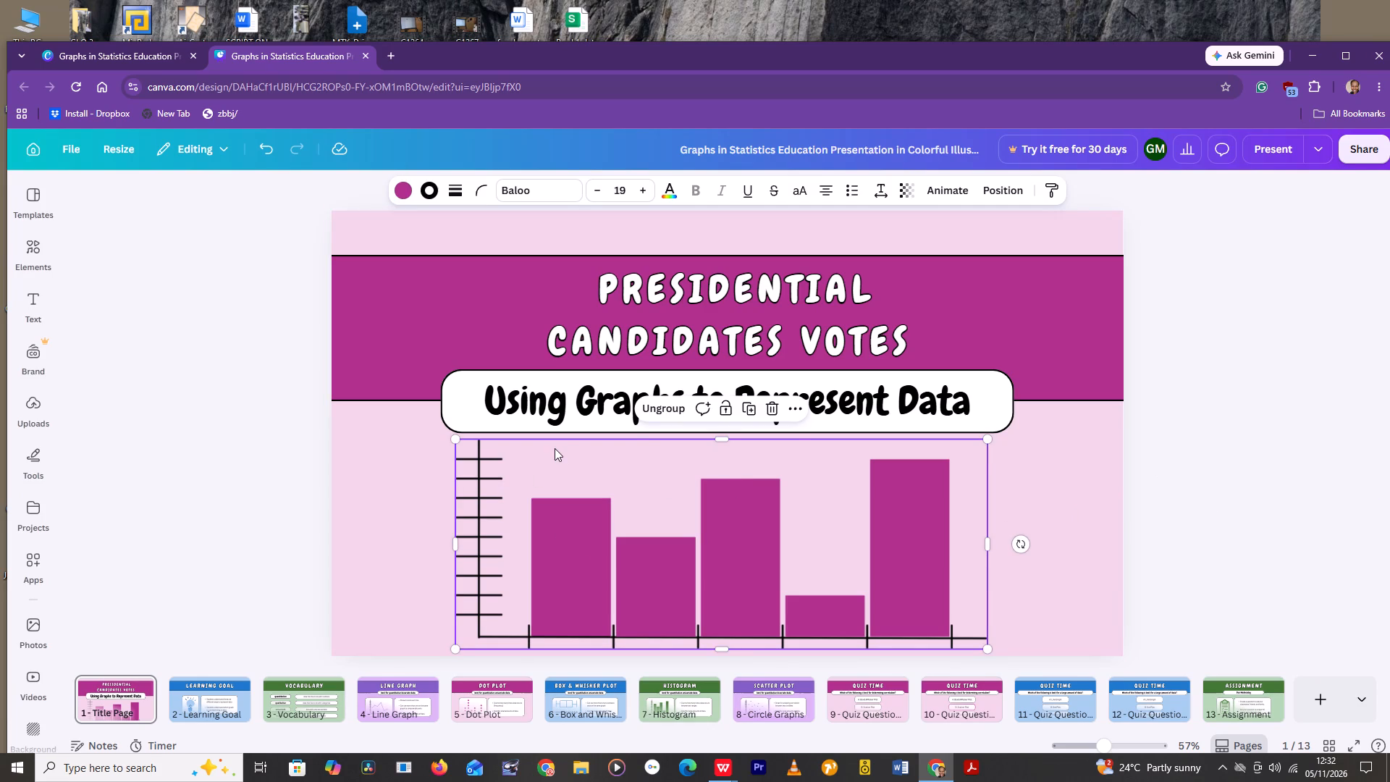
pyautogui.click(987, 641)
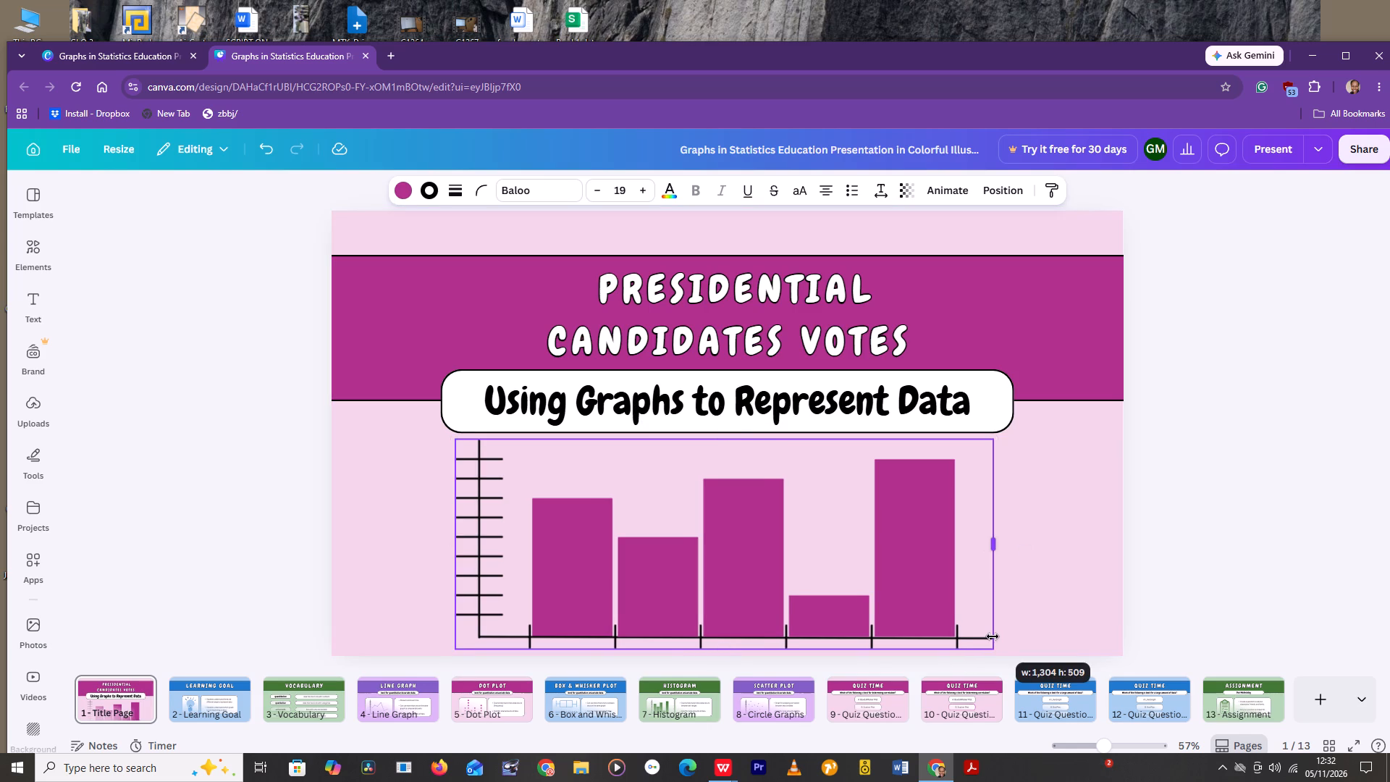
pyautogui.moveTo(996, 635); pyautogui.dragTo(1008, 629)
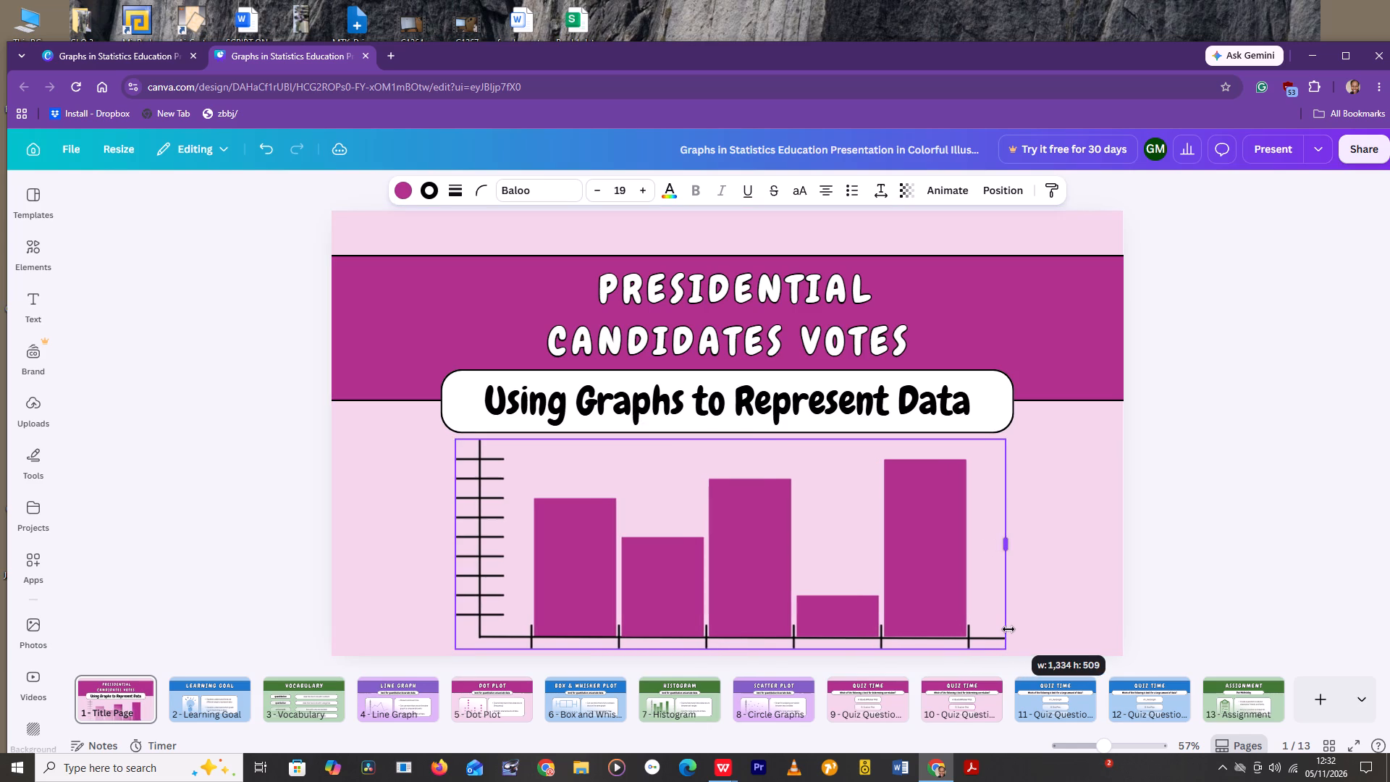
pyautogui.moveTo(1008, 629); pyautogui.dragTo(1027, 625)
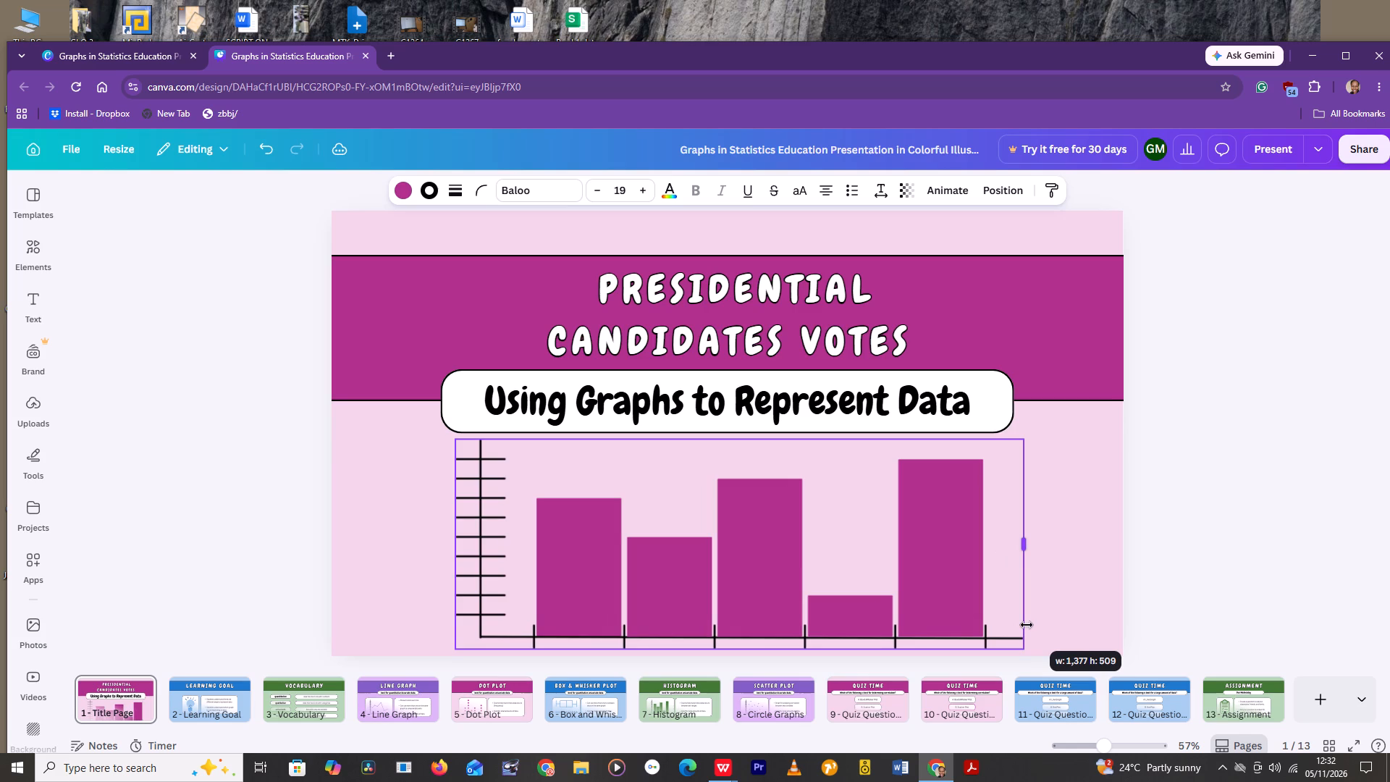
pyautogui.moveTo(1027, 625); pyautogui.dragTo(1051, 622)
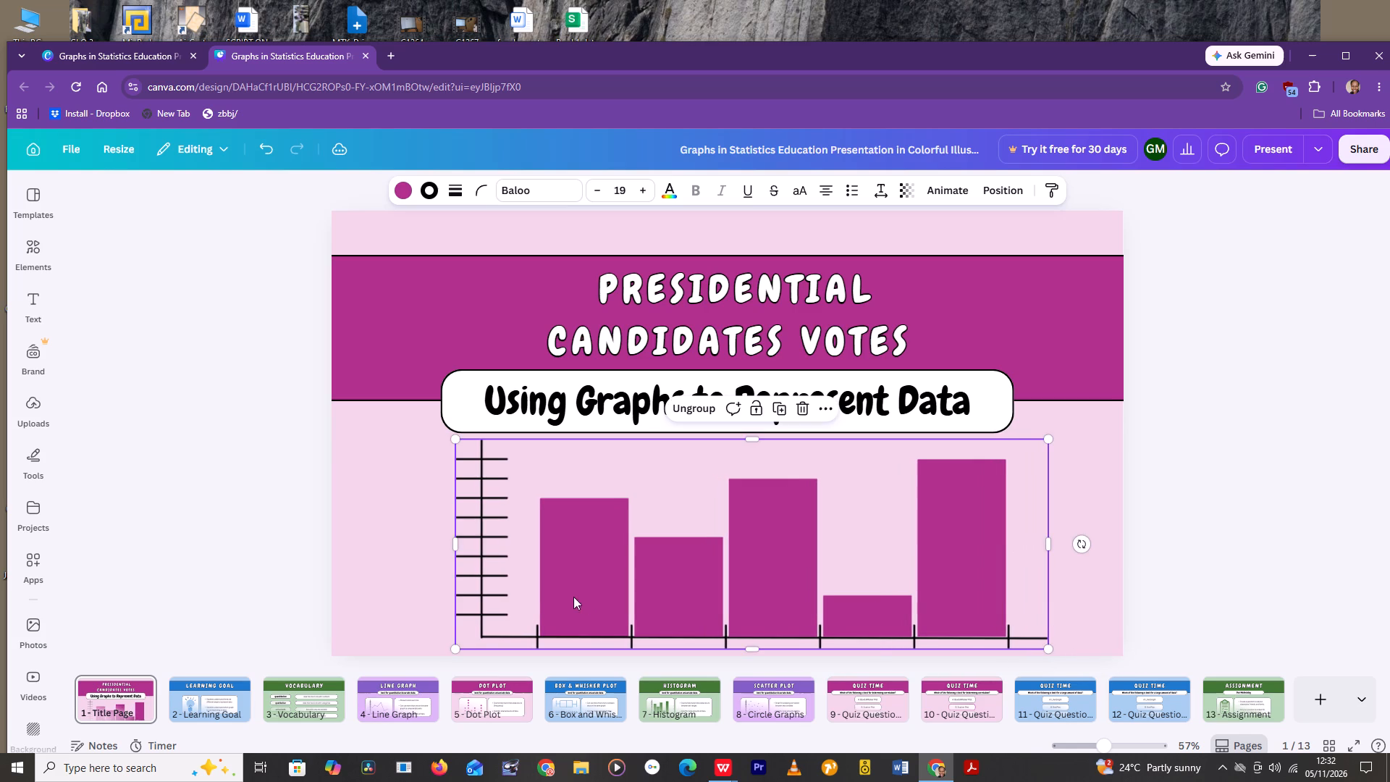
pyautogui.moveTo(454, 542); pyautogui.dragTo(425, 544)
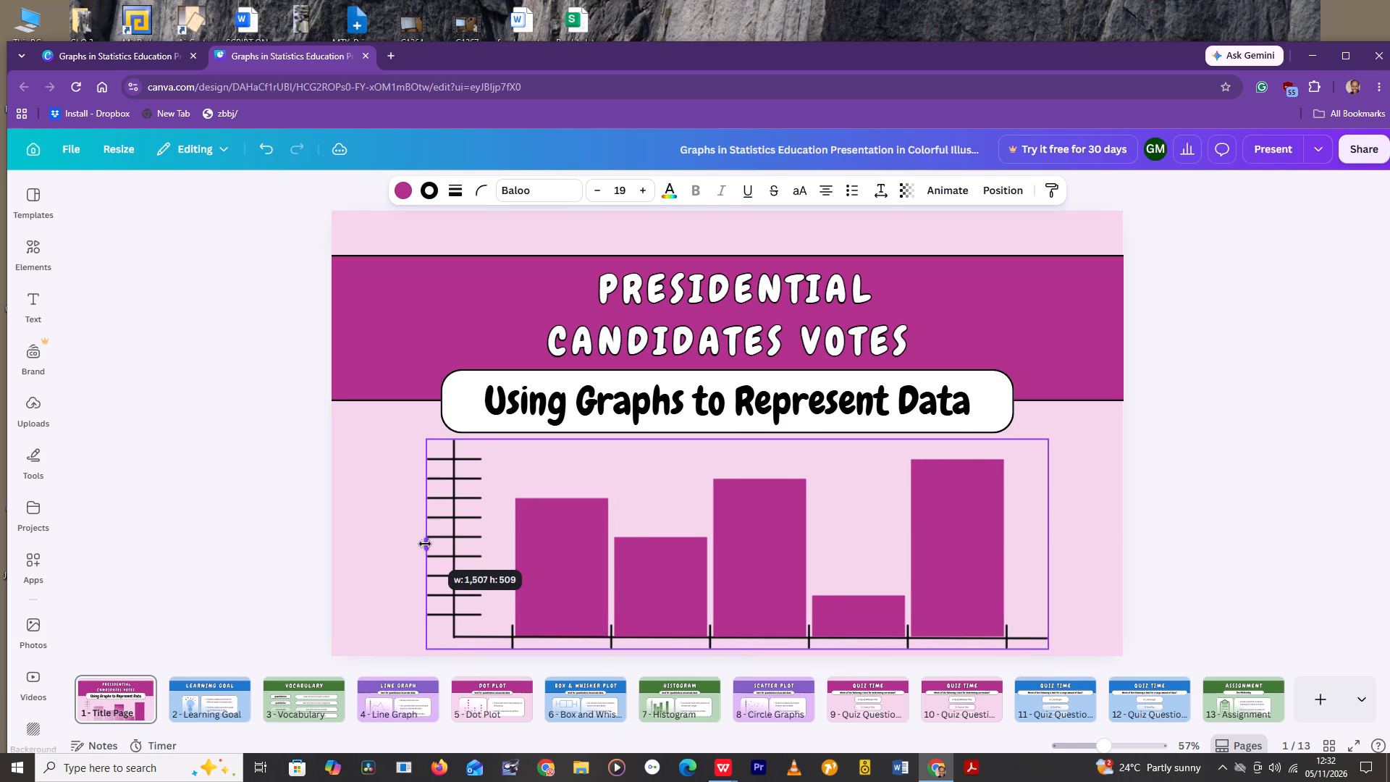
pyautogui.moveTo(425, 544); pyautogui.dragTo(421, 544)
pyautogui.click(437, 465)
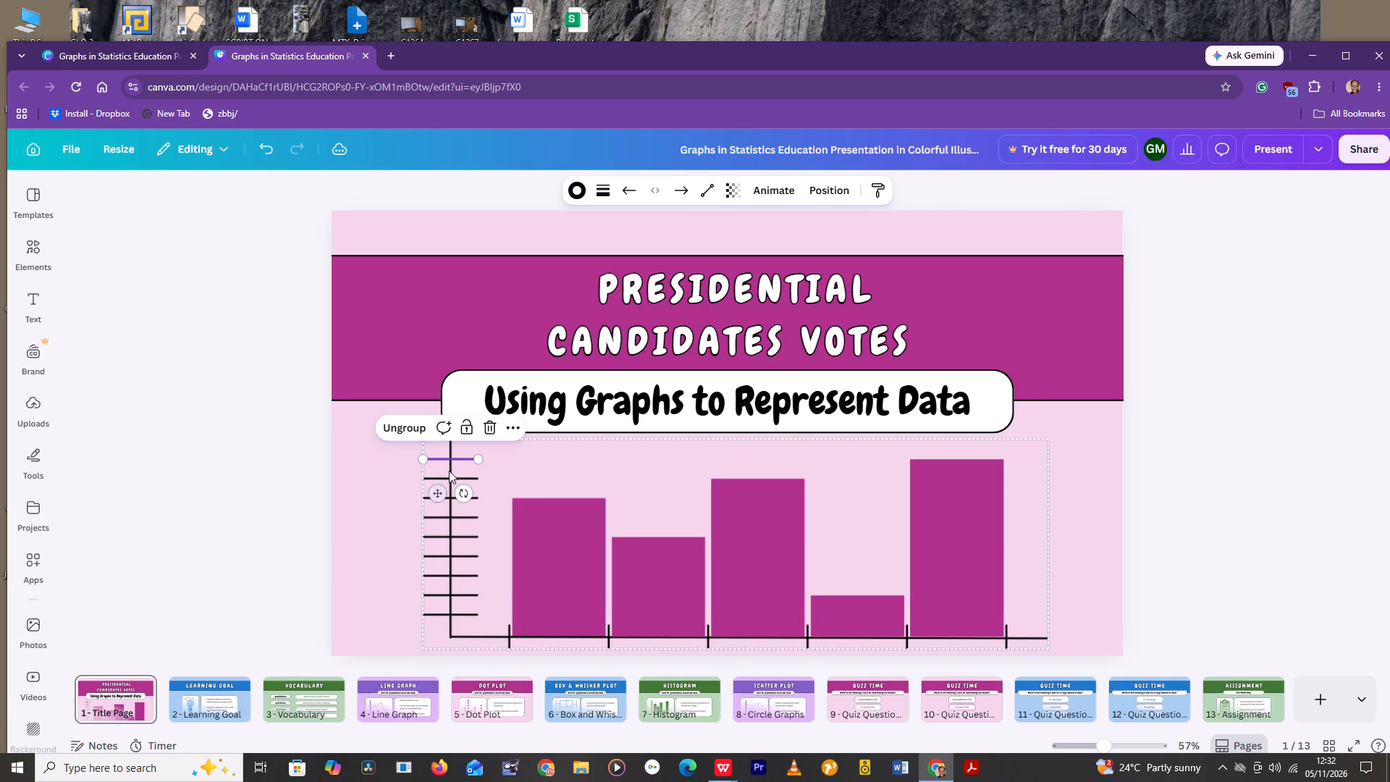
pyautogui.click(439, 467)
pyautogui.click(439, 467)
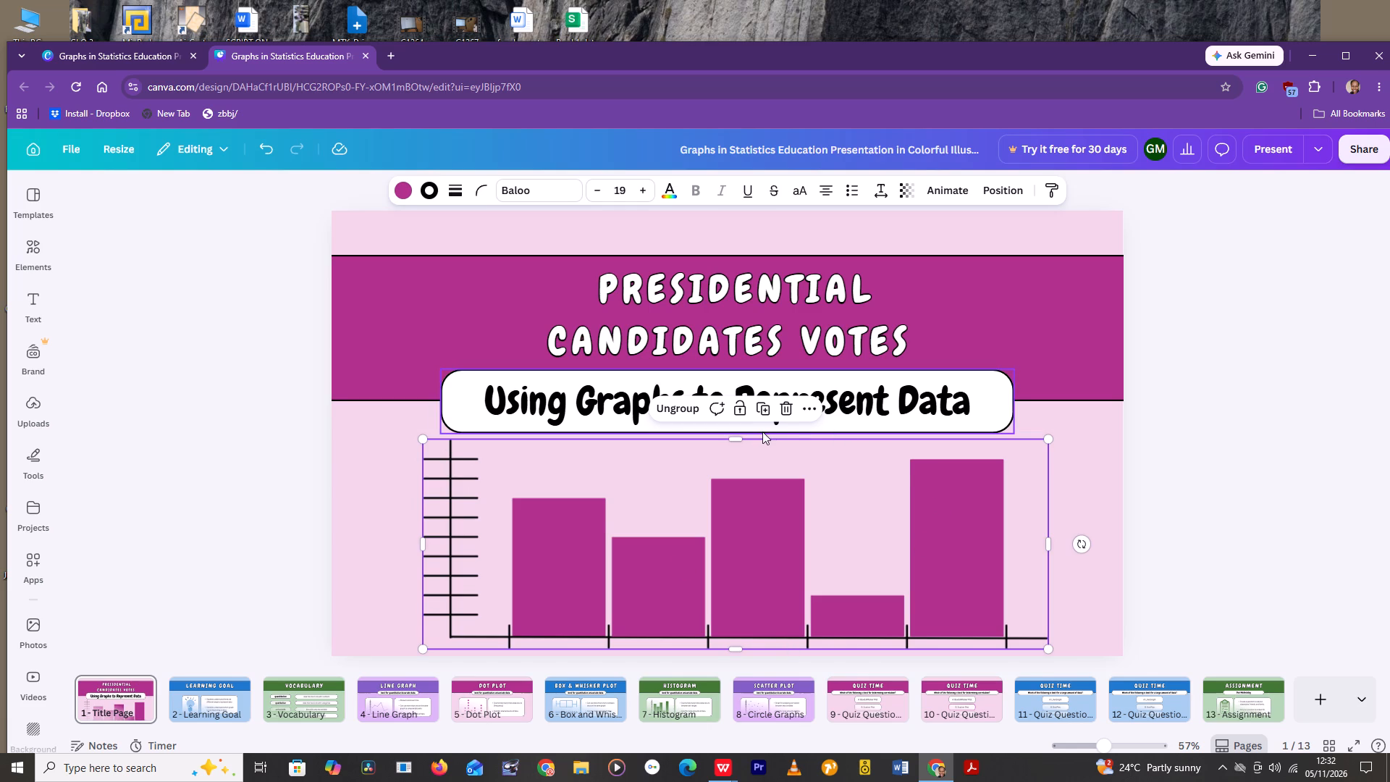
# Add a subheading text box, shrink it to about font size 8.8, and place it above the chart's first bar.
pyautogui.click(30, 307)
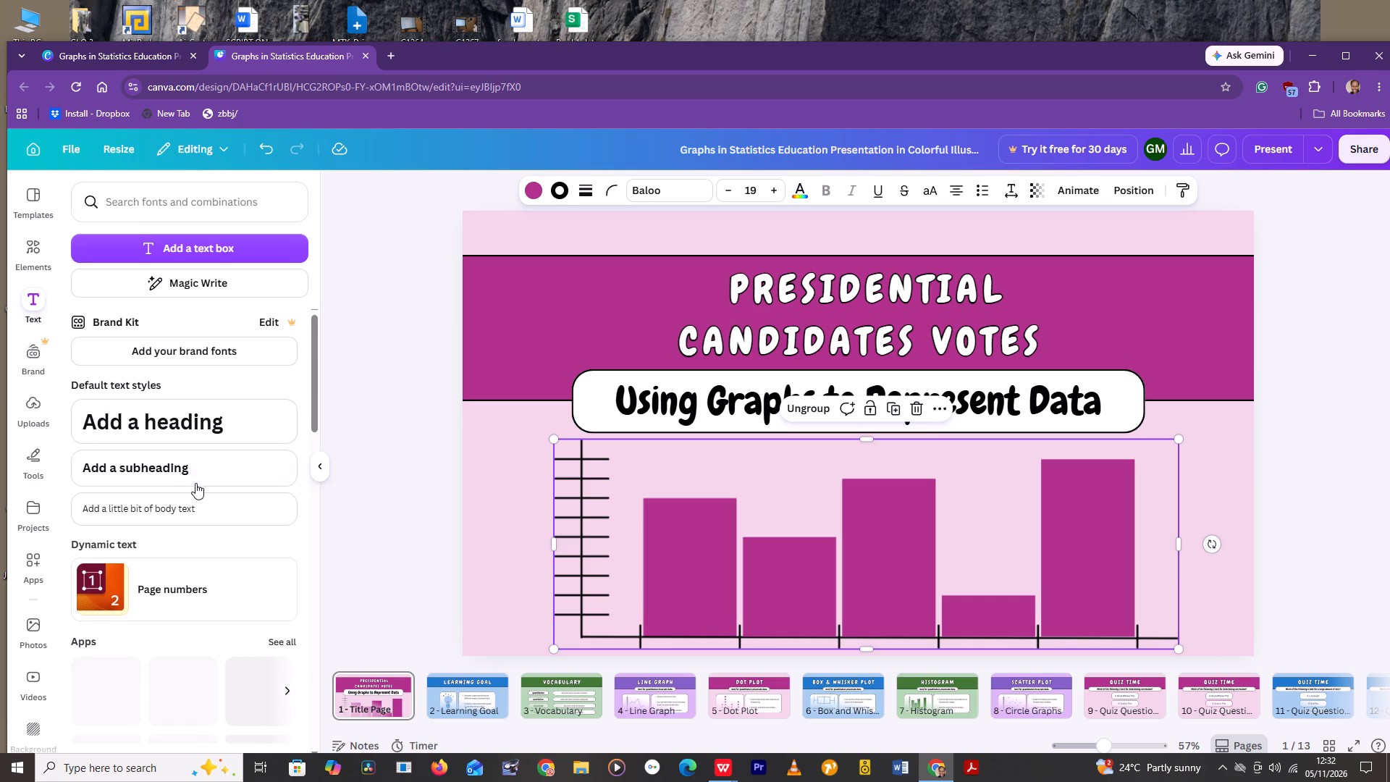
pyautogui.click(201, 469)
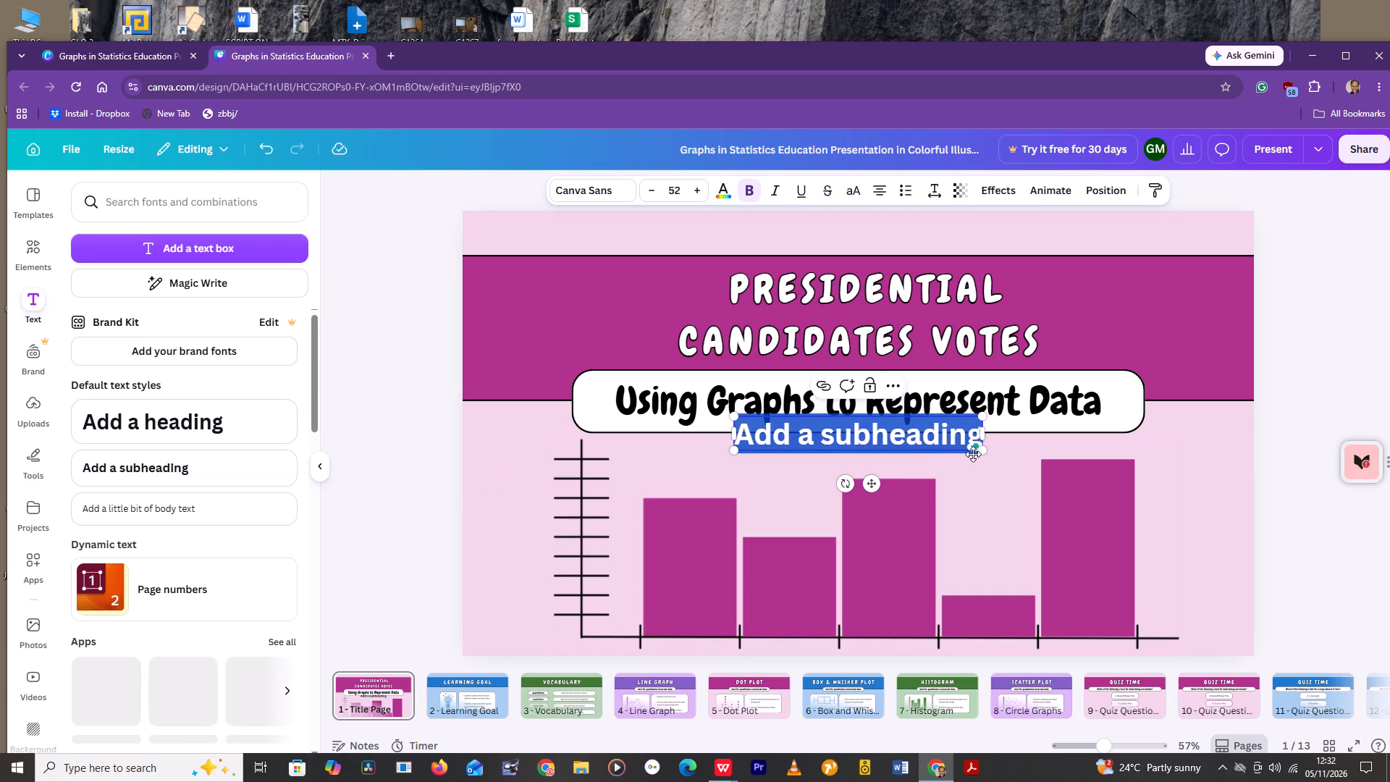
pyautogui.moveTo(980, 453); pyautogui.dragTo(872, 466)
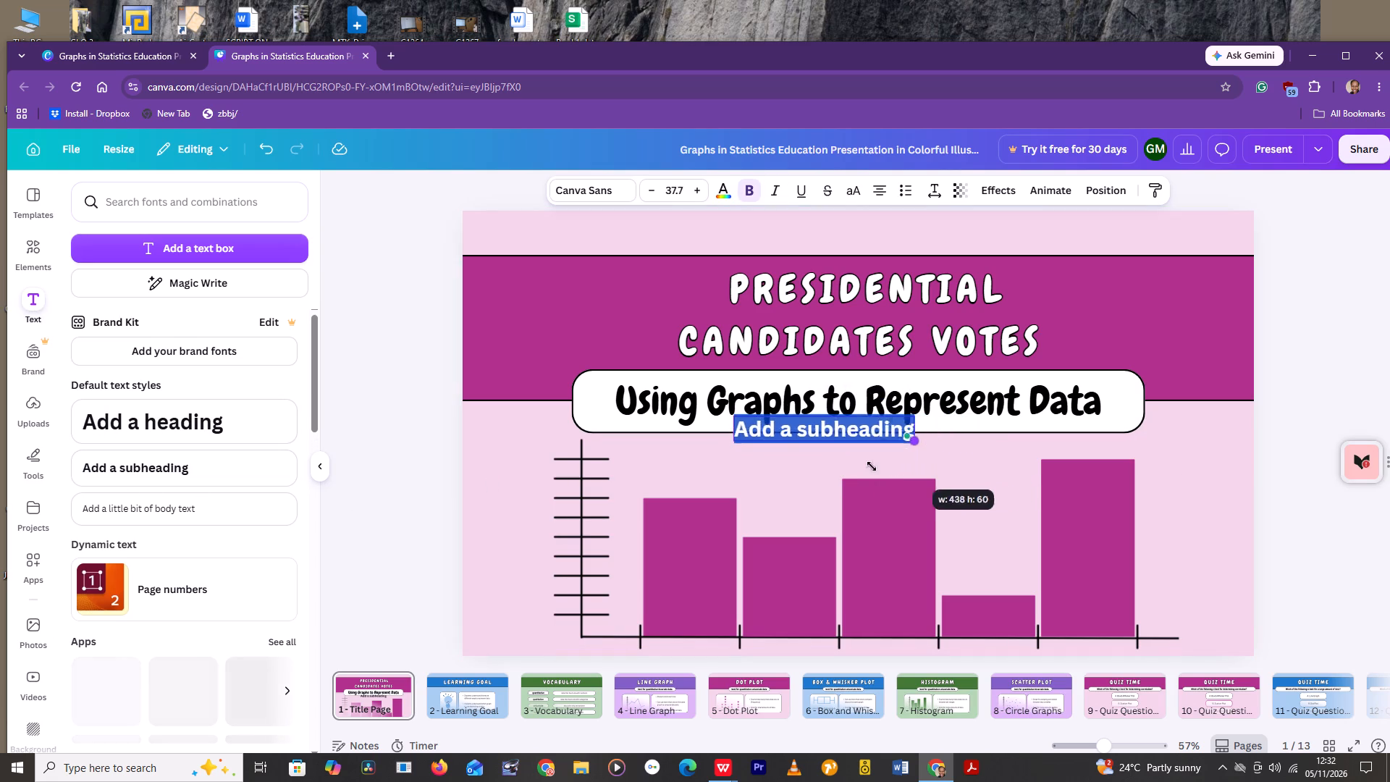
pyautogui.moveTo(872, 466); pyautogui.dragTo(750, 463)
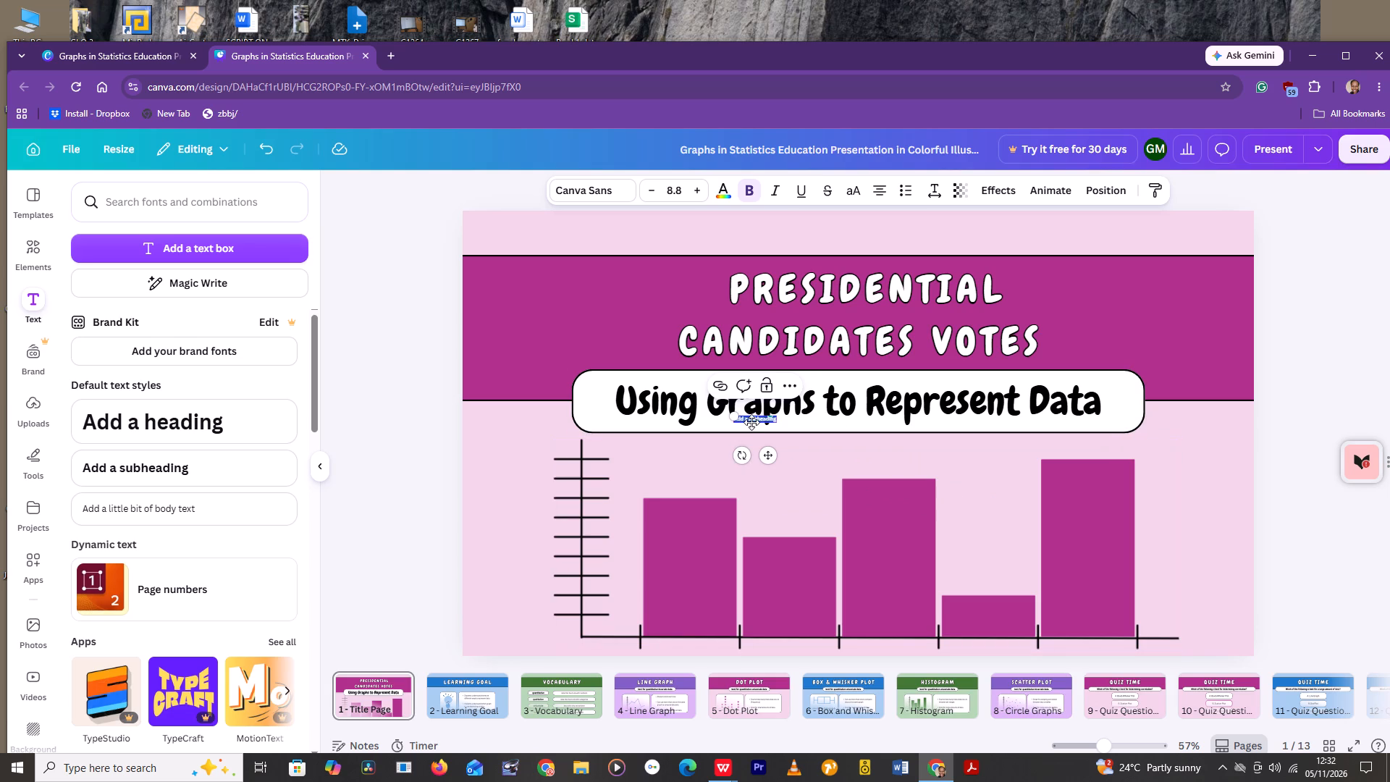
pyautogui.moveTo(753, 421); pyautogui.dragTo(741, 439)
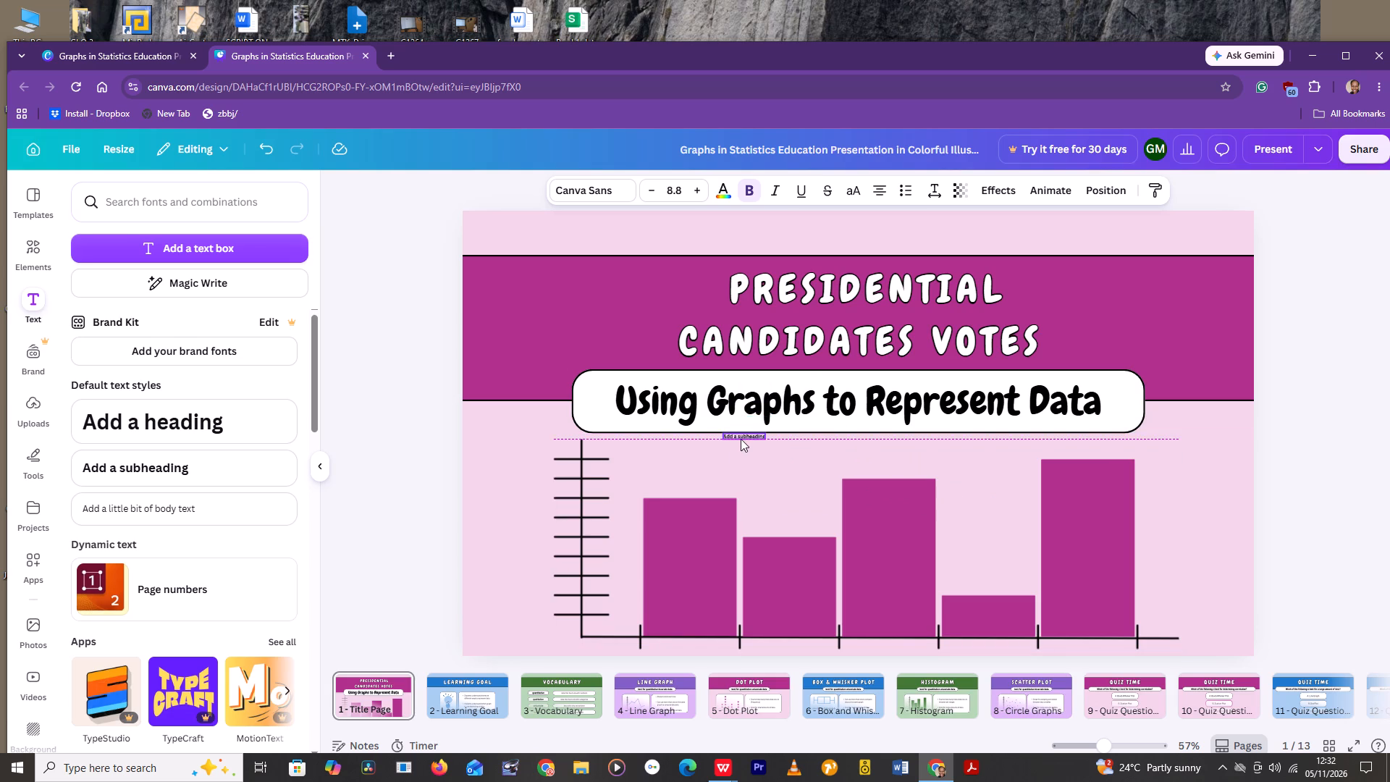
pyautogui.moveTo(741, 439); pyautogui.dragTo(709, 467)
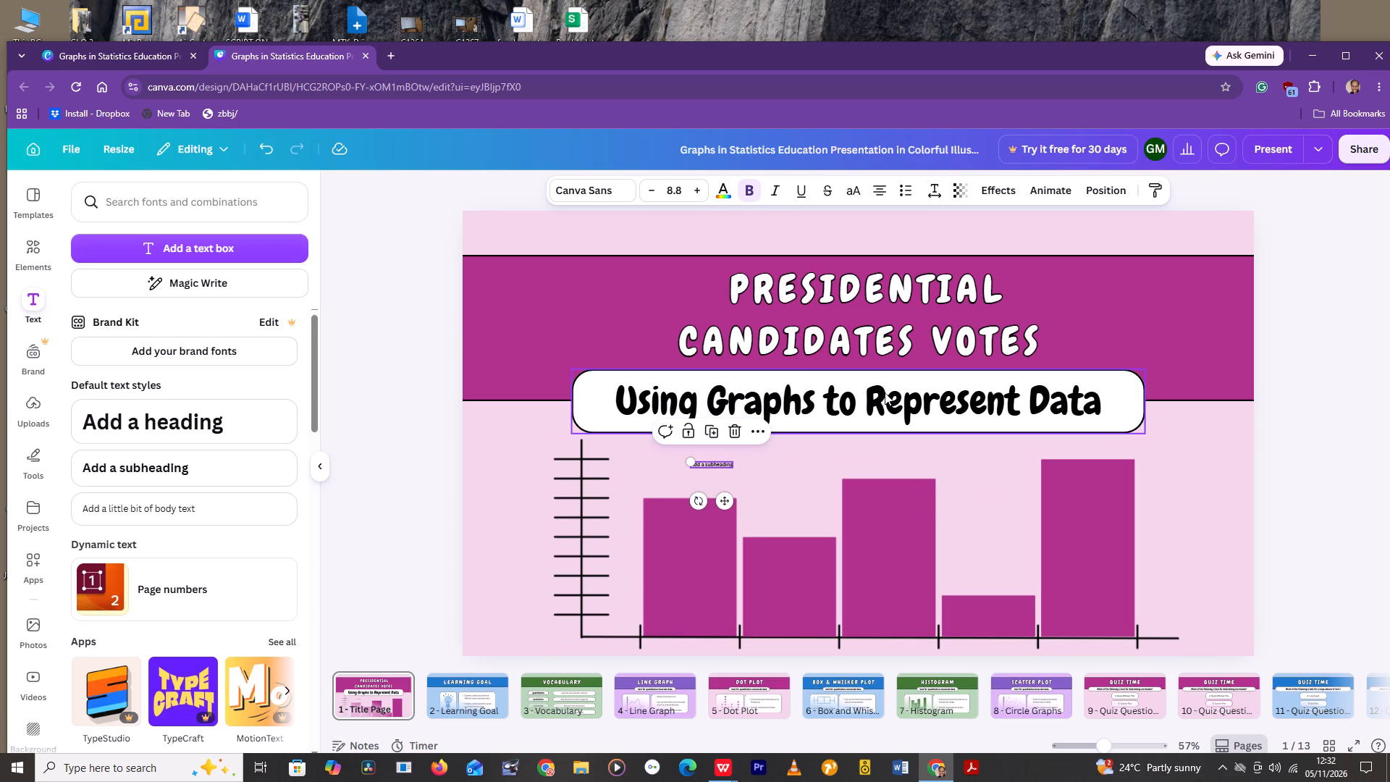
# Delete the "Using Graphs to Represent Data" subtitle box beneath the title.
pyautogui.click(889, 392)
pyautogui.press('Delete')
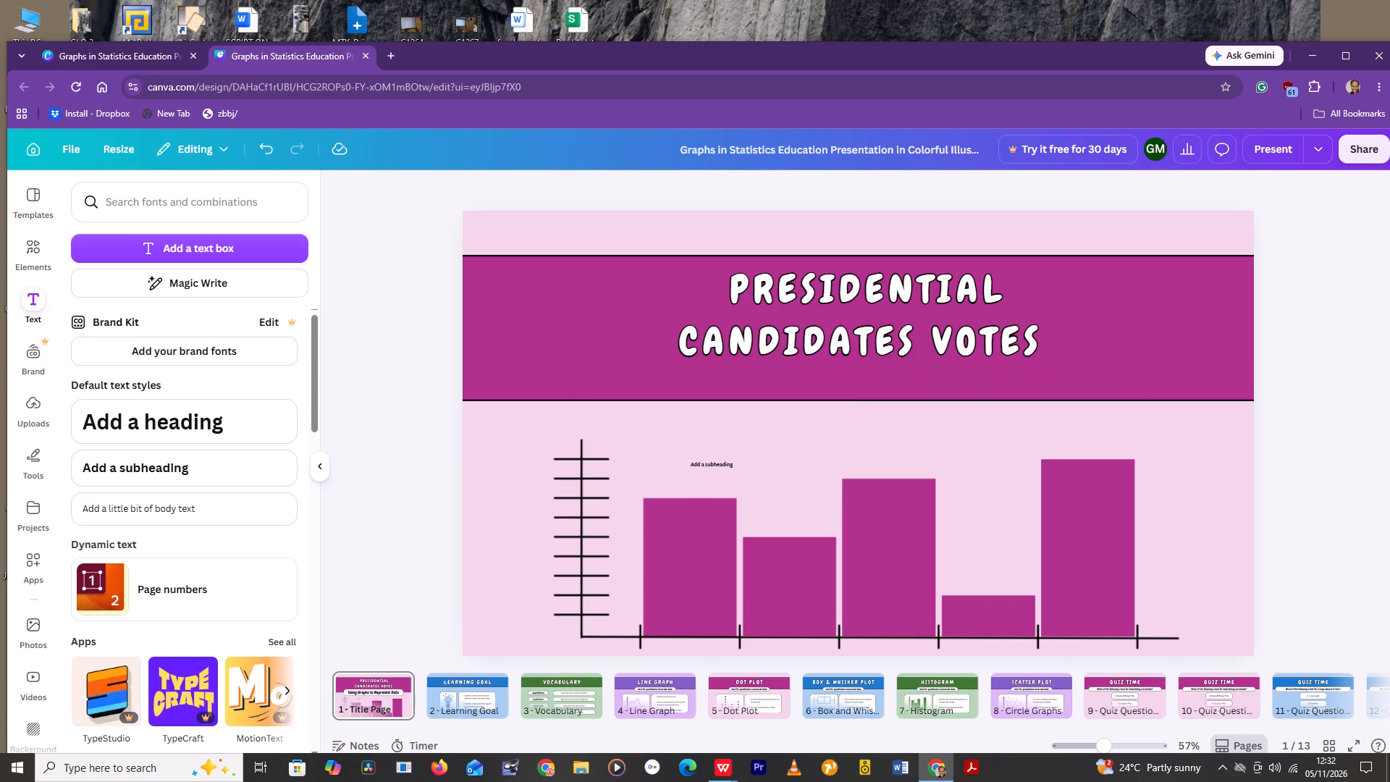
# Move the small subheading closer to the first bar and replace its text with "A".
pyautogui.click(704, 461)
pyautogui.moveTo(704, 461); pyautogui.dragTo(699, 464)
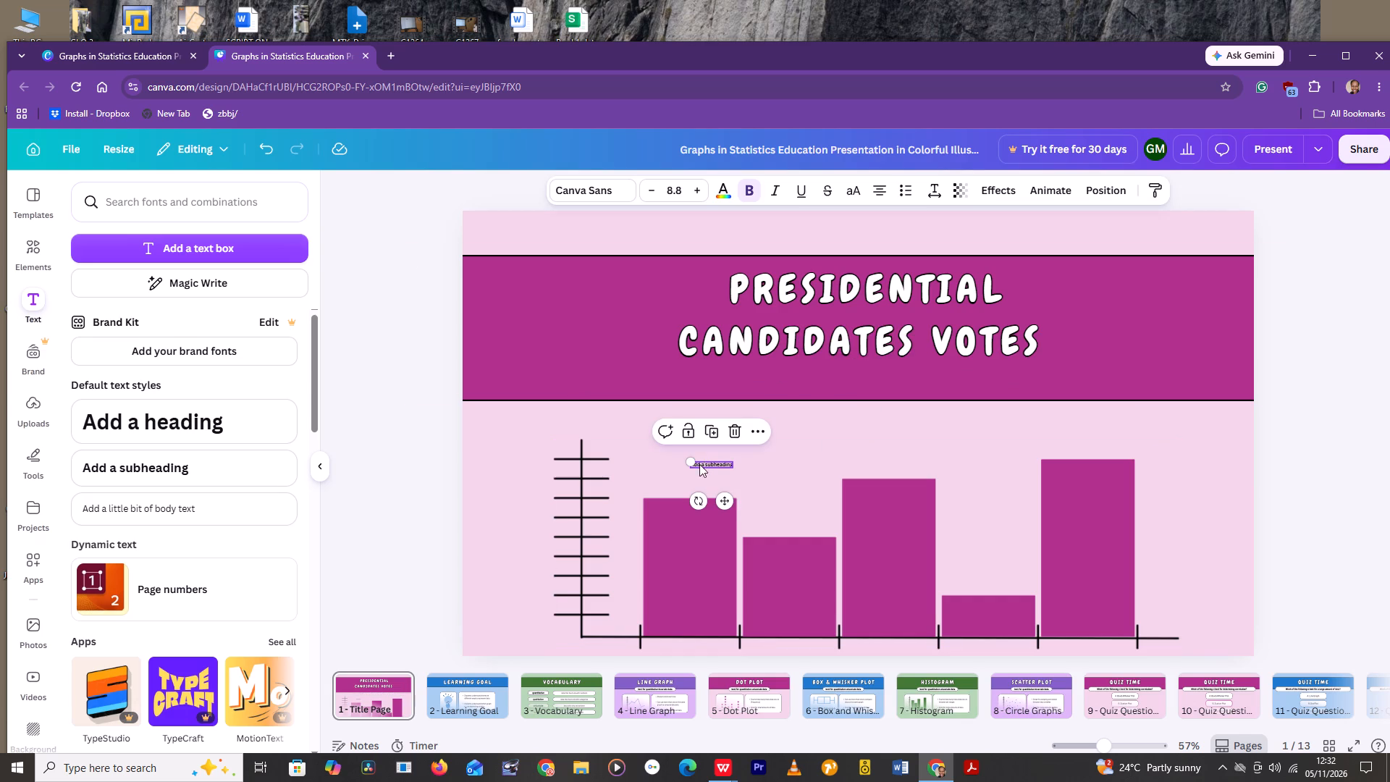
pyautogui.moveTo(699, 464); pyautogui.dragTo(688, 474)
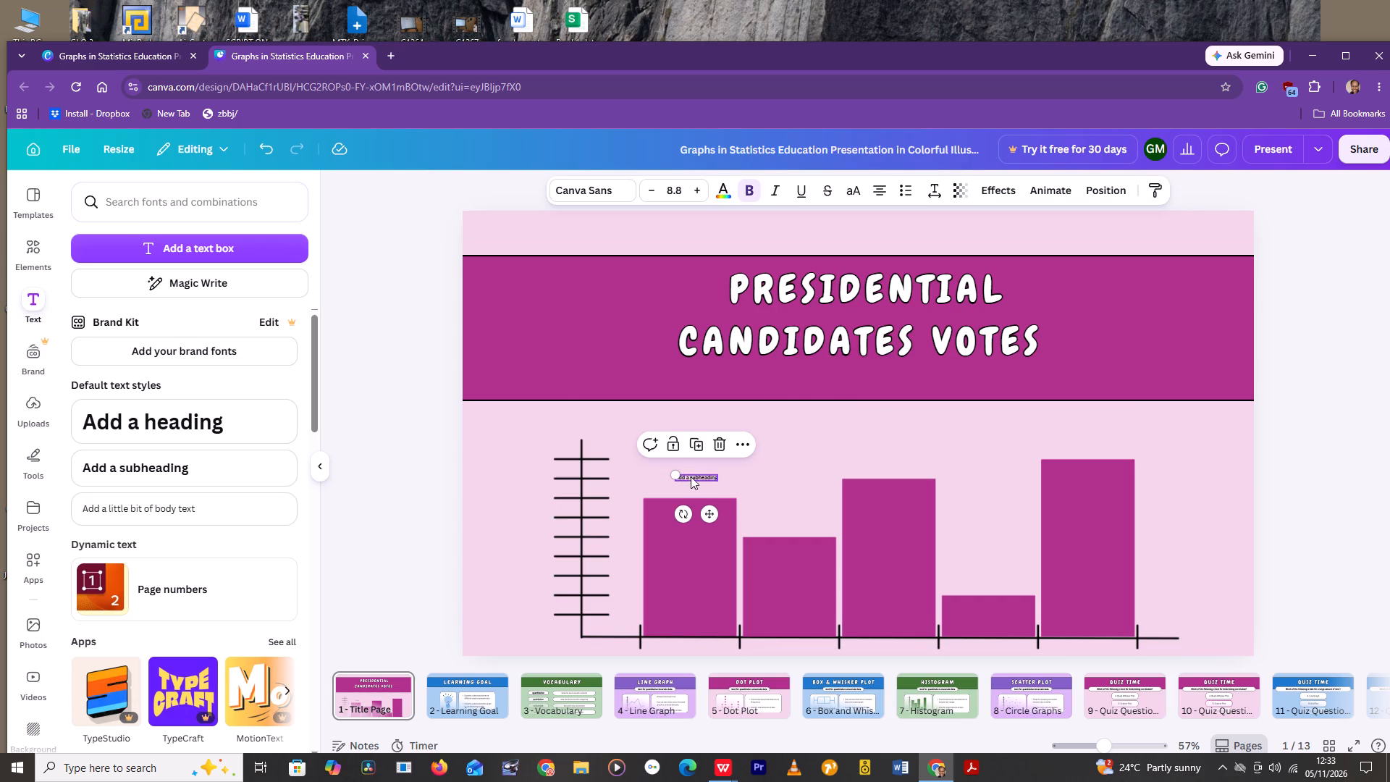
pyautogui.click(715, 479)
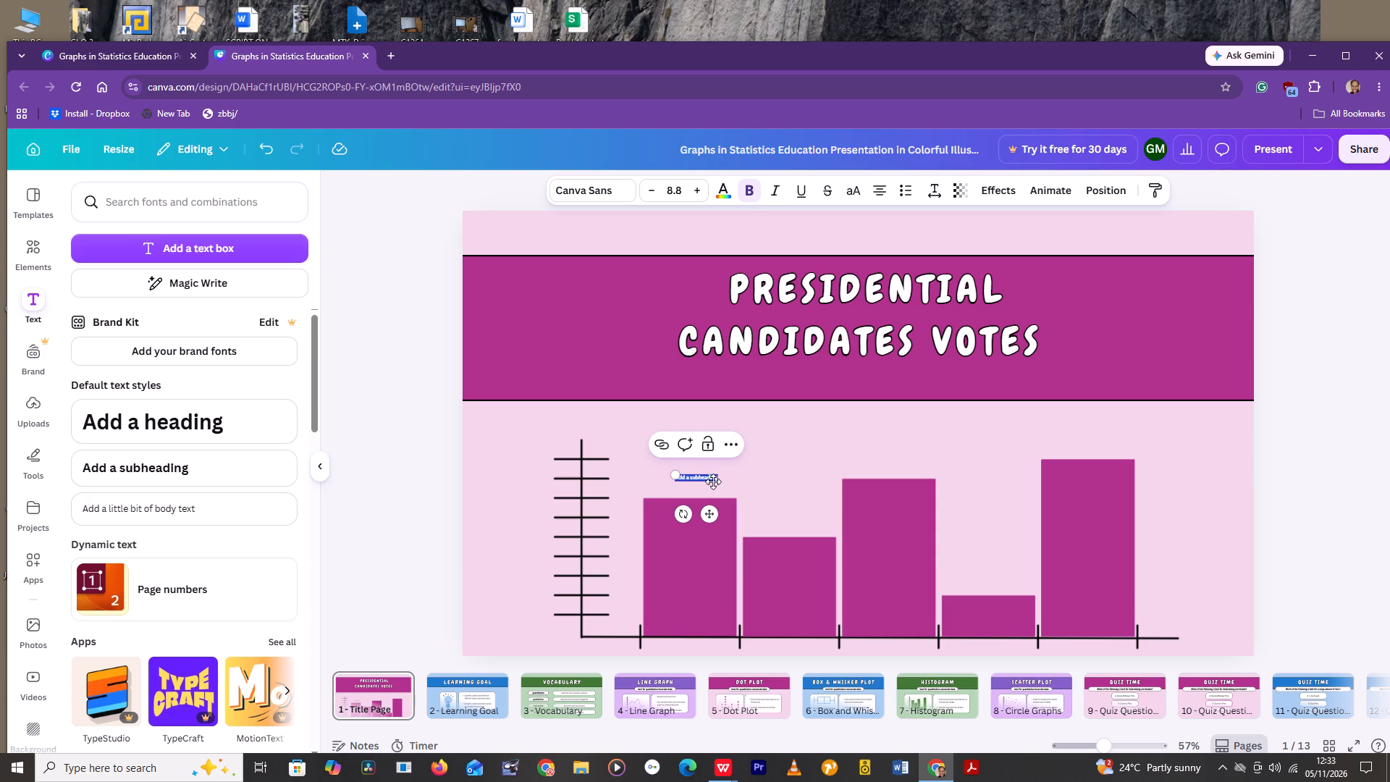
pyautogui.press('Delete')
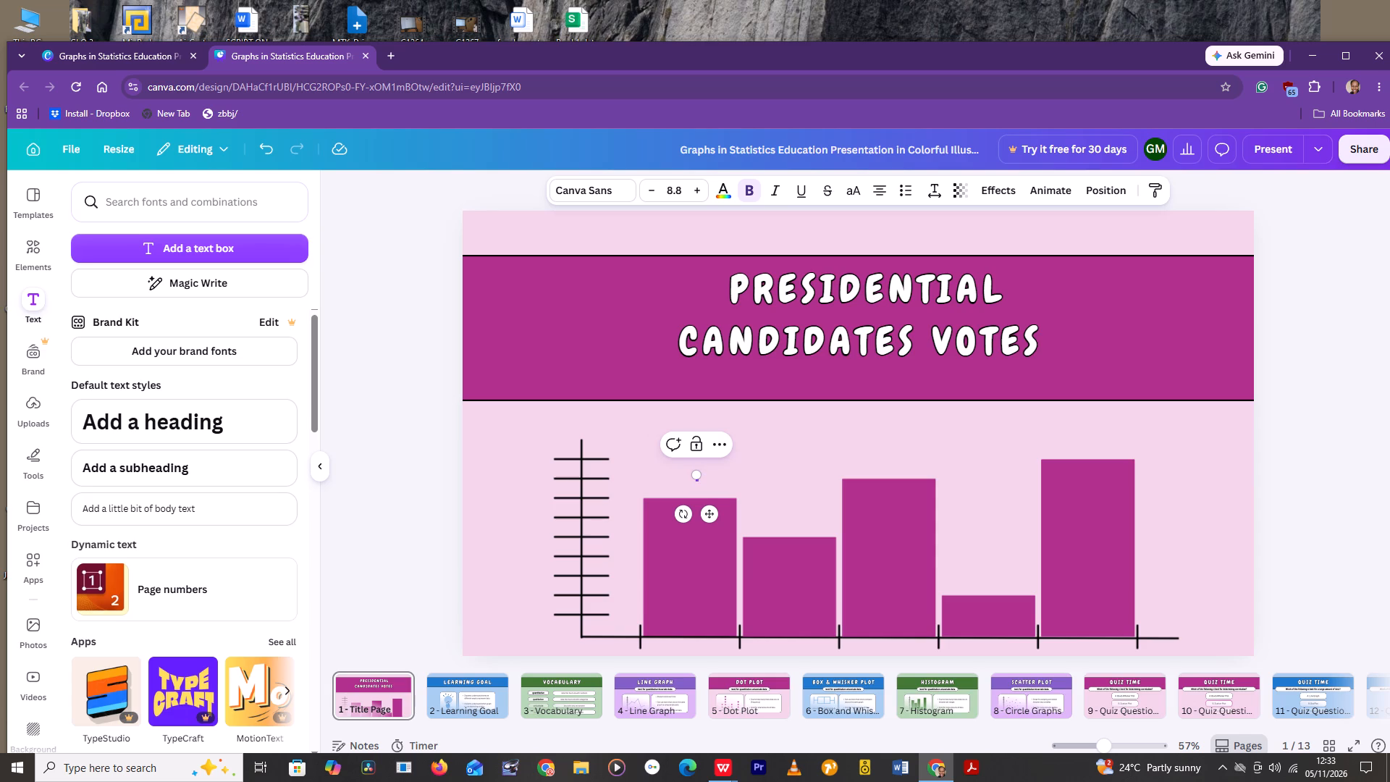
pyautogui.press('a')
# Enlarge the "A" label to about font size 15.9 and widen its text box.
pyautogui.moveTo(695, 476); pyautogui.dragTo(709, 477)
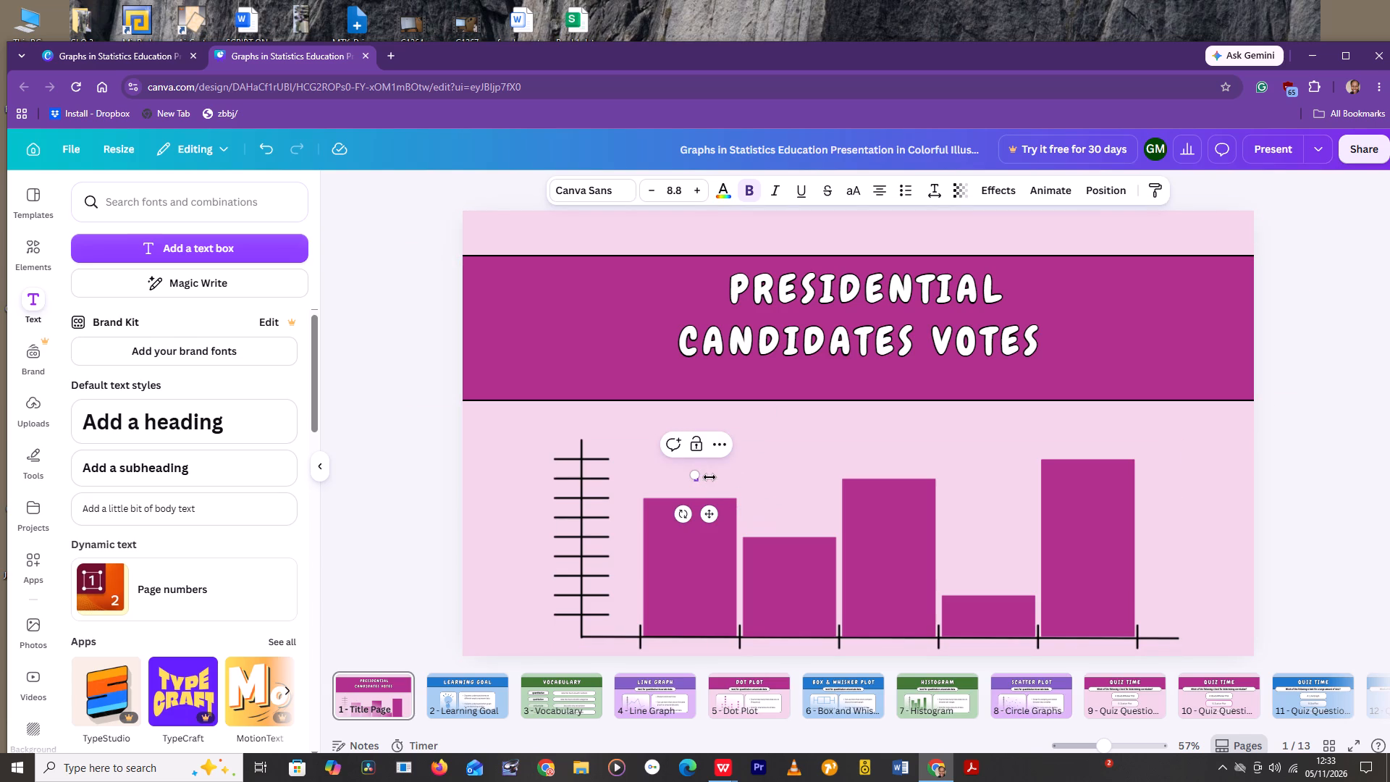
pyautogui.click(699, 474)
pyautogui.click(691, 479)
pyautogui.moveTo(691, 479); pyautogui.dragTo(681, 479)
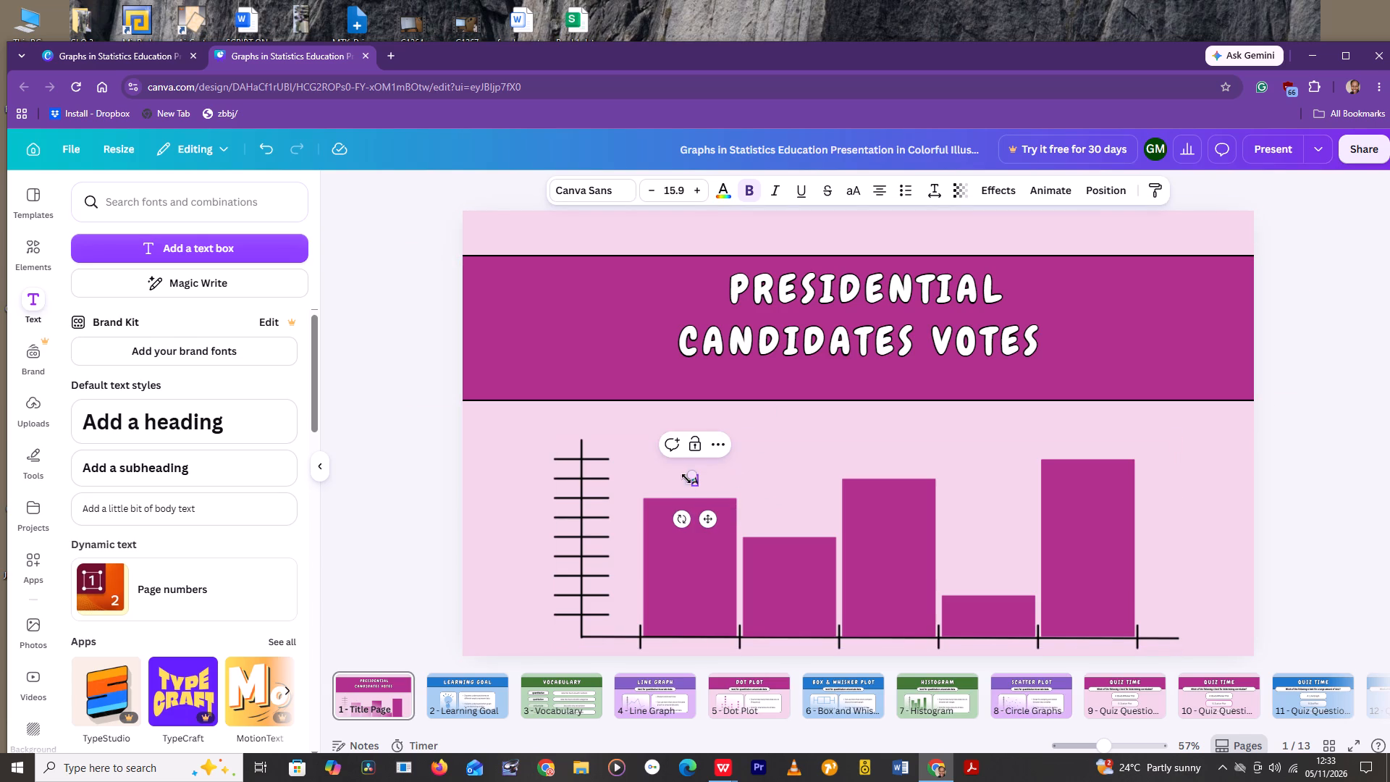
pyautogui.moveTo(699, 478); pyautogui.dragTo(704, 478)
pyautogui.moveTo(704, 478); pyautogui.dragTo(717, 476)
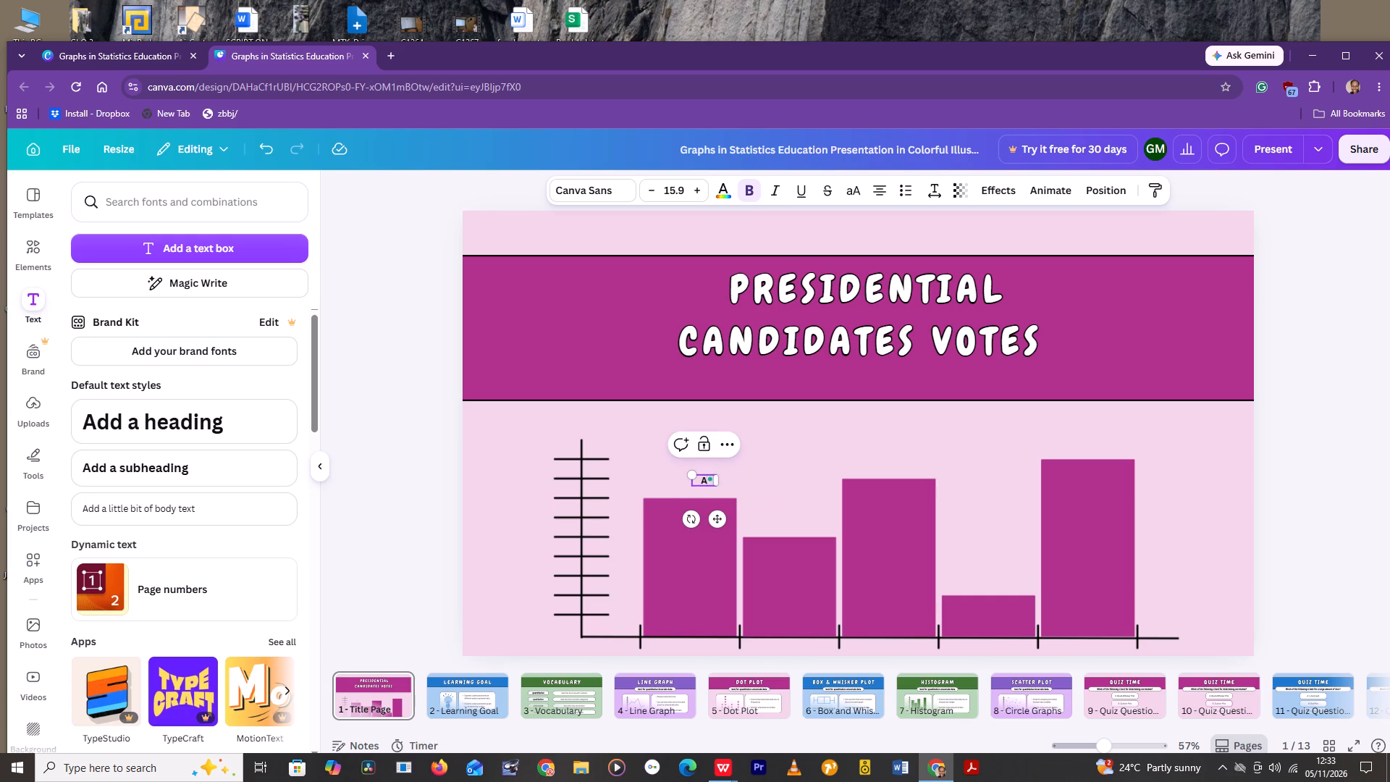
pyautogui.moveTo(693, 482); pyautogui.dragTo(677, 486)
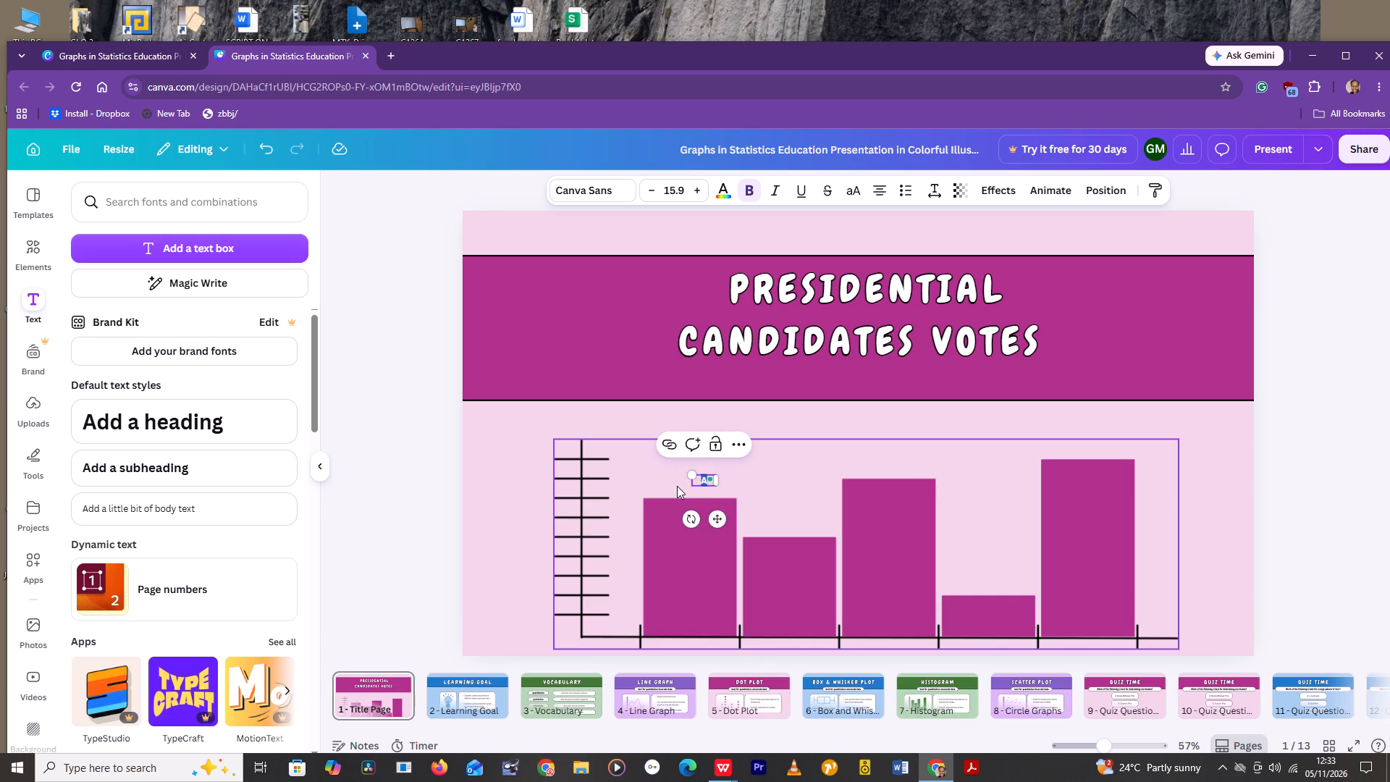
# Position the "A" label centred just above the top of the chart's first bar.
pyautogui.click(736, 471)
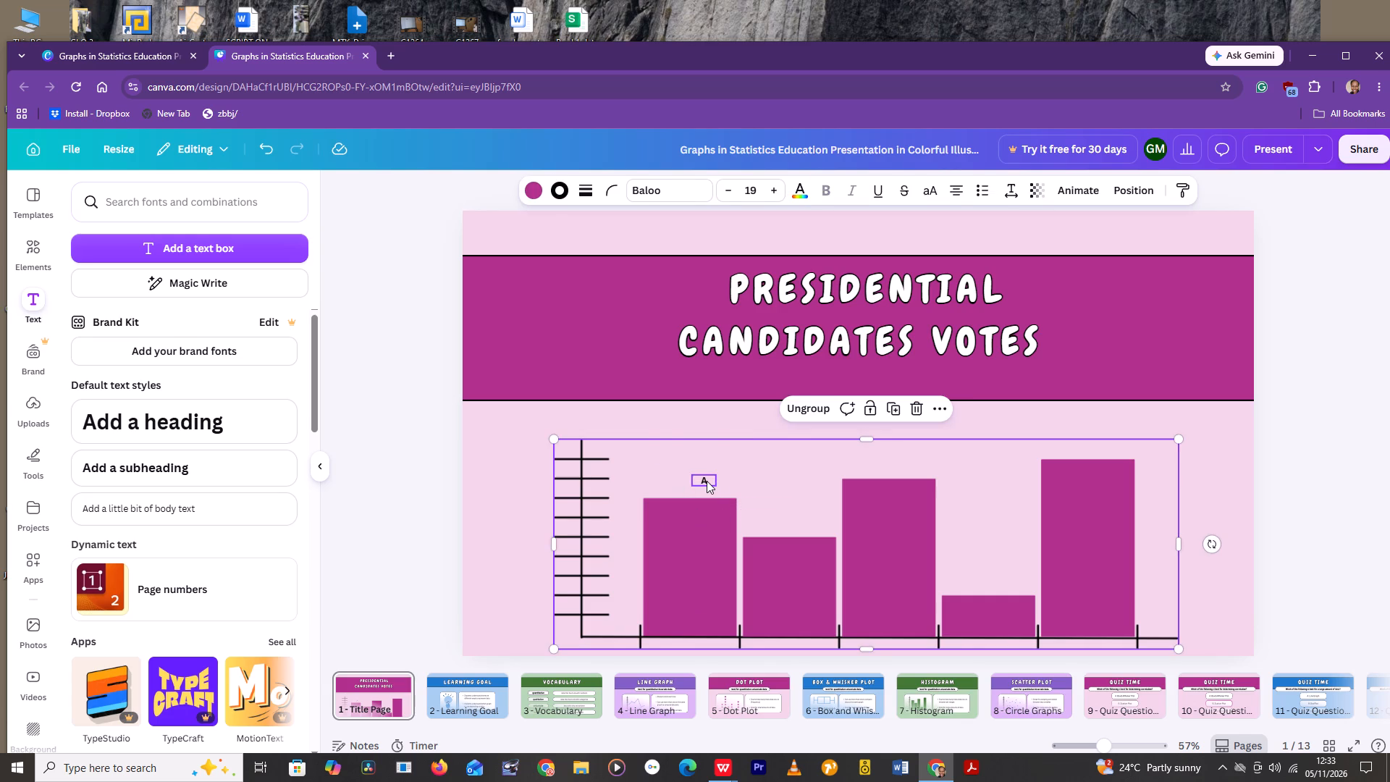
pyautogui.click(707, 481)
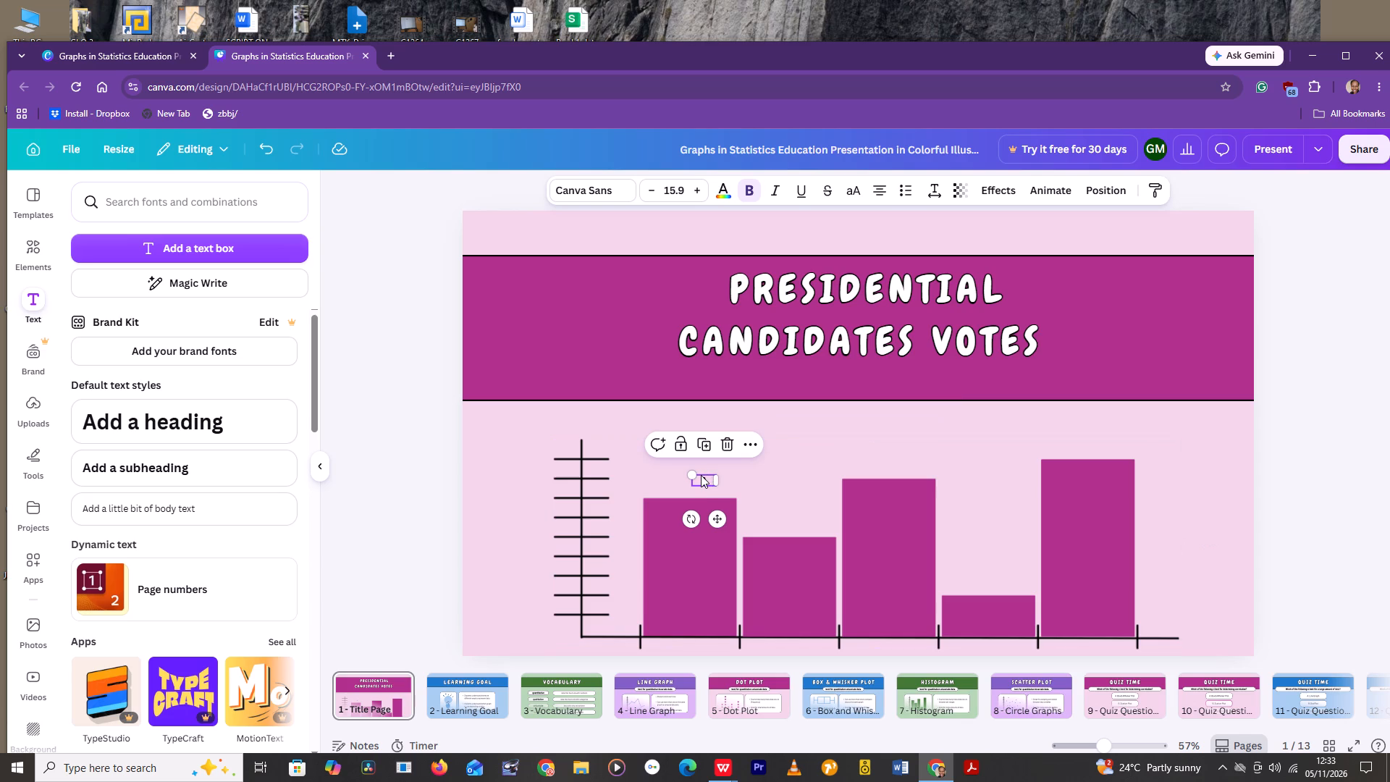
pyautogui.moveTo(701, 475); pyautogui.dragTo(696, 477)
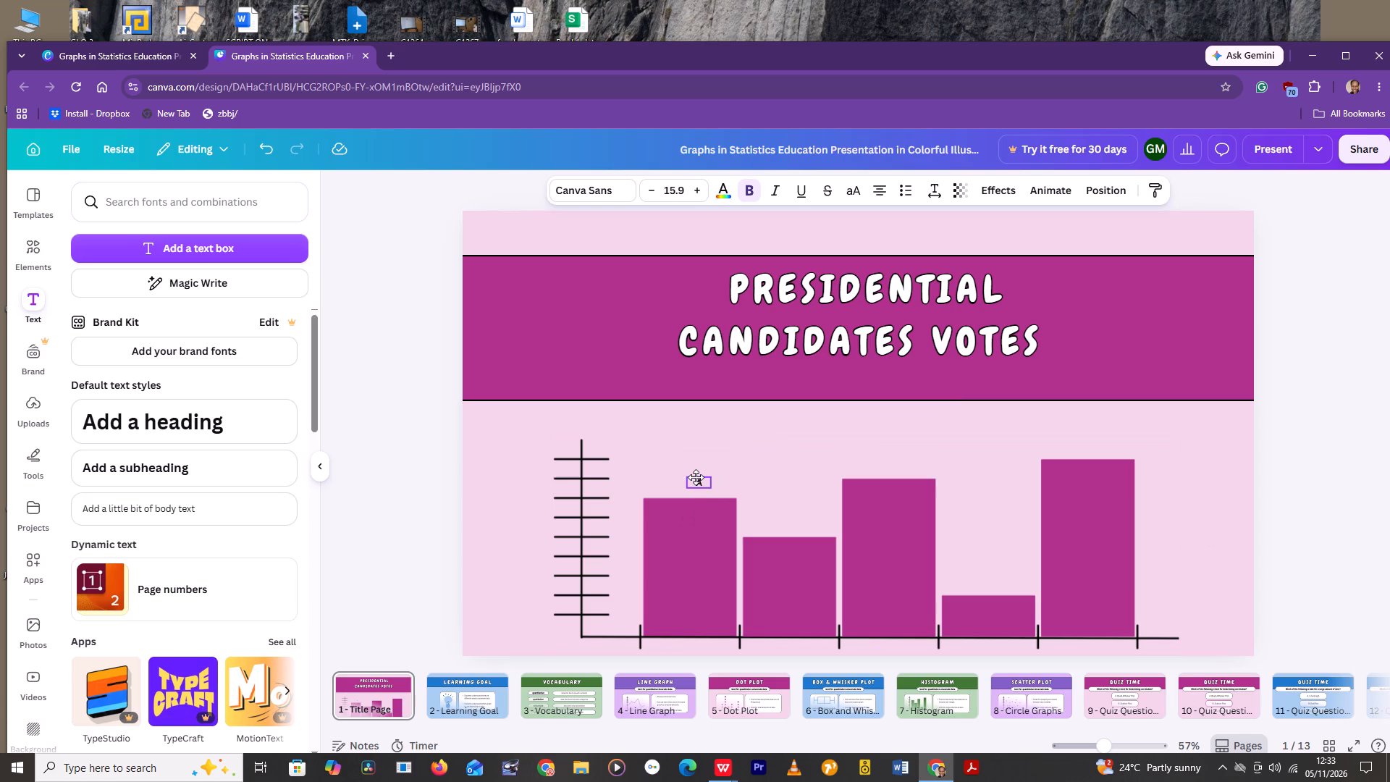
pyautogui.moveTo(696, 477); pyautogui.dragTo(694, 487)
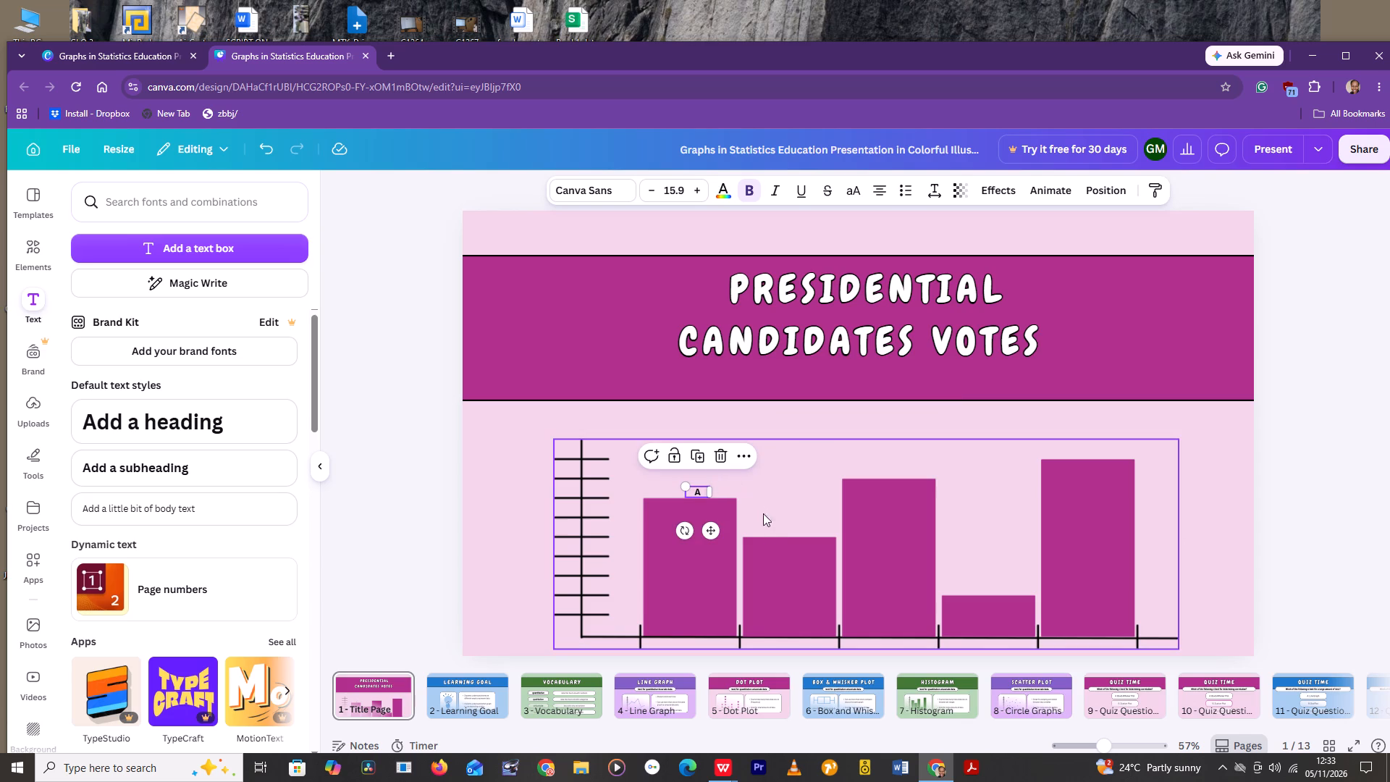
pyautogui.click(777, 513)
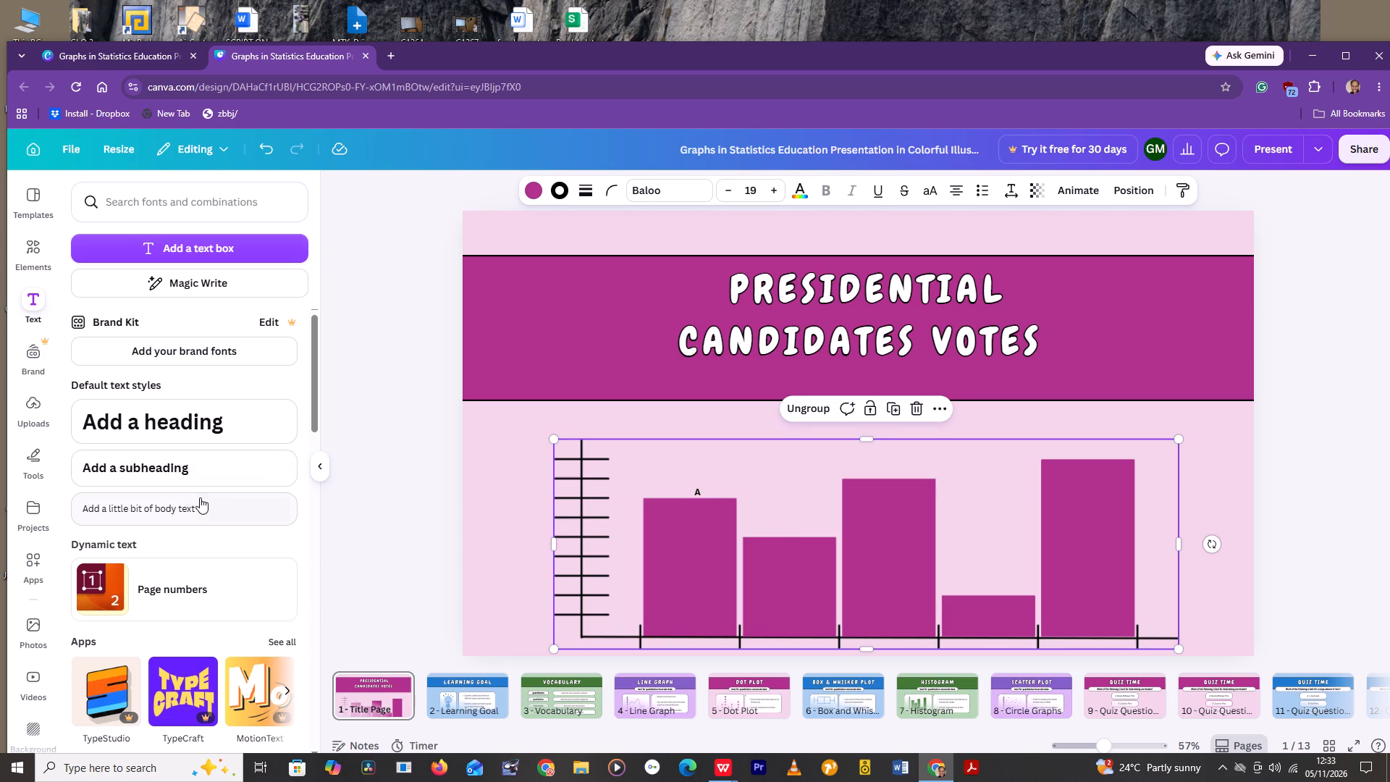
# Add a subheading, shrink it to about font size 27.8, and replace its text with "B".
pyautogui.click(214, 474)
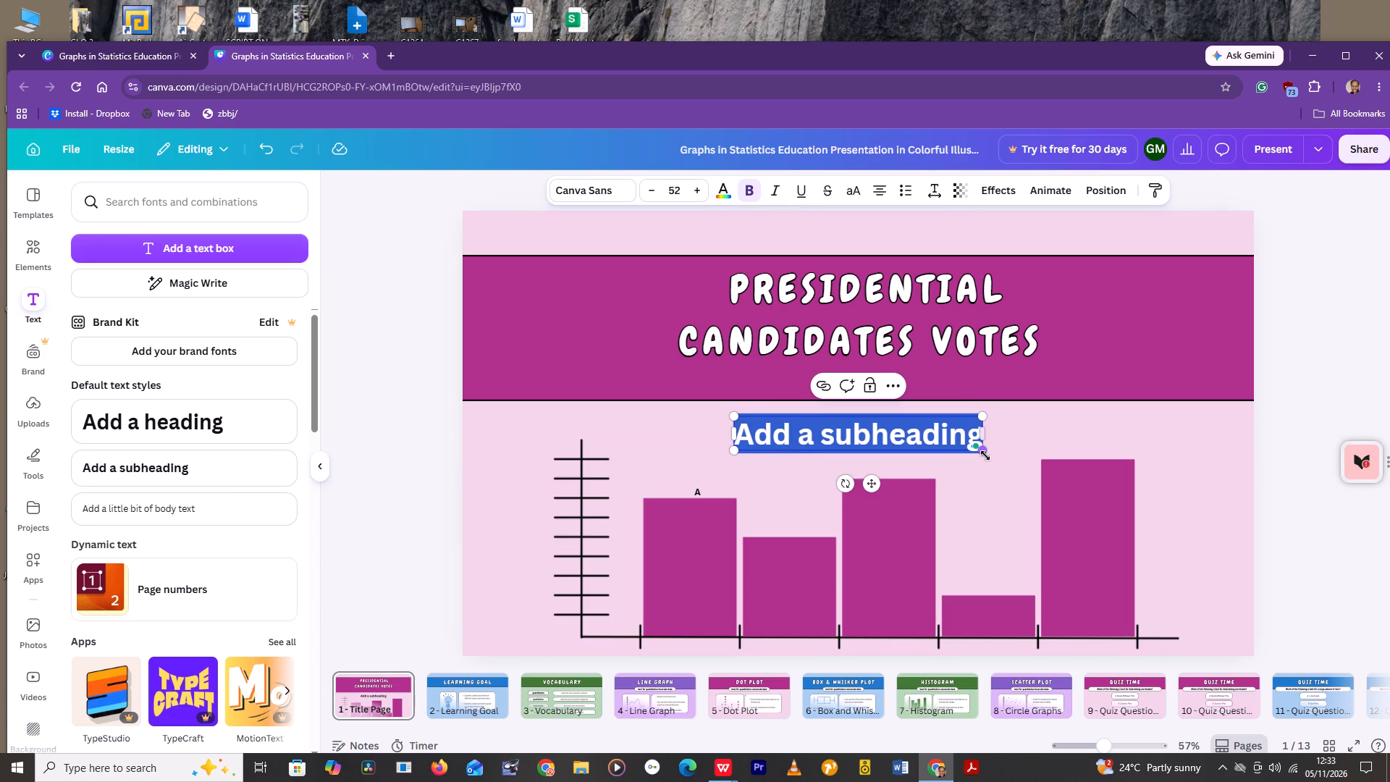
pyautogui.moveTo(985, 455); pyautogui.dragTo(867, 458)
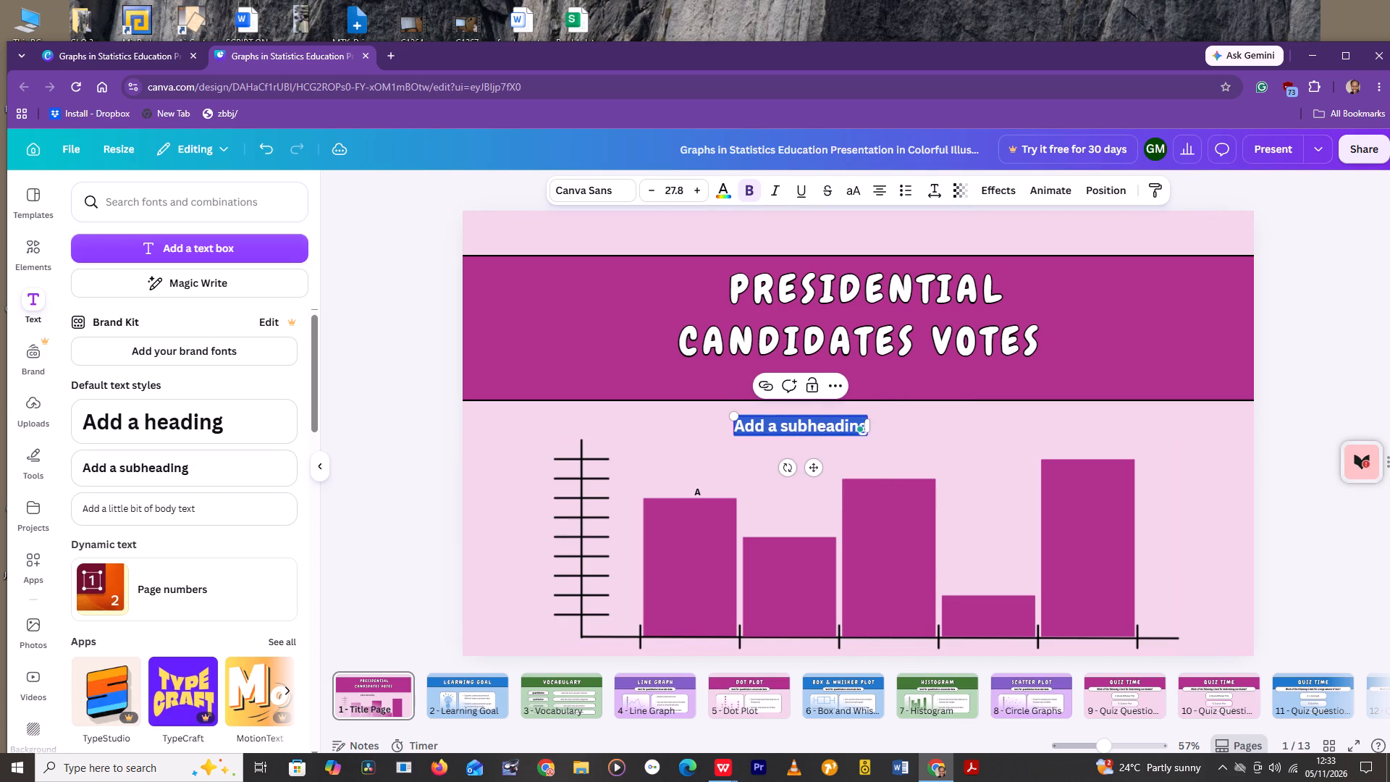
pyautogui.press('Delete')
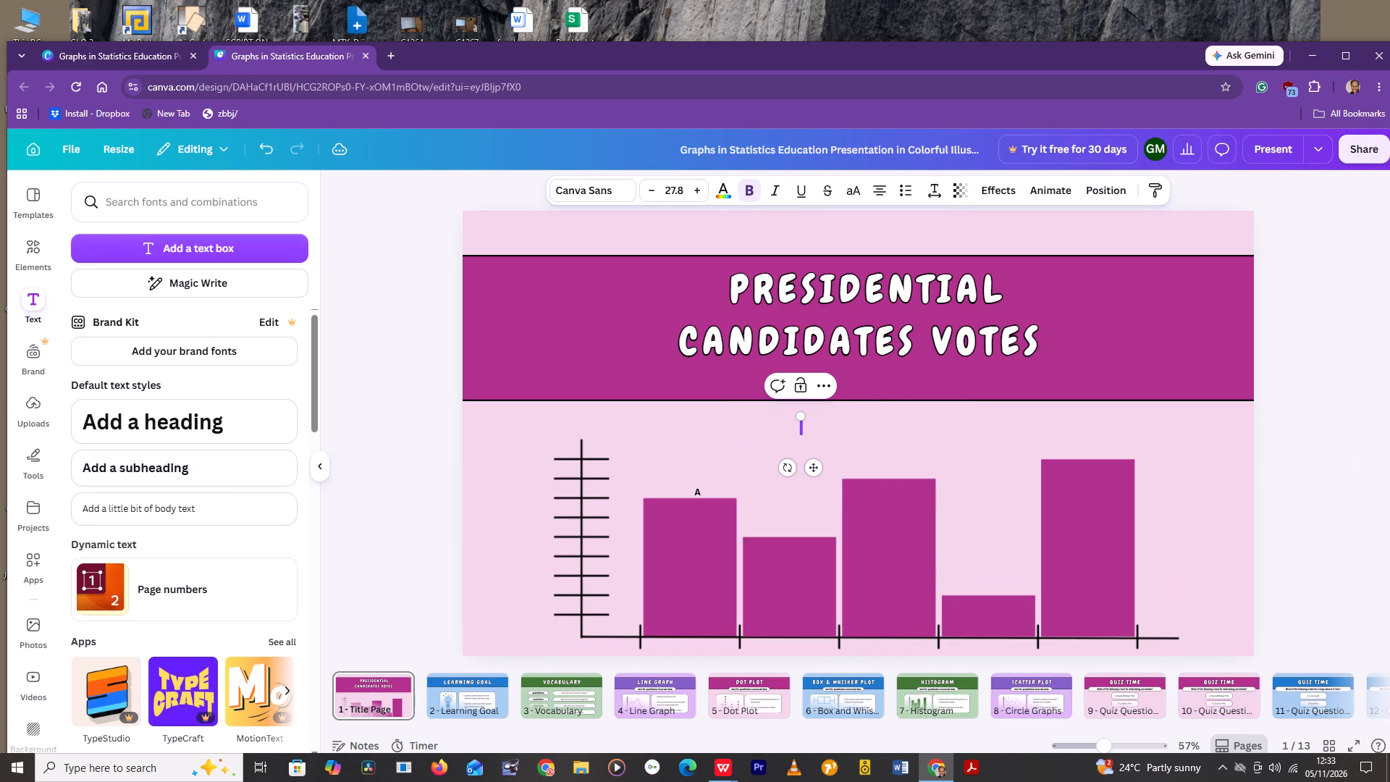
pyautogui.press('b')
# Position the "B" label just above the chart's second bar and shrink it to about font size 20.1.
pyautogui.moveTo(800, 423); pyautogui.dragTo(792, 484)
pyautogui.moveTo(799, 424); pyautogui.dragTo(799, 459)
pyautogui.moveTo(803, 414); pyautogui.dragTo(793, 482)
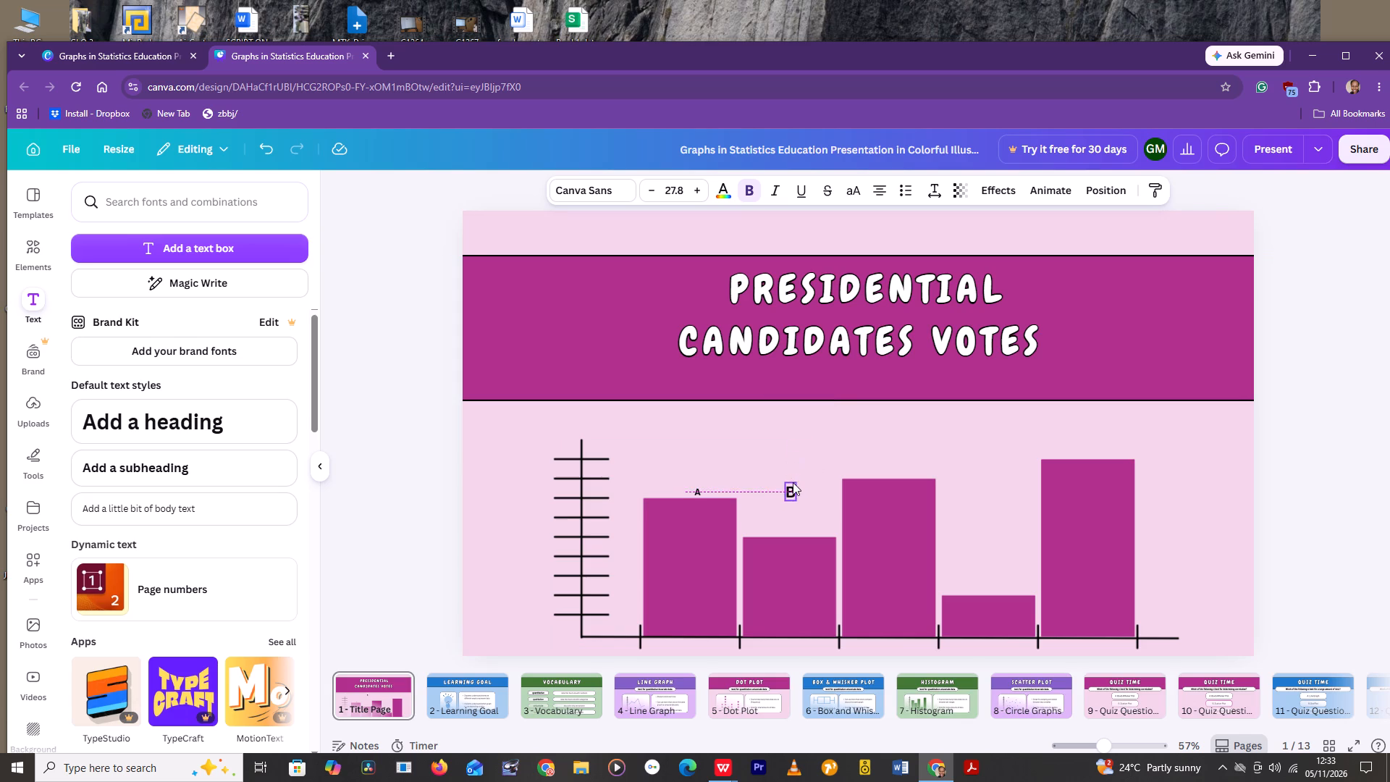
pyautogui.moveTo(793, 482); pyautogui.dragTo(792, 511)
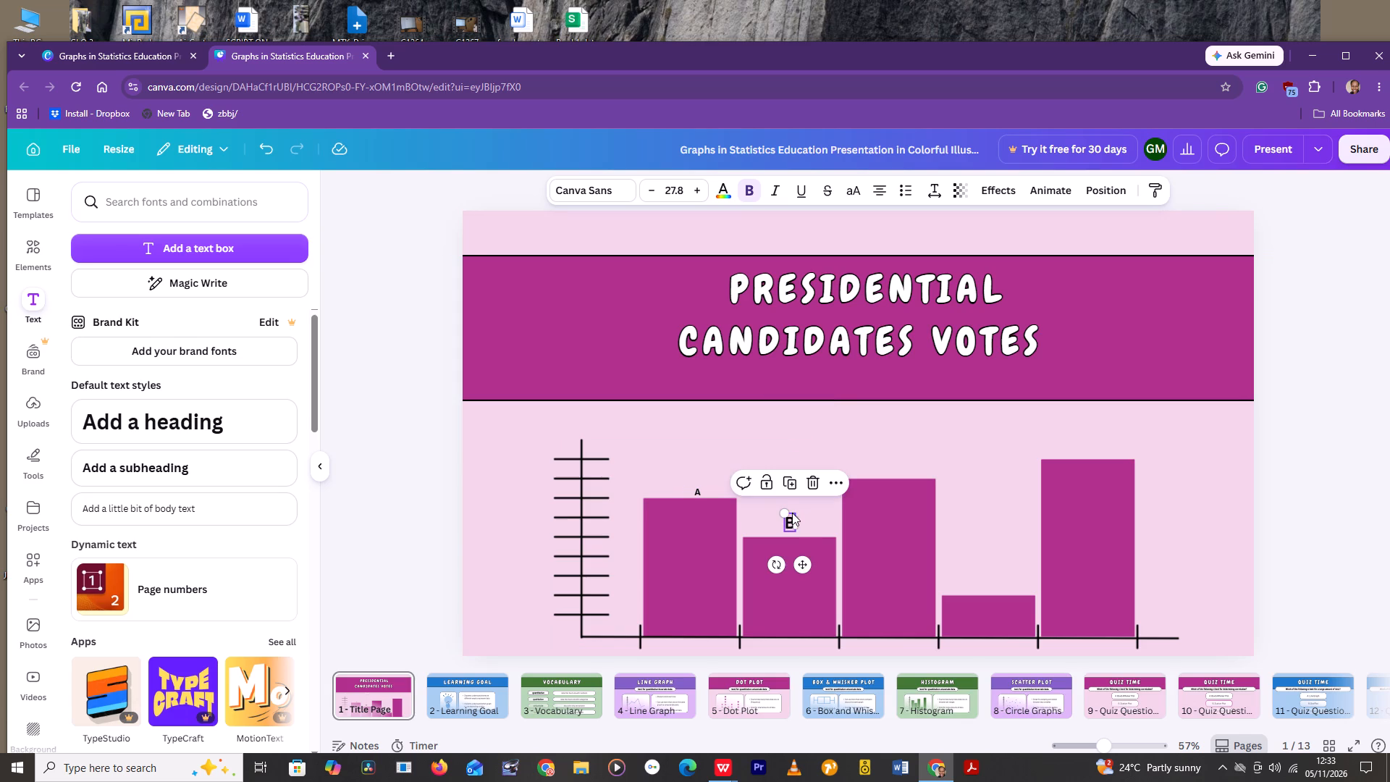
pyautogui.click(785, 515)
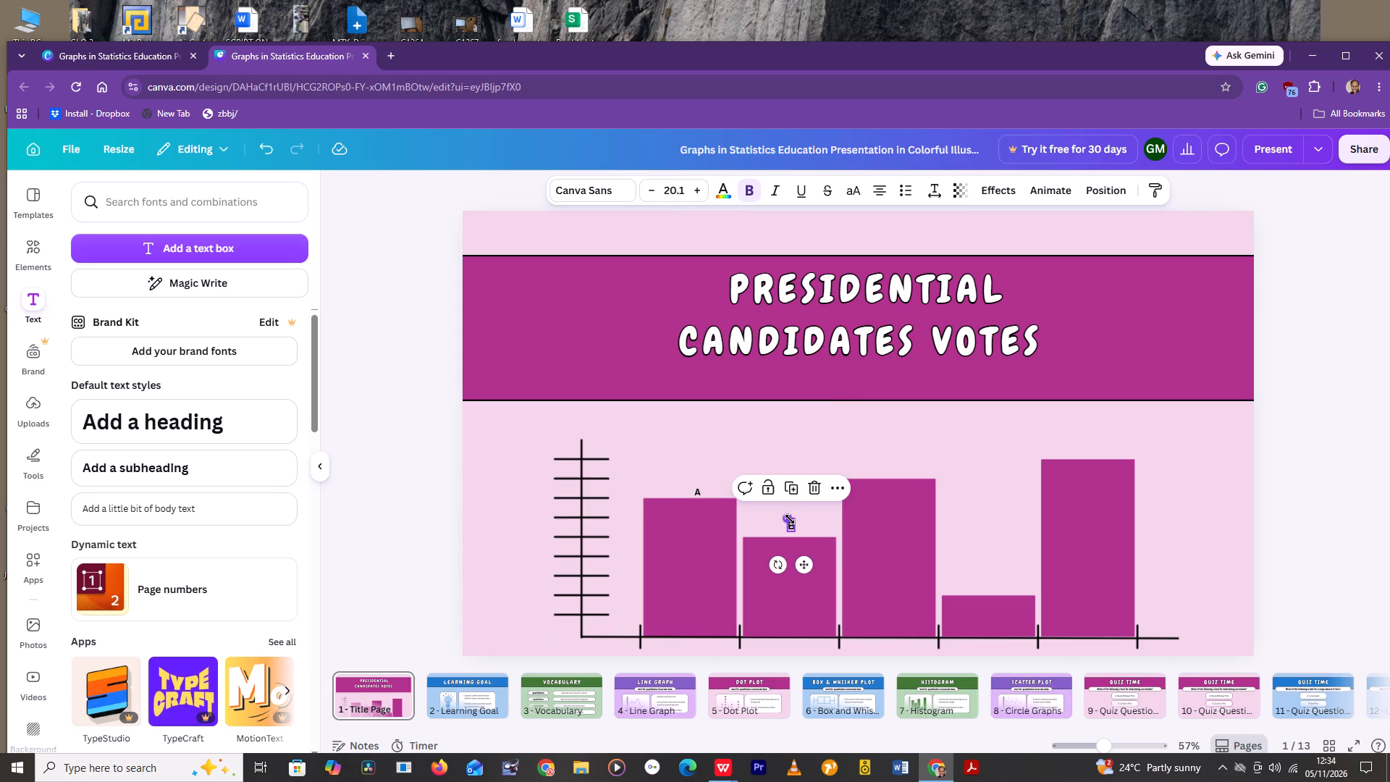
pyautogui.click(889, 458)
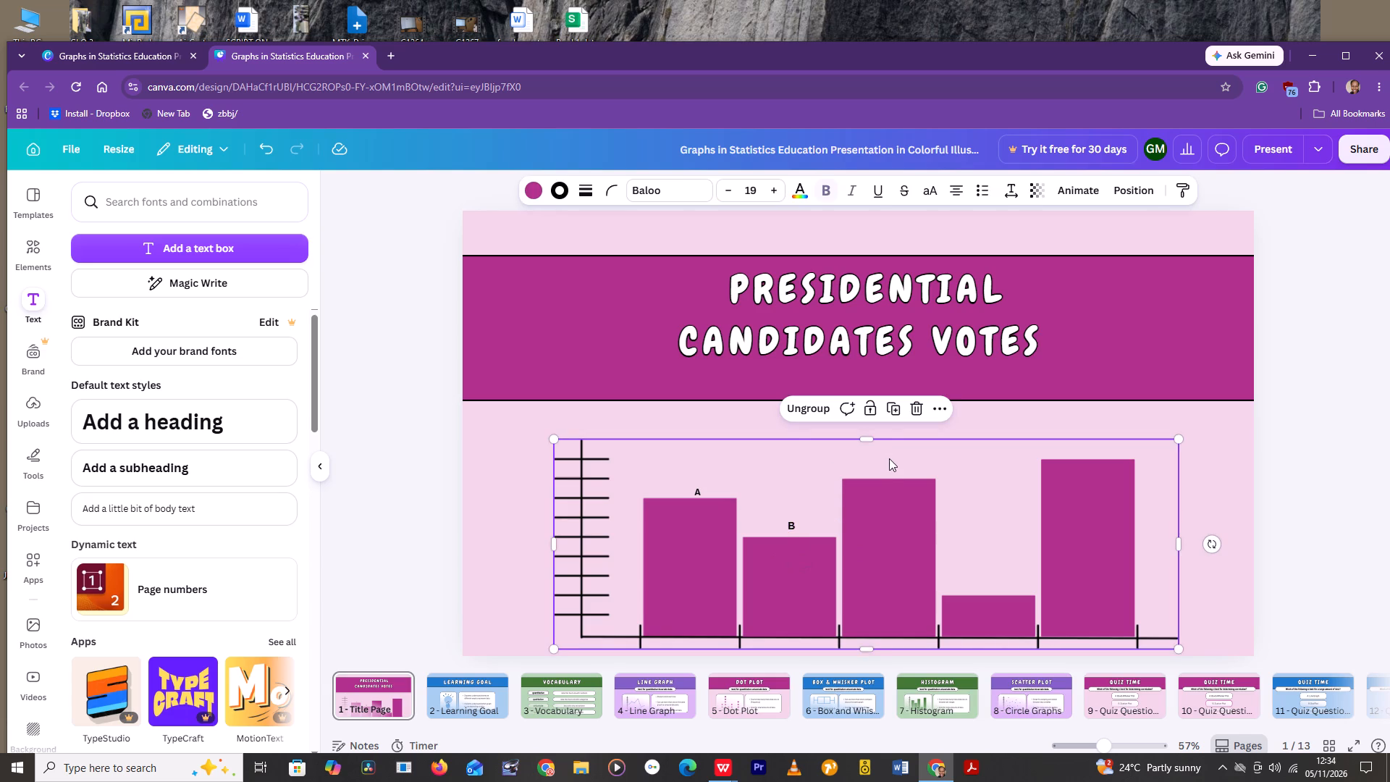
# Add a subheading reading "C" and shrink it to about font size 17.2.
pyautogui.click(157, 460)
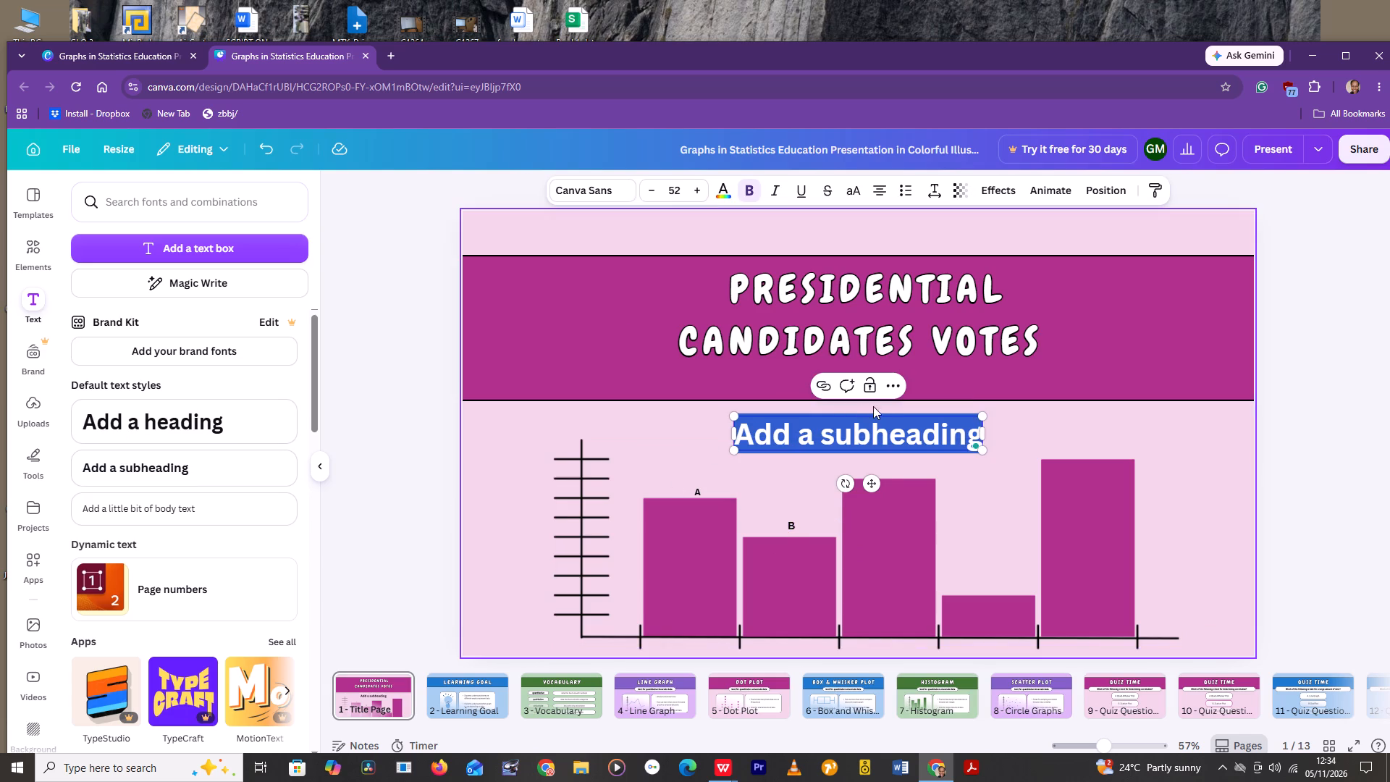
pyautogui.press('Delete')
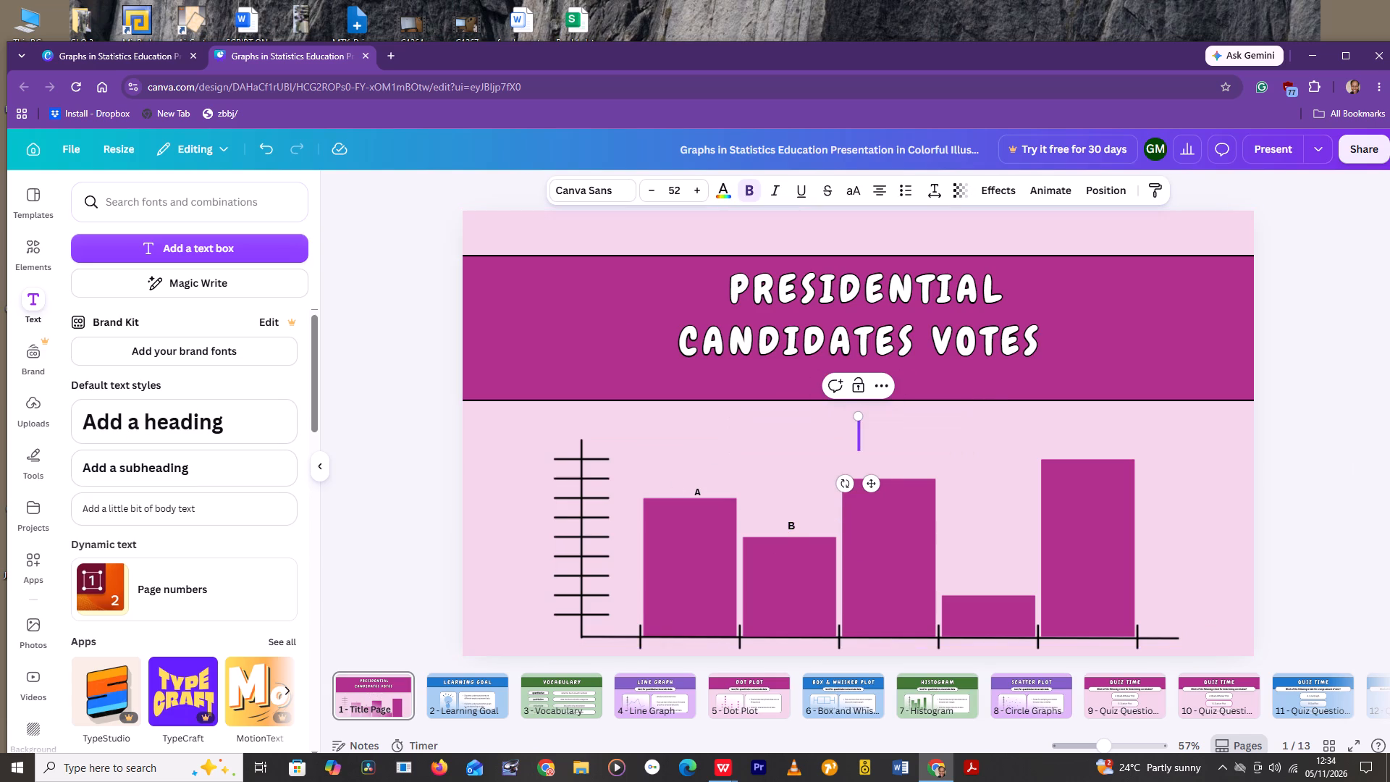
pyautogui.press('c')
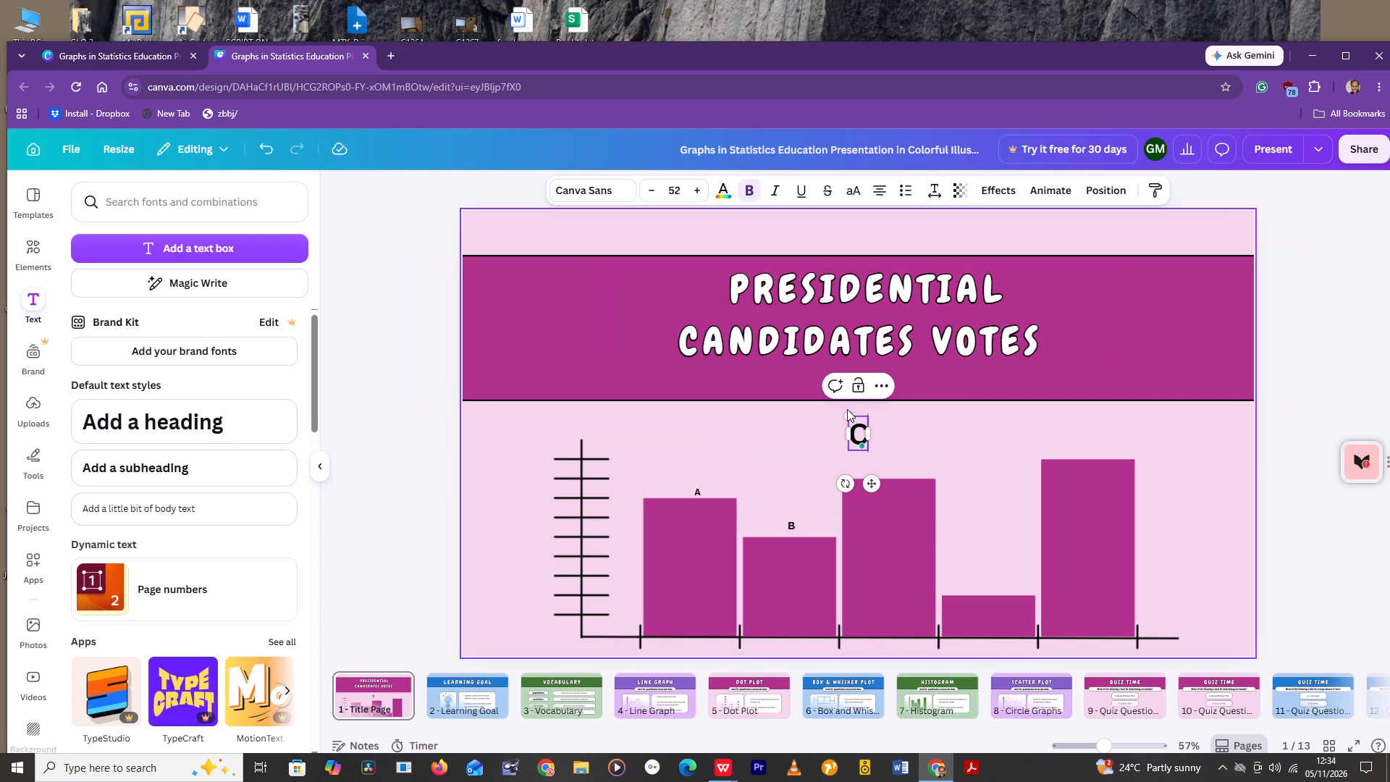
pyautogui.moveTo(848, 416); pyautogui.dragTo(854, 428)
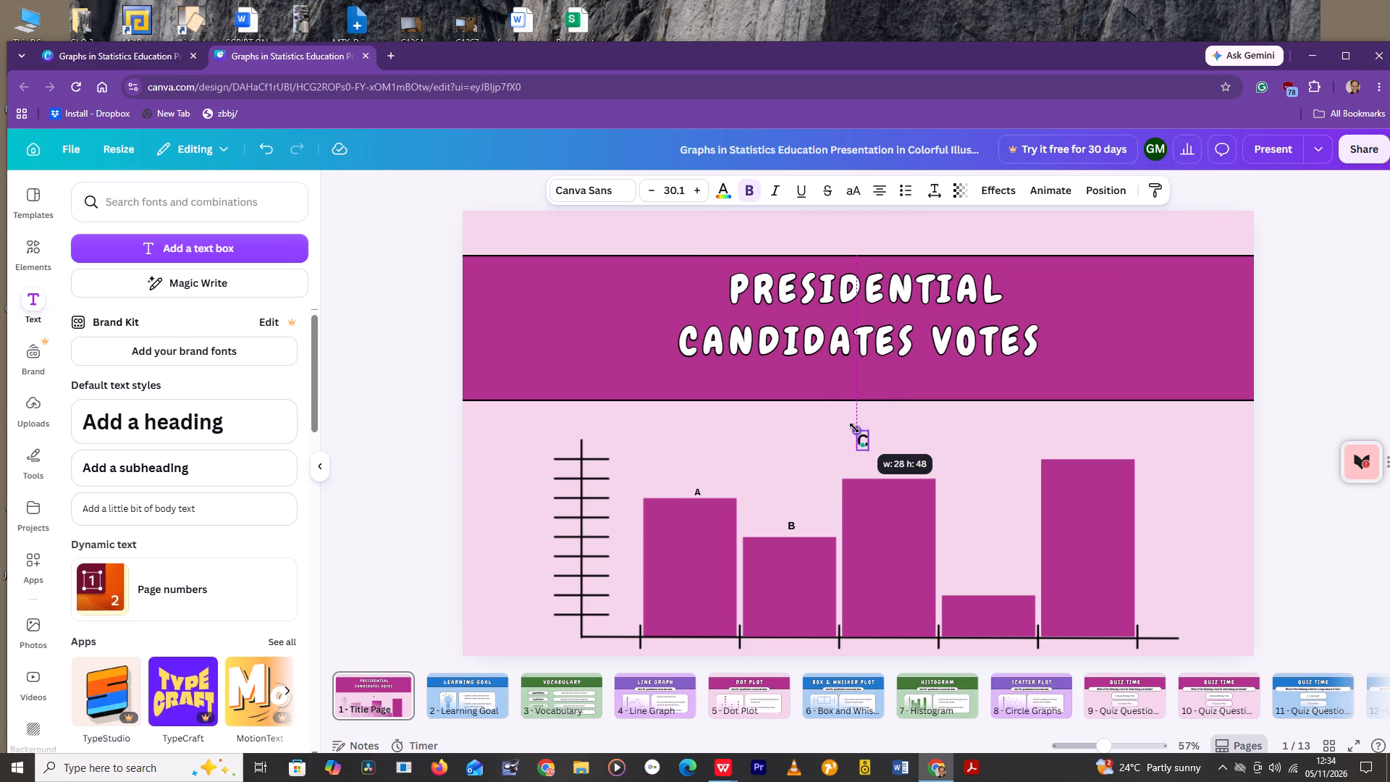
pyautogui.moveTo(854, 428); pyautogui.dragTo(857, 433)
pyautogui.click(857, 433)
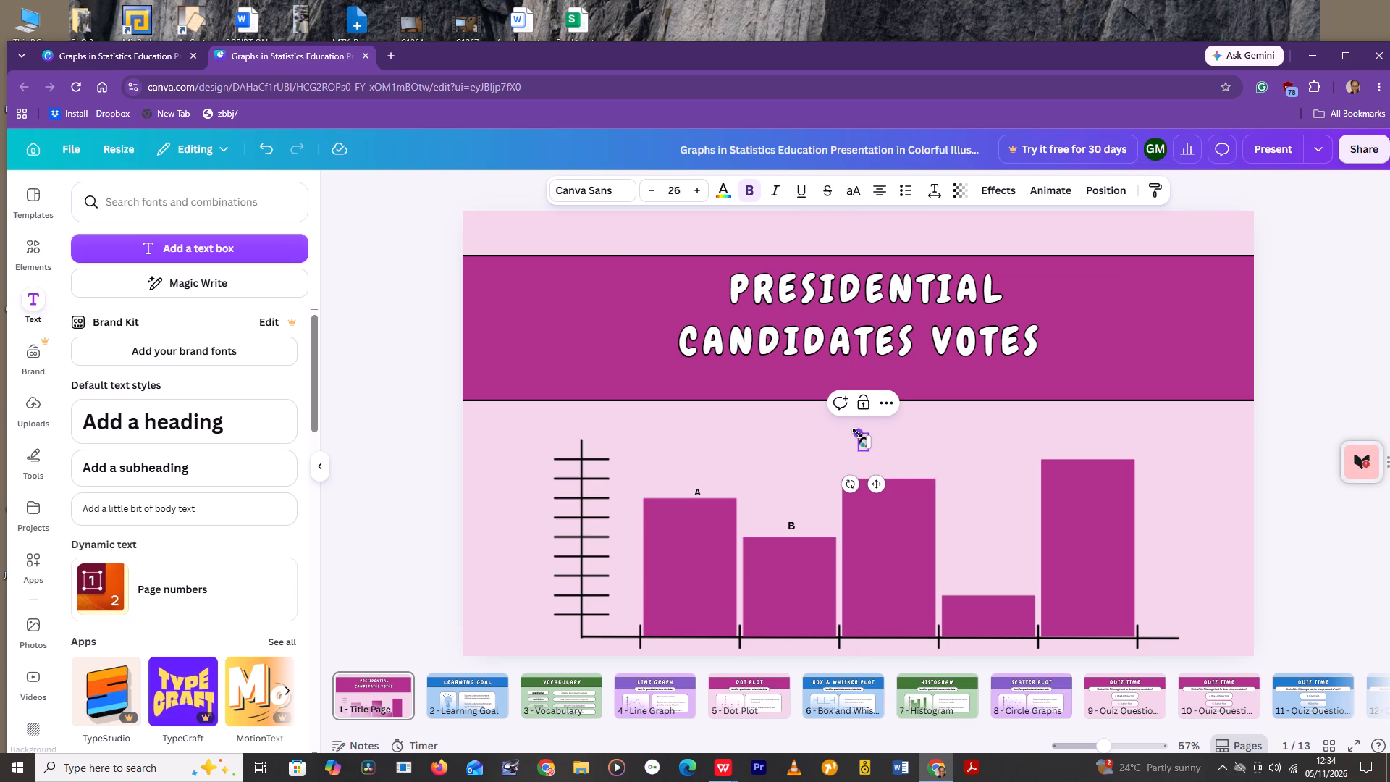
pyautogui.click(857, 433)
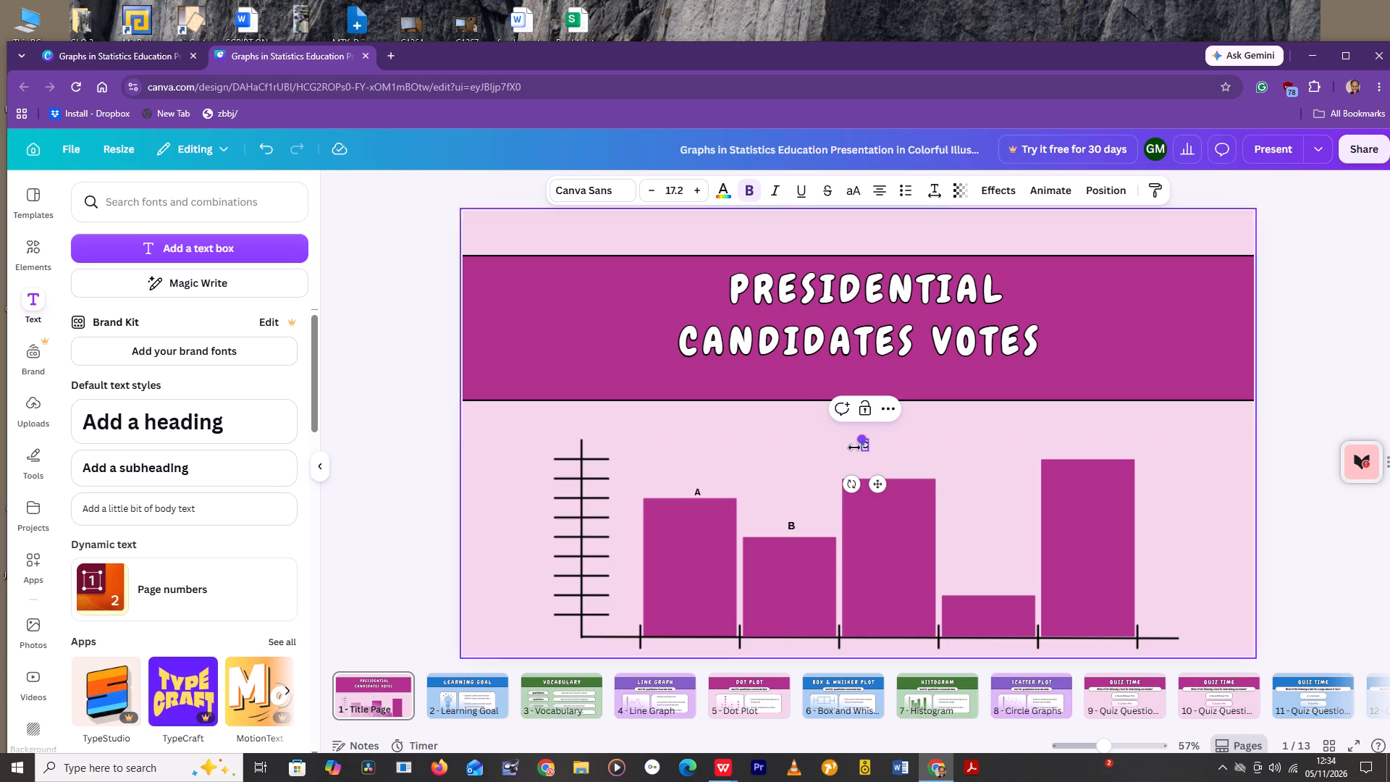
pyautogui.click(857, 435)
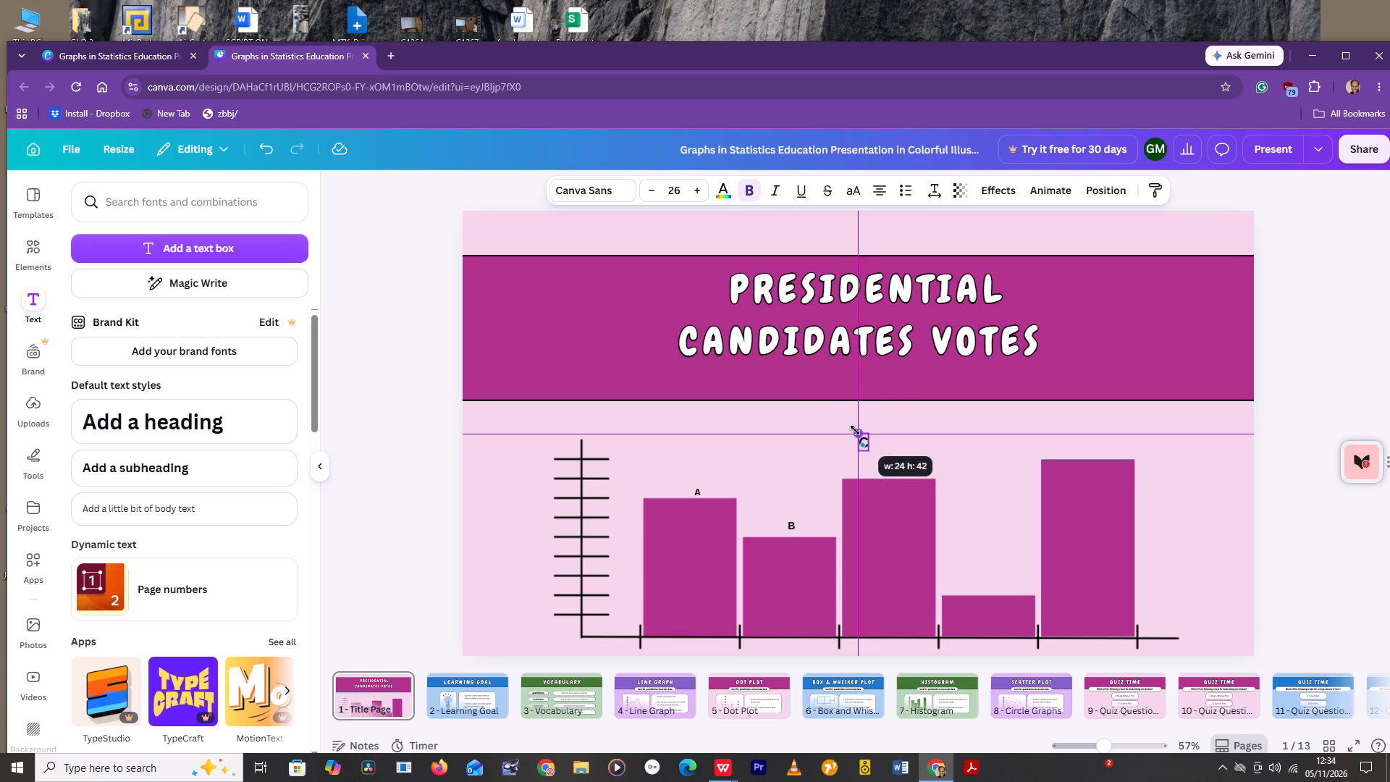
pyautogui.click(860, 434)
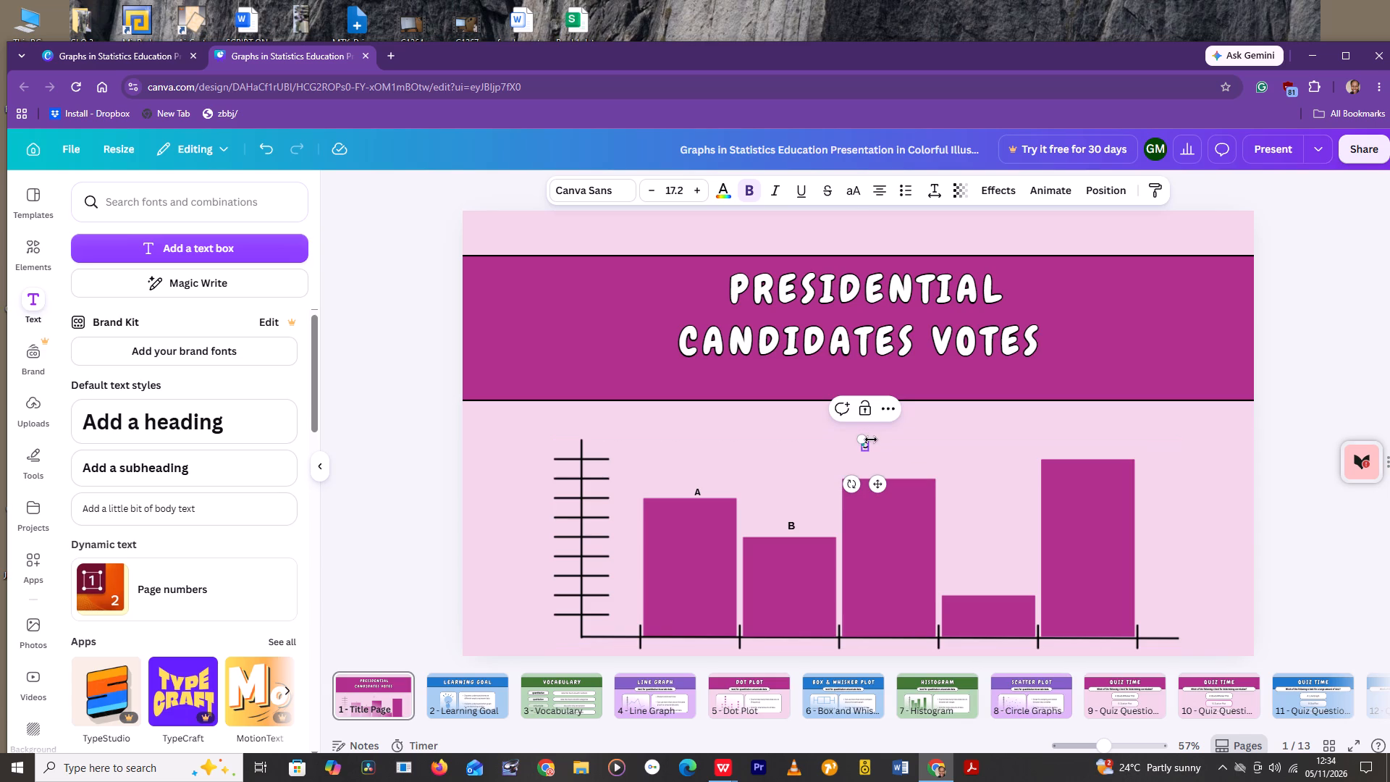
pyautogui.click(869, 446)
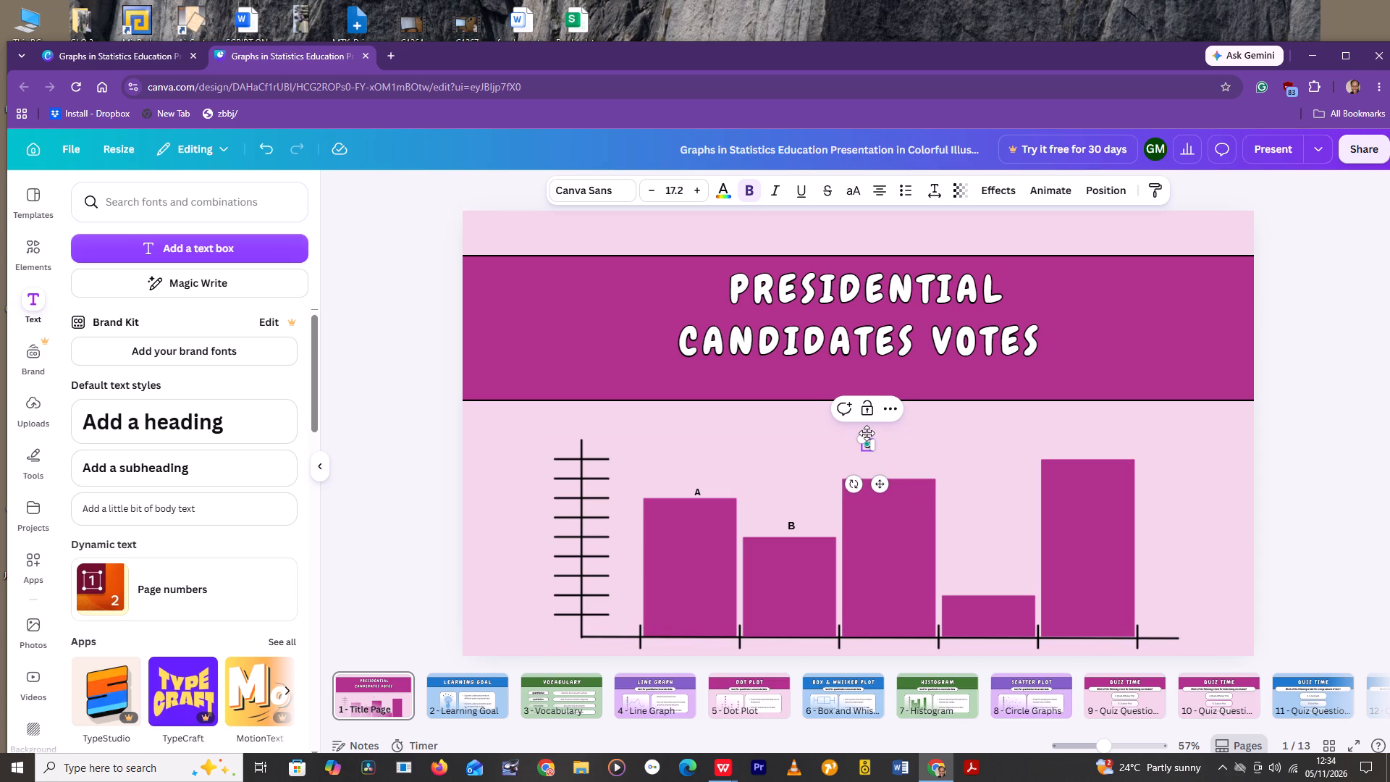
# Move the "C" label to just above the chart's third bar, roughly centred.
pyautogui.moveTo(867, 433); pyautogui.dragTo(881, 450)
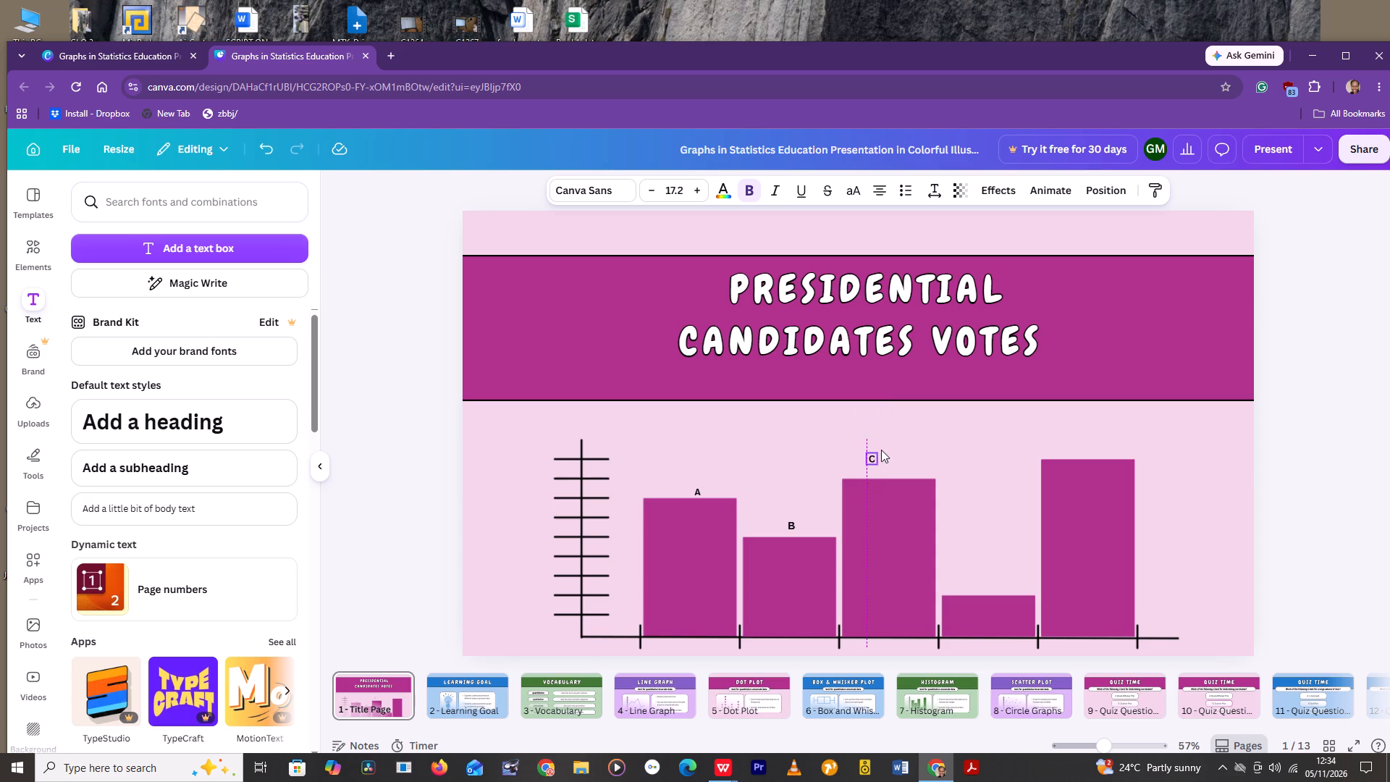
pyautogui.moveTo(881, 450); pyautogui.dragTo(888, 459)
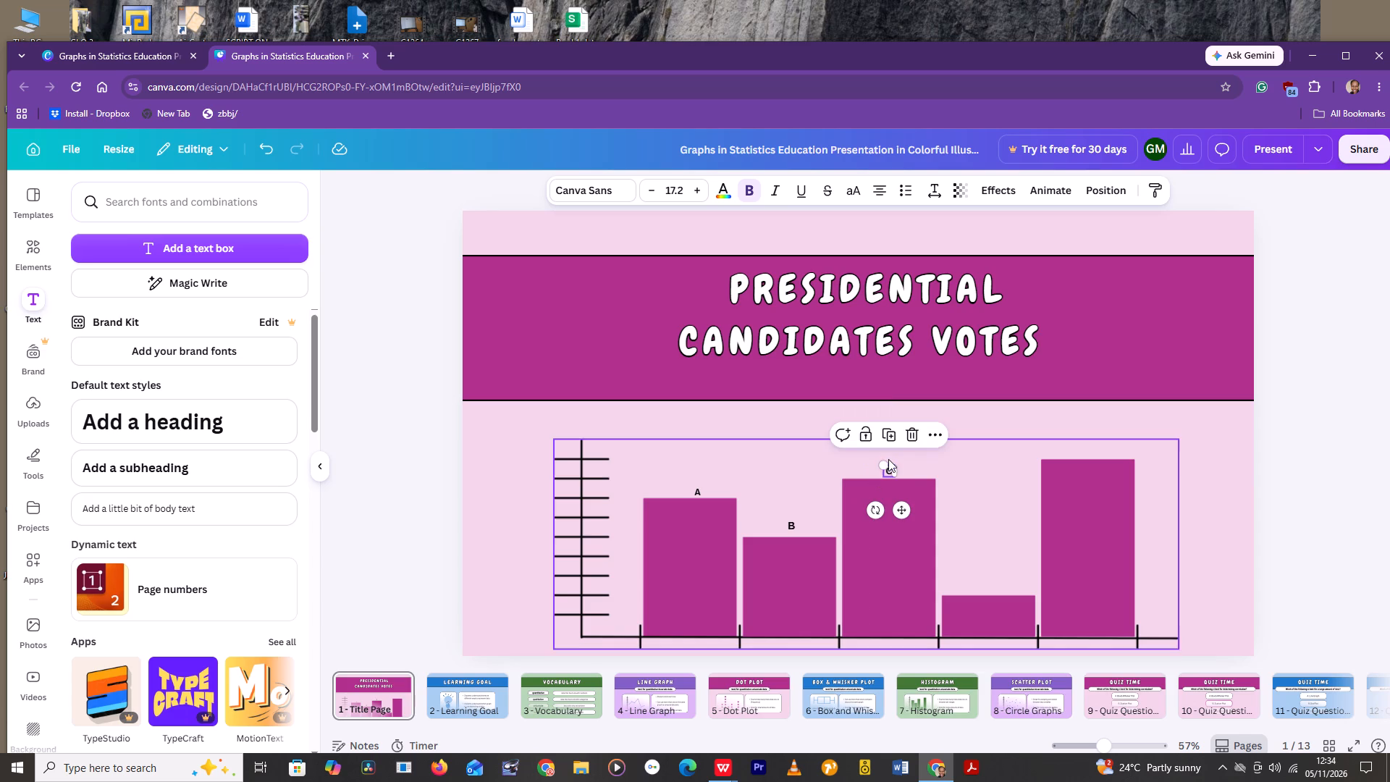
# Add a subheading reading "D" and move it above the chart's short fourth bar.
pyautogui.click(128, 463)
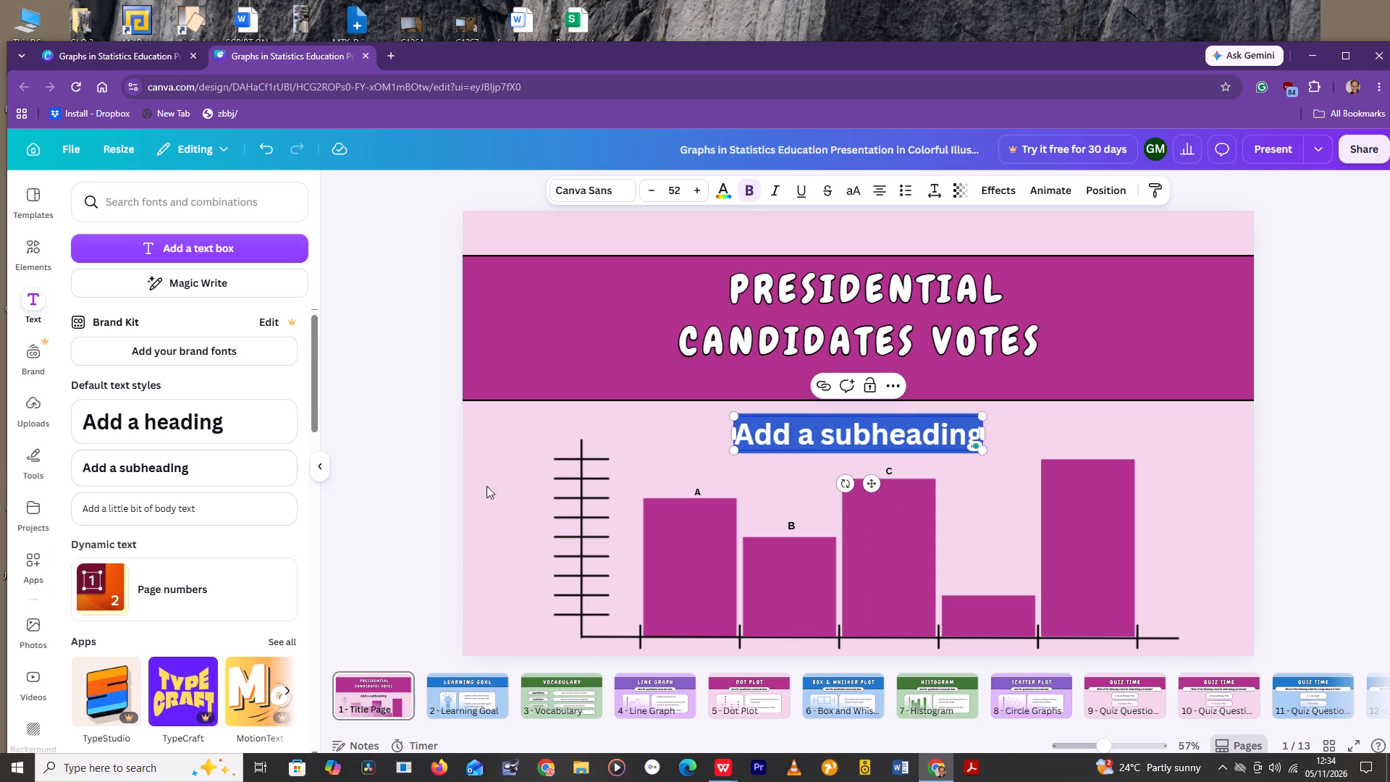
pyautogui.press('Delete')
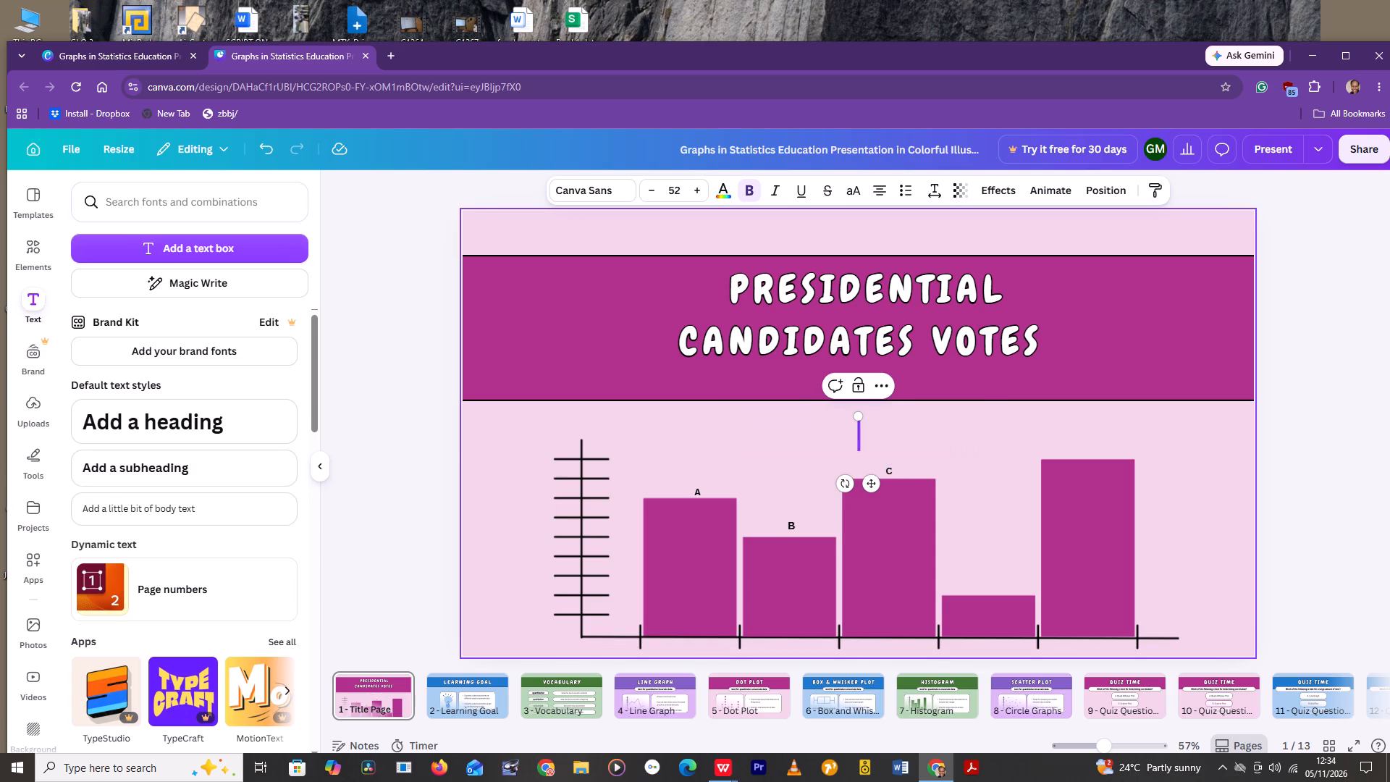
pyautogui.press('d')
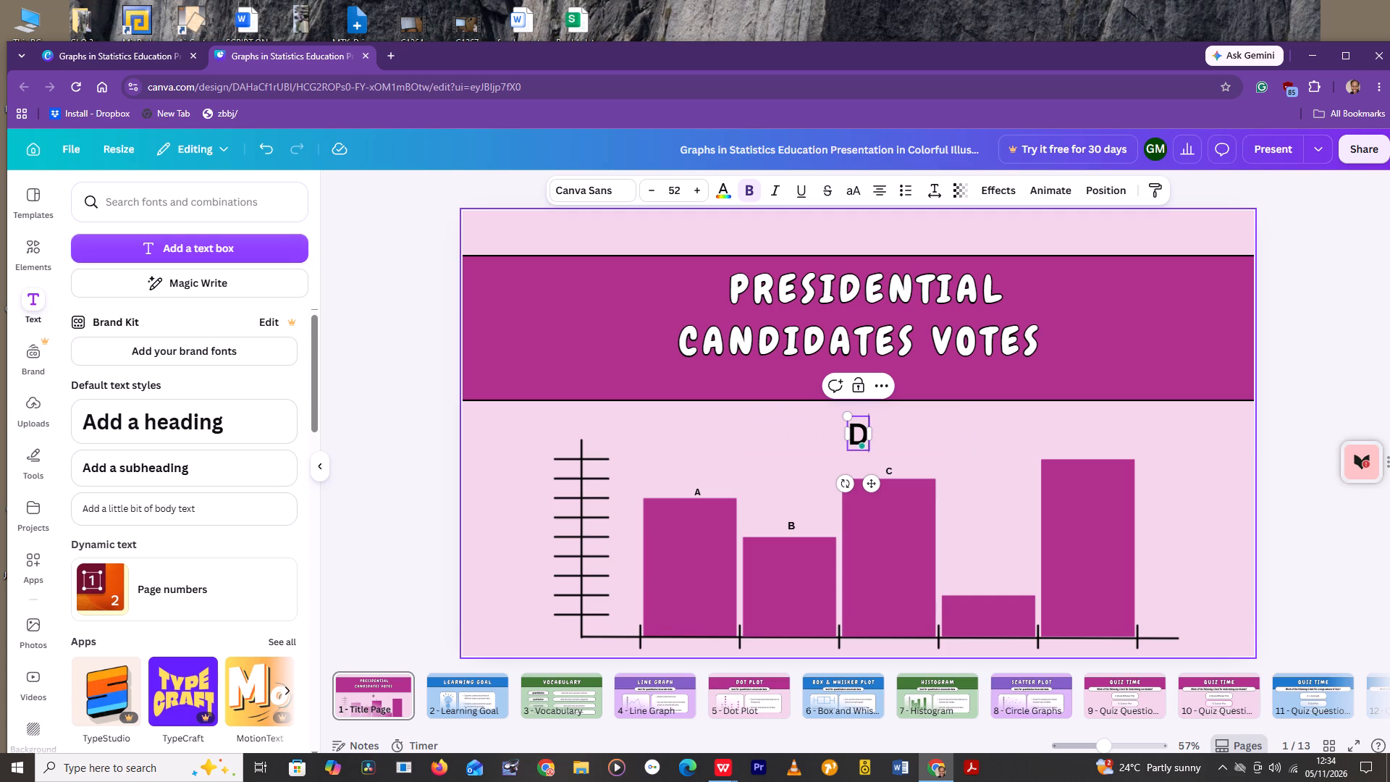
pyautogui.click(862, 435)
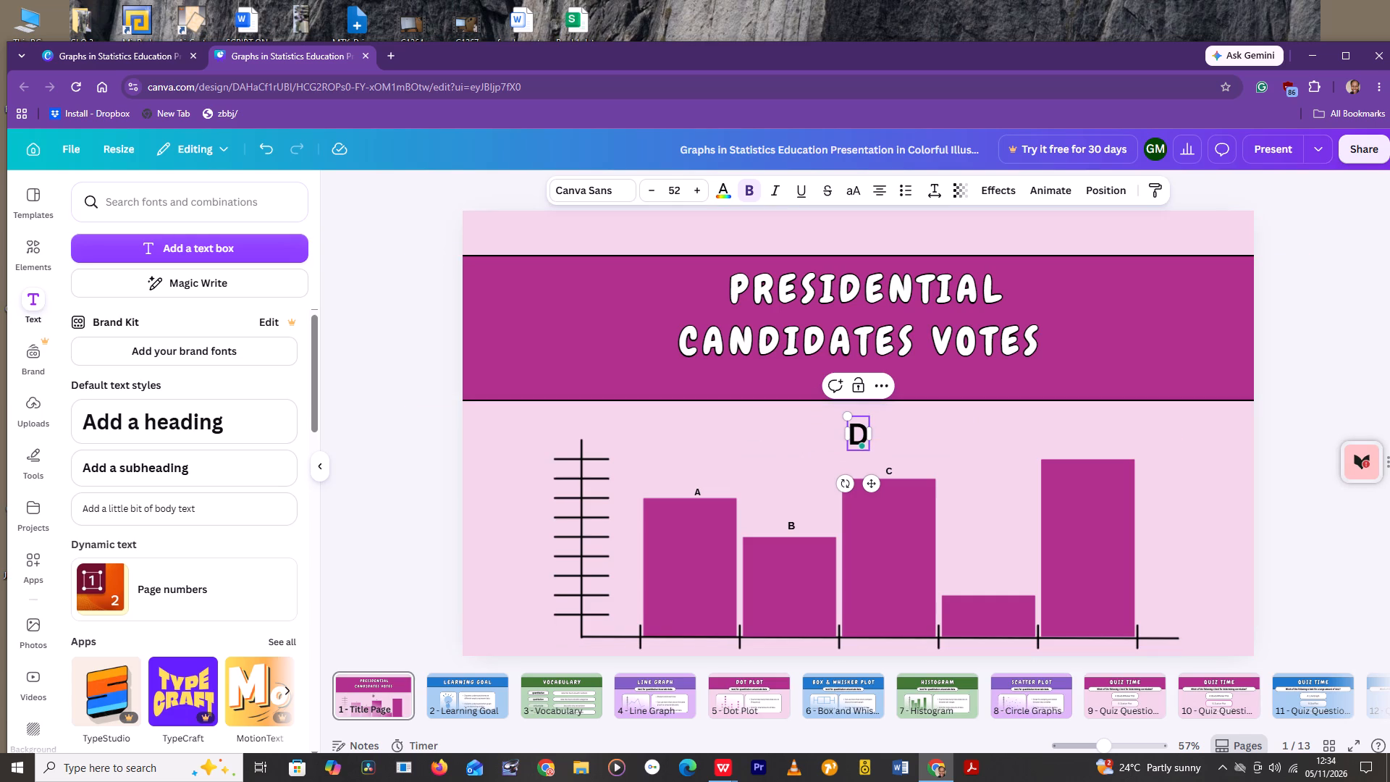
pyautogui.moveTo(866, 411); pyautogui.dragTo(871, 421)
pyautogui.moveTo(871, 421); pyautogui.dragTo(1003, 547)
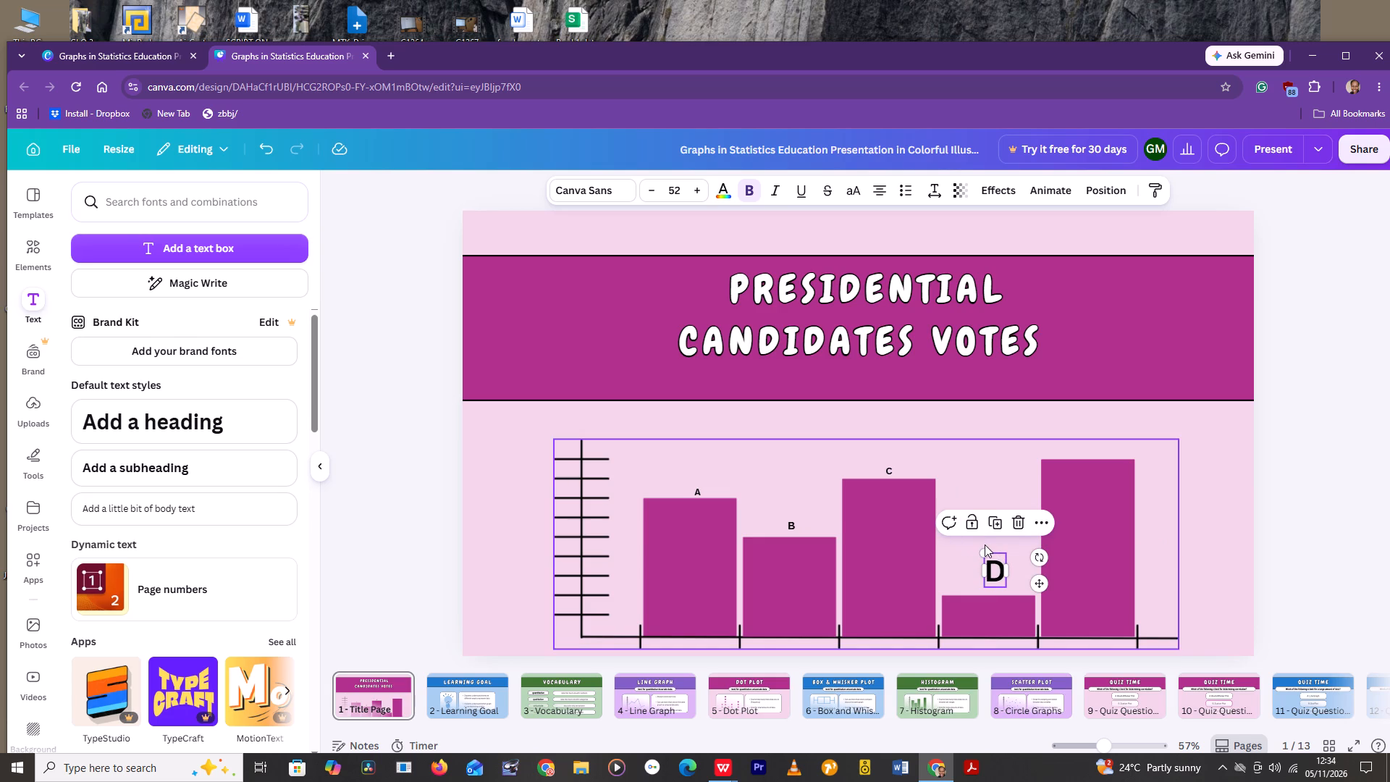
# Shrink the "D" label to about font size 17.5, keeping it just above the fourth bar.
pyautogui.moveTo(985, 552); pyautogui.dragTo(990, 560)
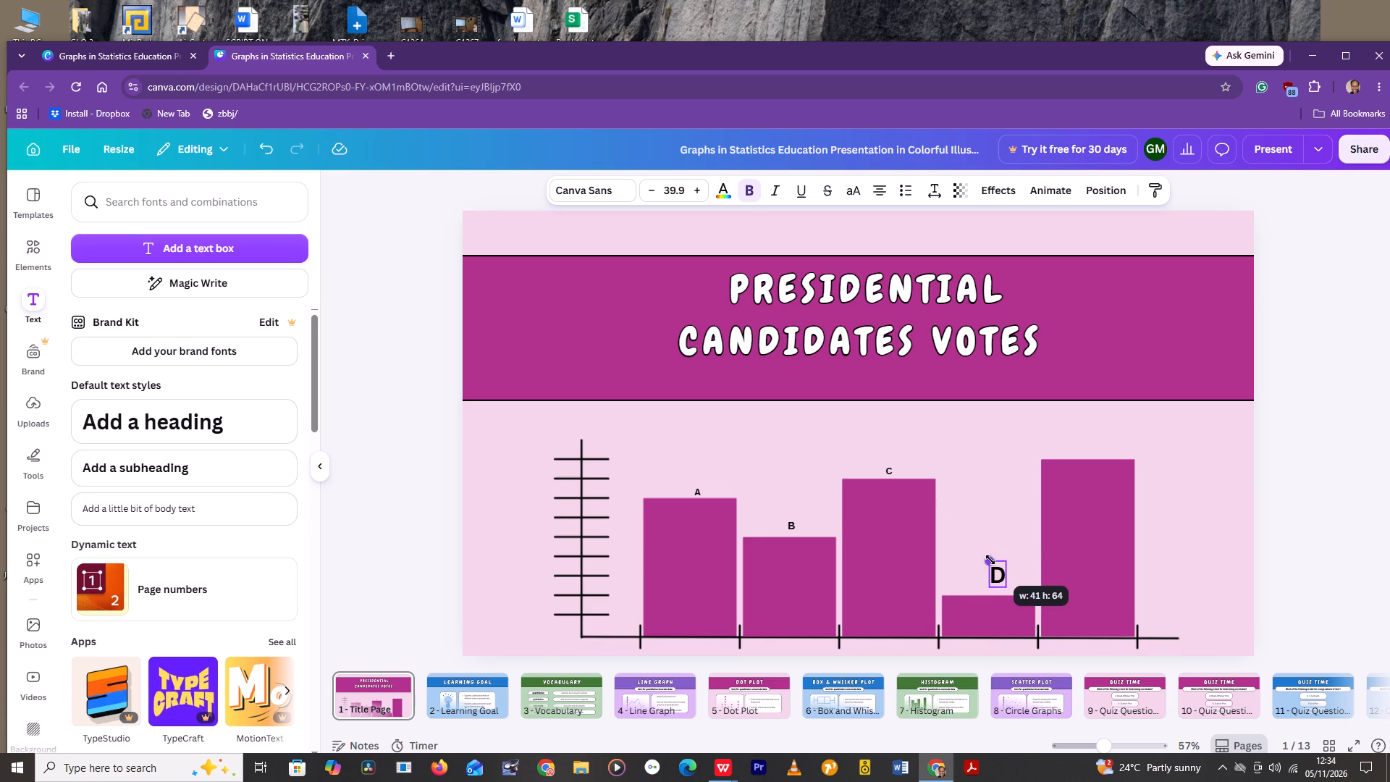
pyautogui.moveTo(990, 560); pyautogui.dragTo(994, 563)
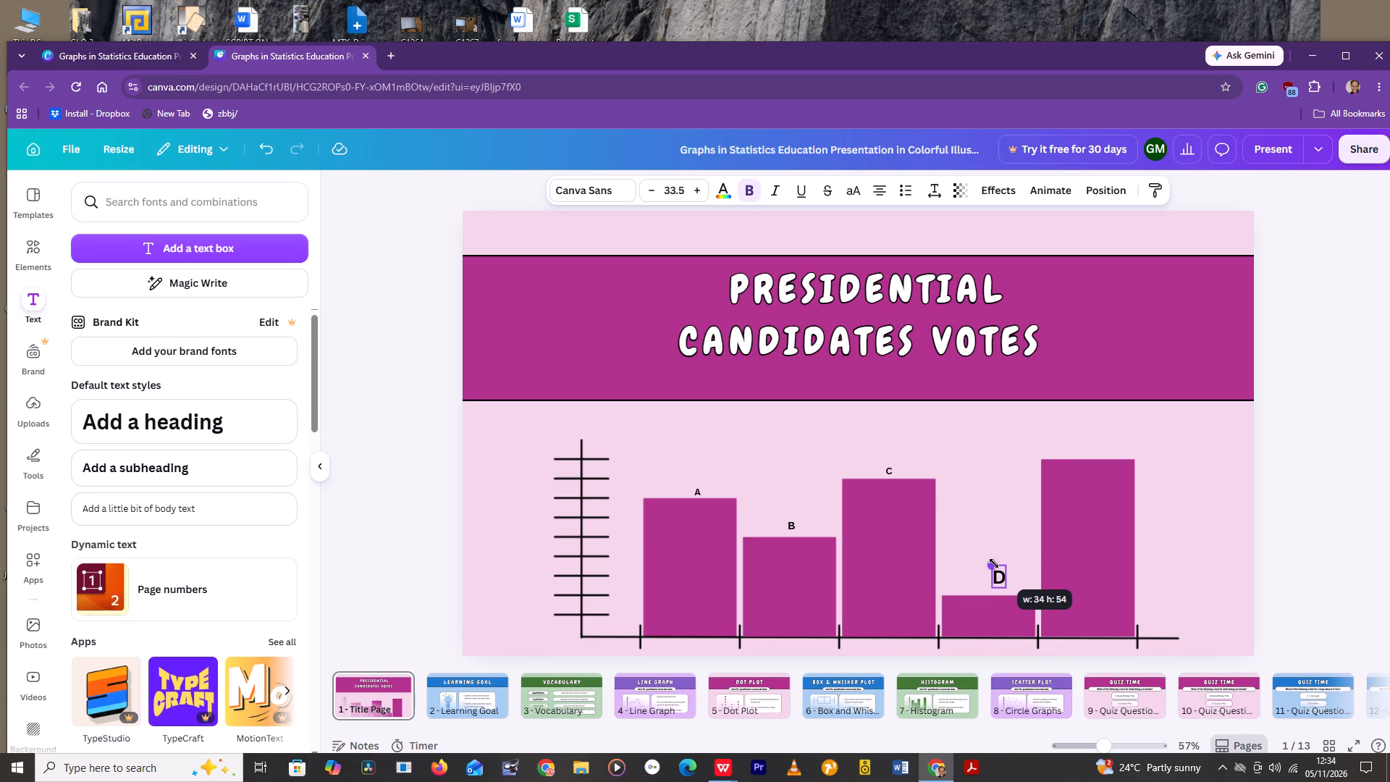
pyautogui.moveTo(994, 563); pyautogui.dragTo(999, 575)
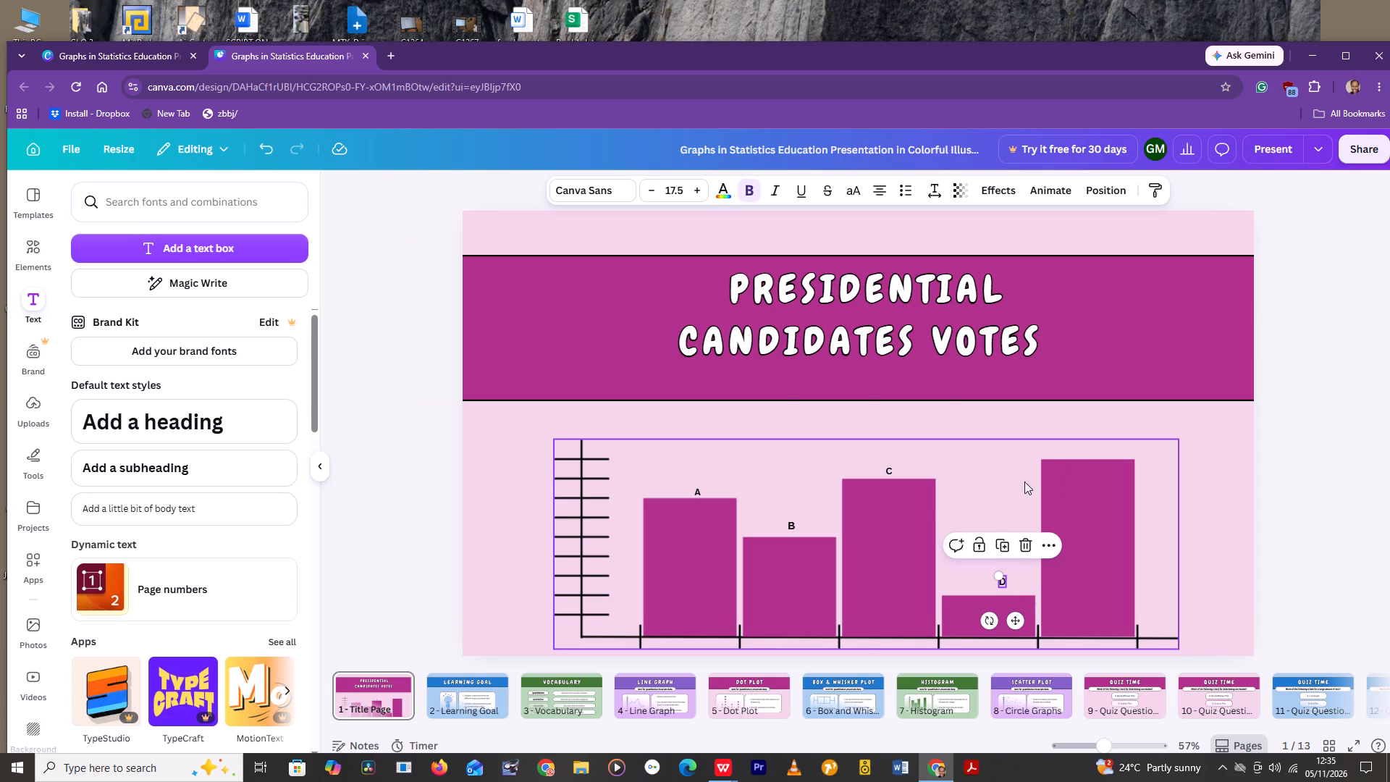
pyautogui.click(993, 473)
# Add a subheading reading "E" and move it above the top of the chart's fifth bar.
pyautogui.click(222, 463)
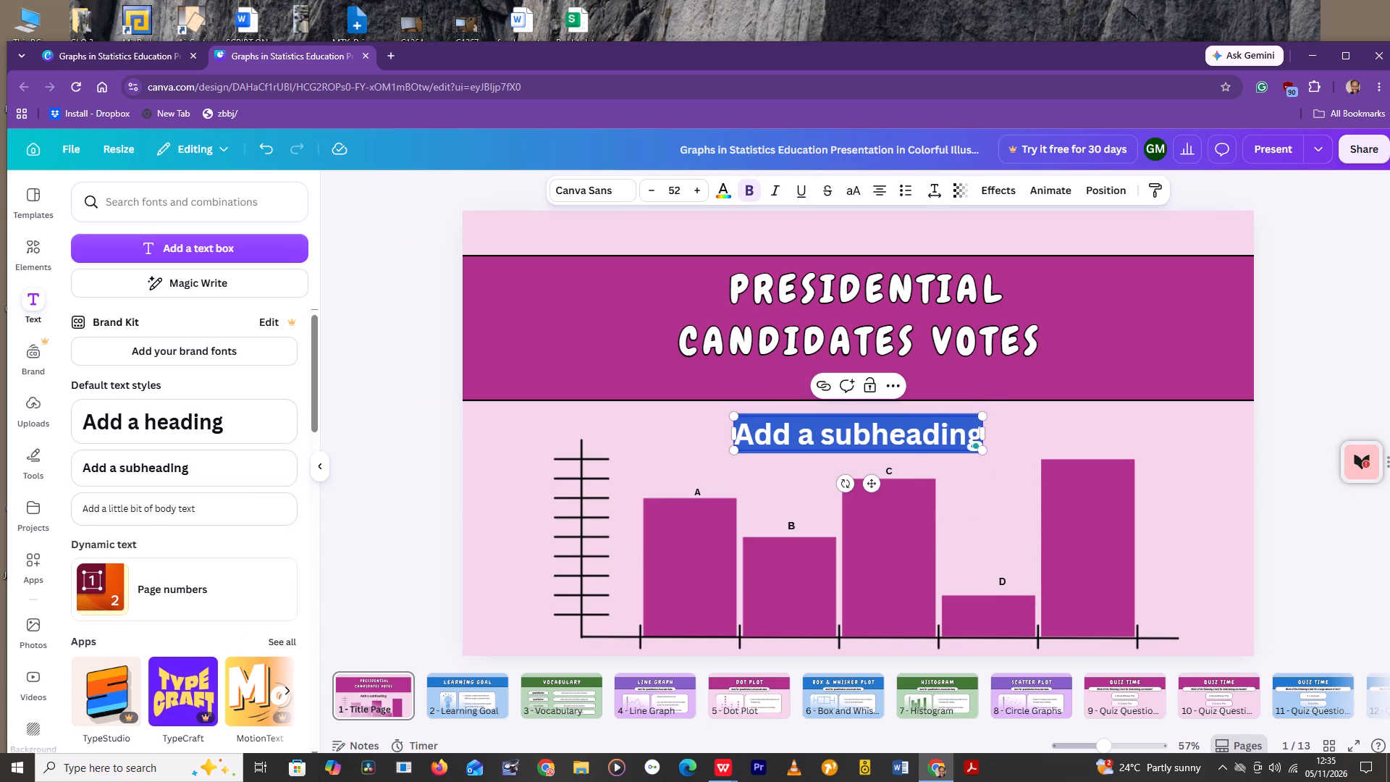
pyautogui.press('Delete')
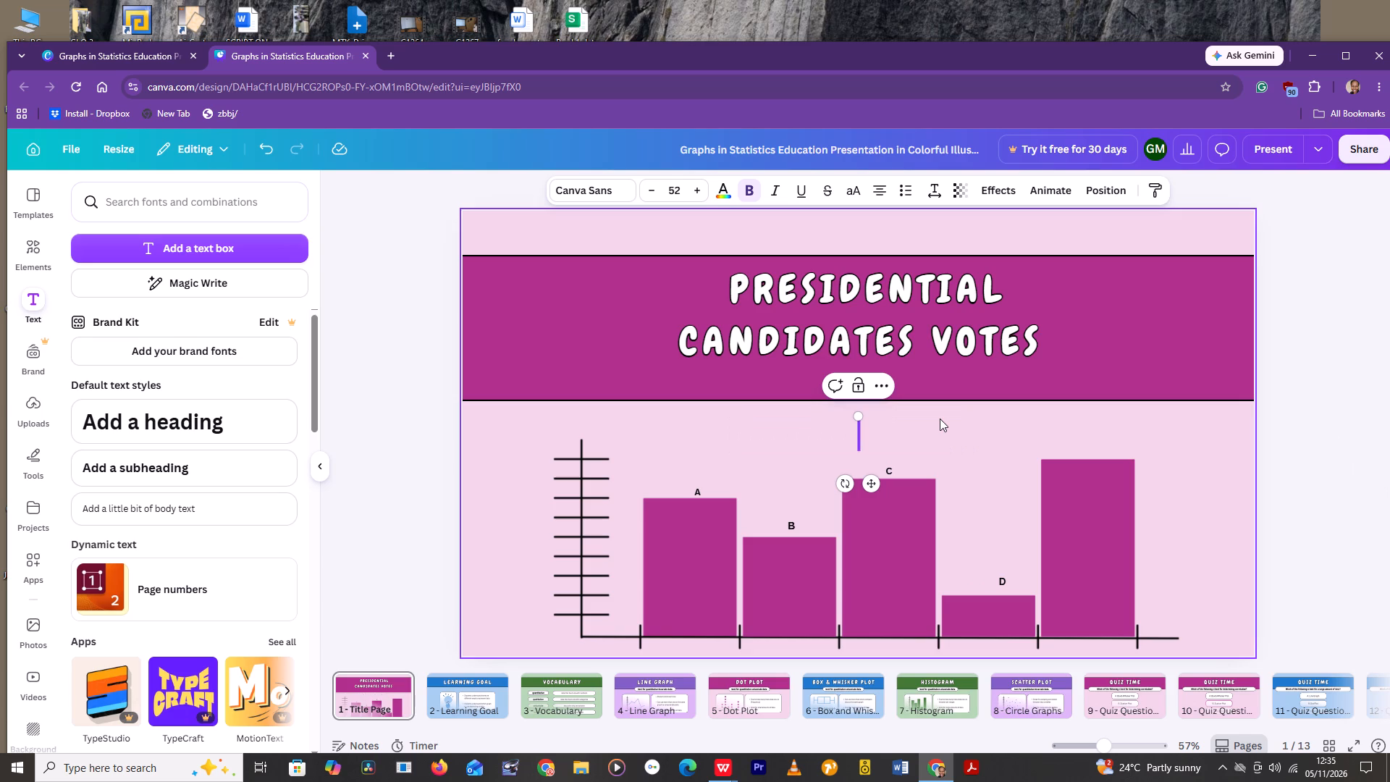
pyautogui.press('e')
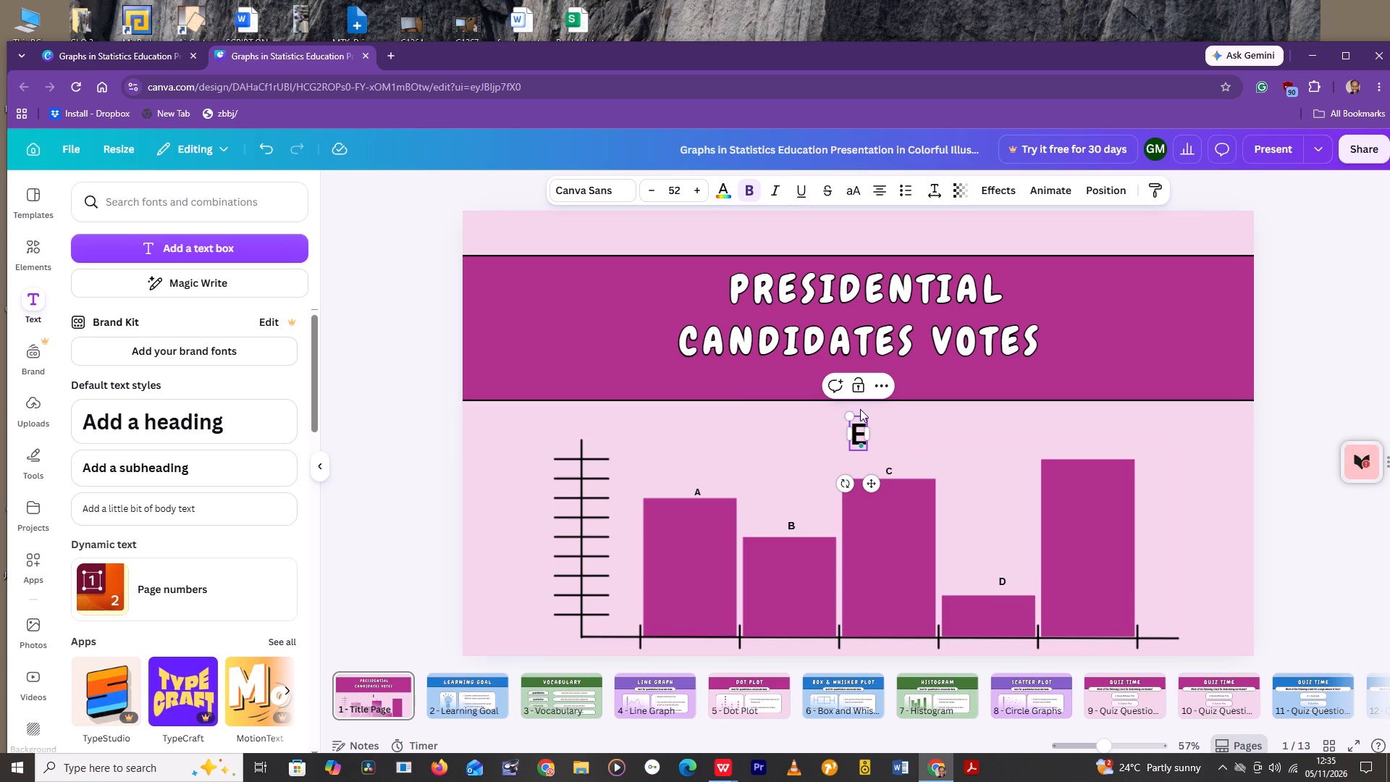
pyautogui.moveTo(860, 410); pyautogui.dragTo(948, 419)
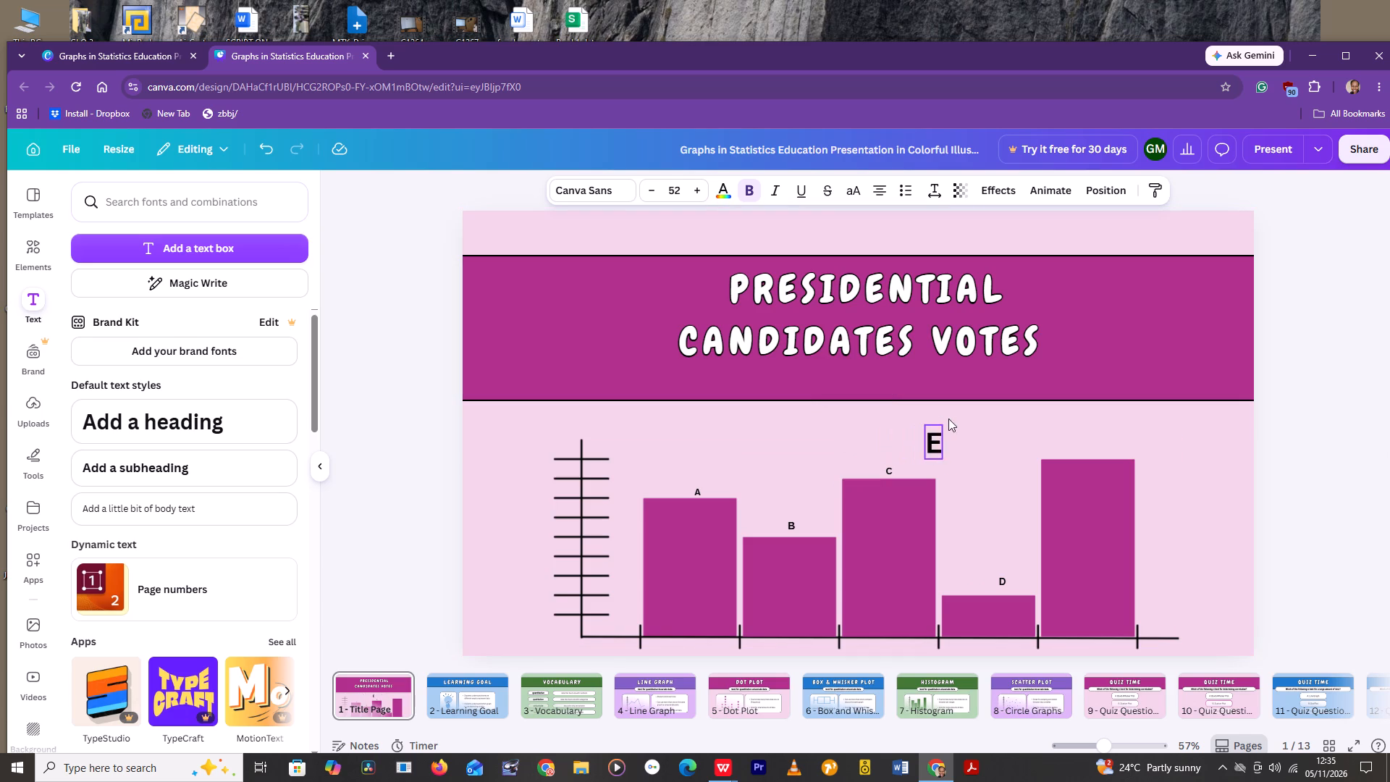
pyautogui.moveTo(948, 419); pyautogui.dragTo(1098, 414)
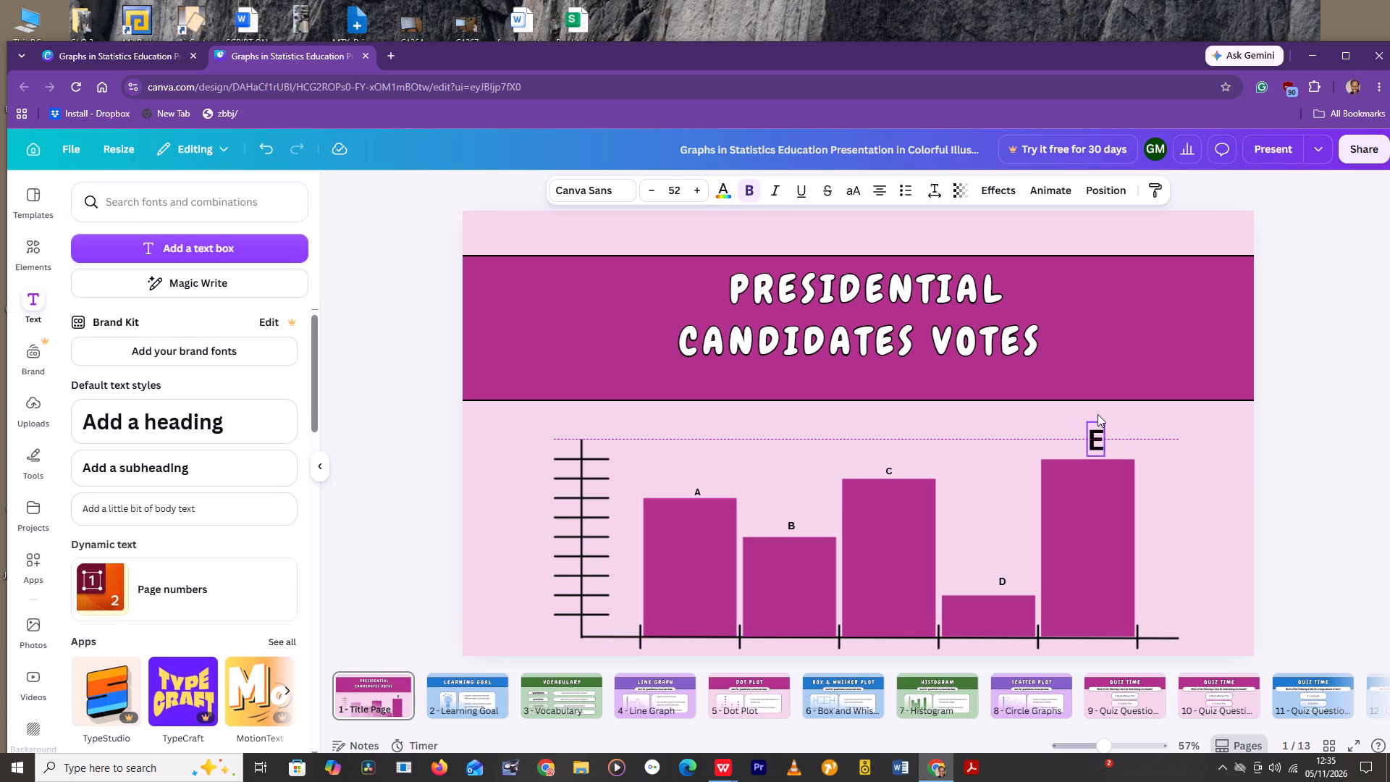
# Shrink the "E" label to about font size 20.5 and position it just above the chart's fifth bar.
pyautogui.moveTo(1098, 414); pyautogui.dragTo(1098, 425)
pyautogui.moveTo(1098, 425); pyautogui.dragTo(1095, 416)
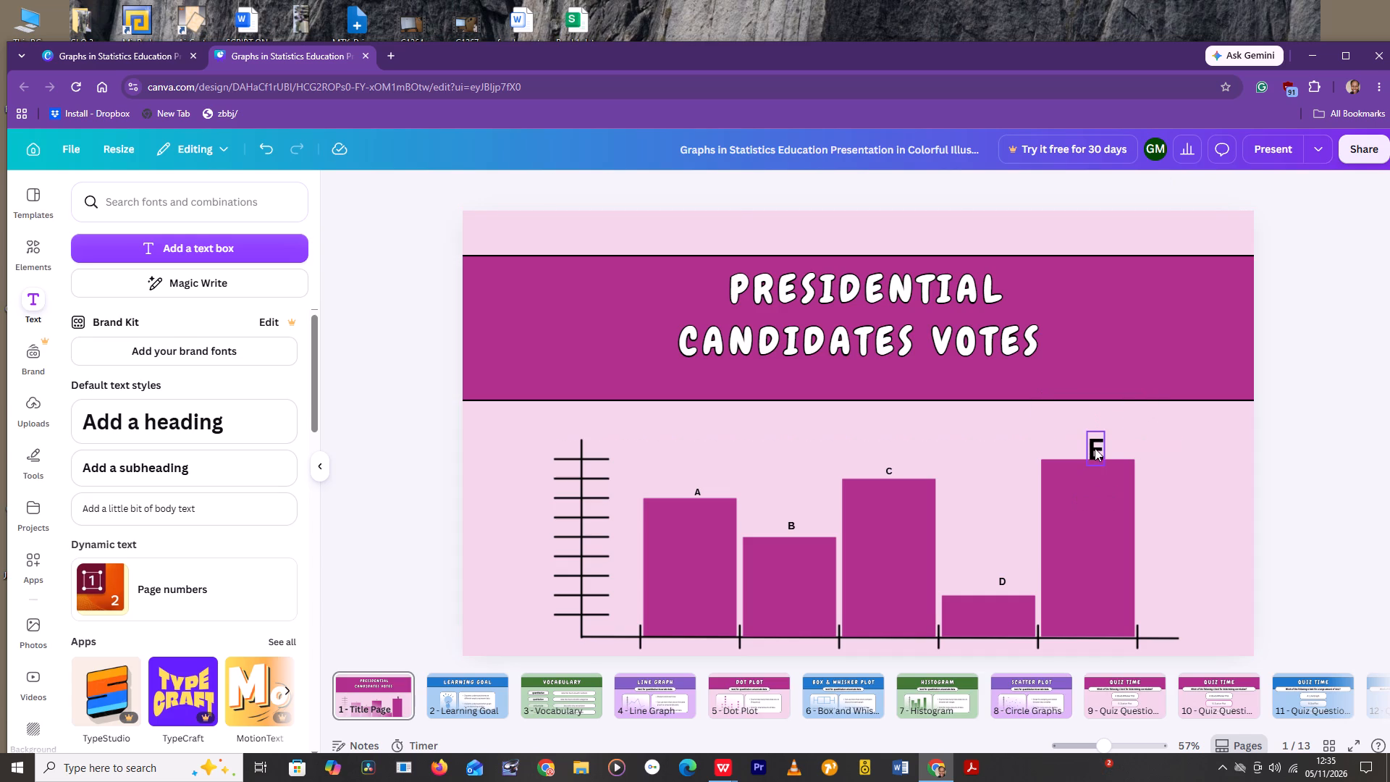
pyautogui.click(1095, 450)
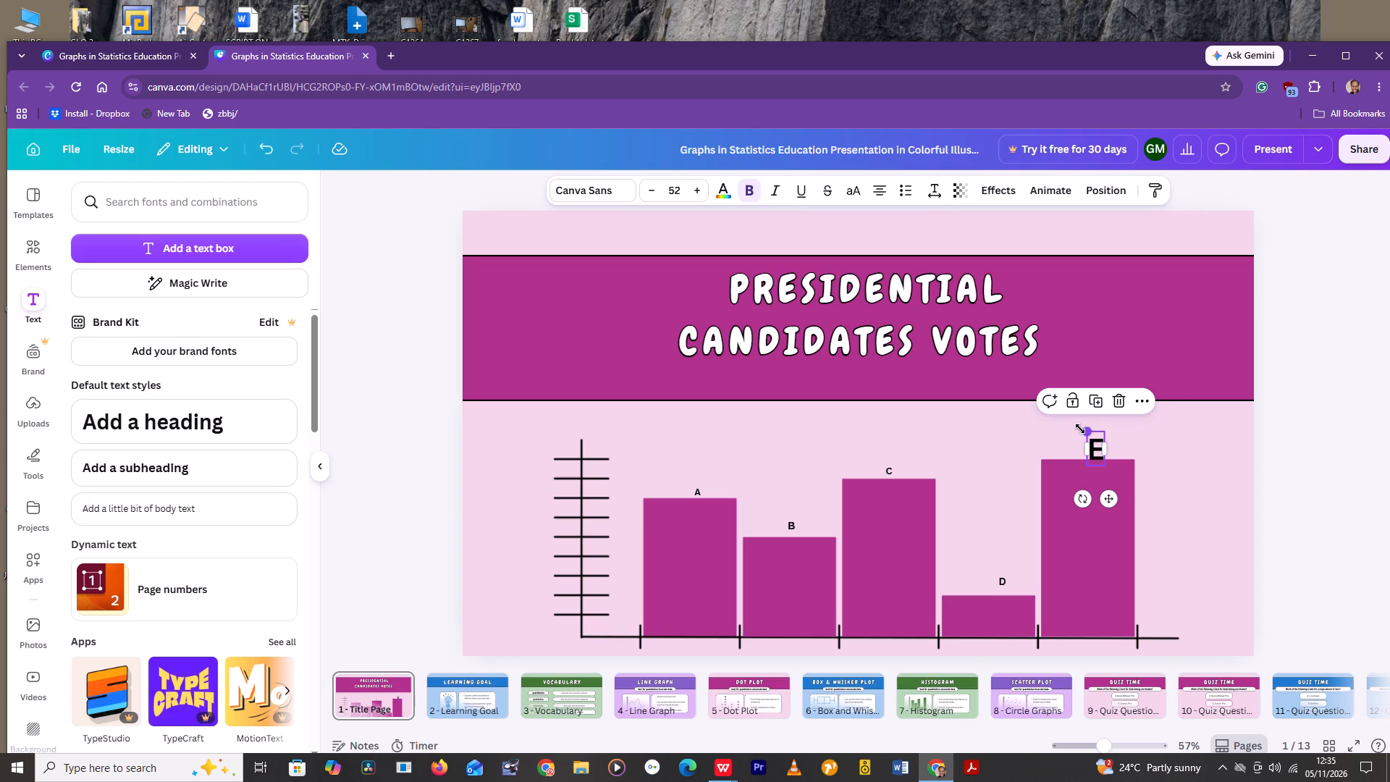
pyautogui.click(1085, 431)
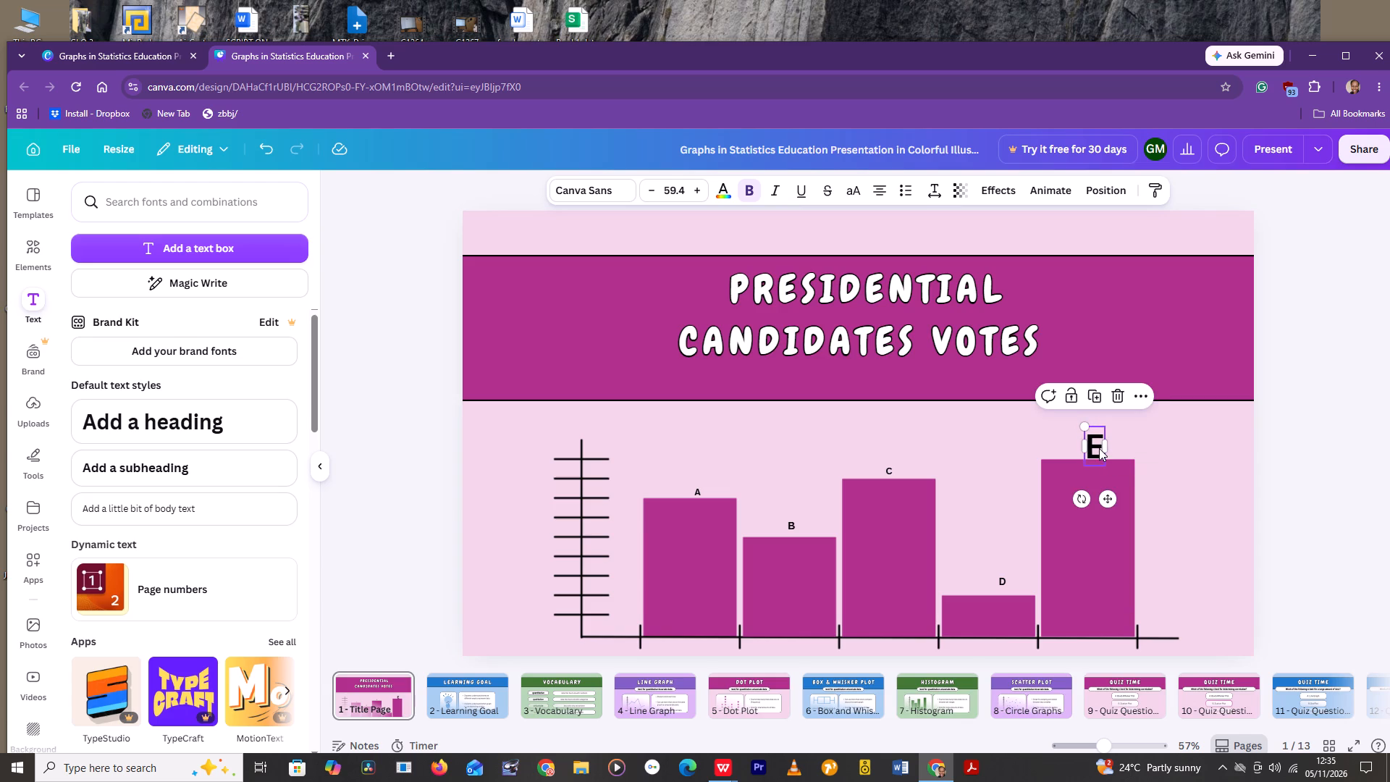
pyautogui.click(1093, 449)
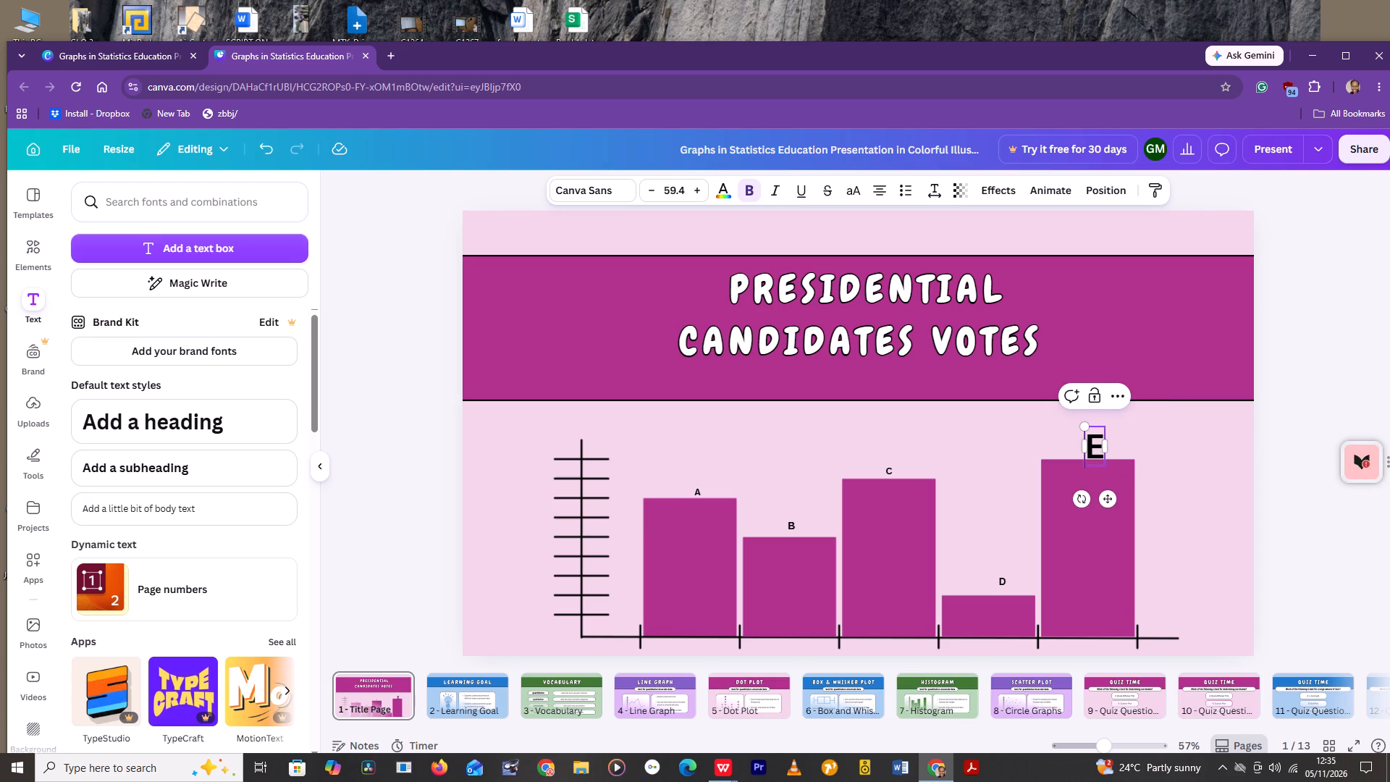
pyautogui.moveTo(1092, 424); pyautogui.dragTo(1092, 421)
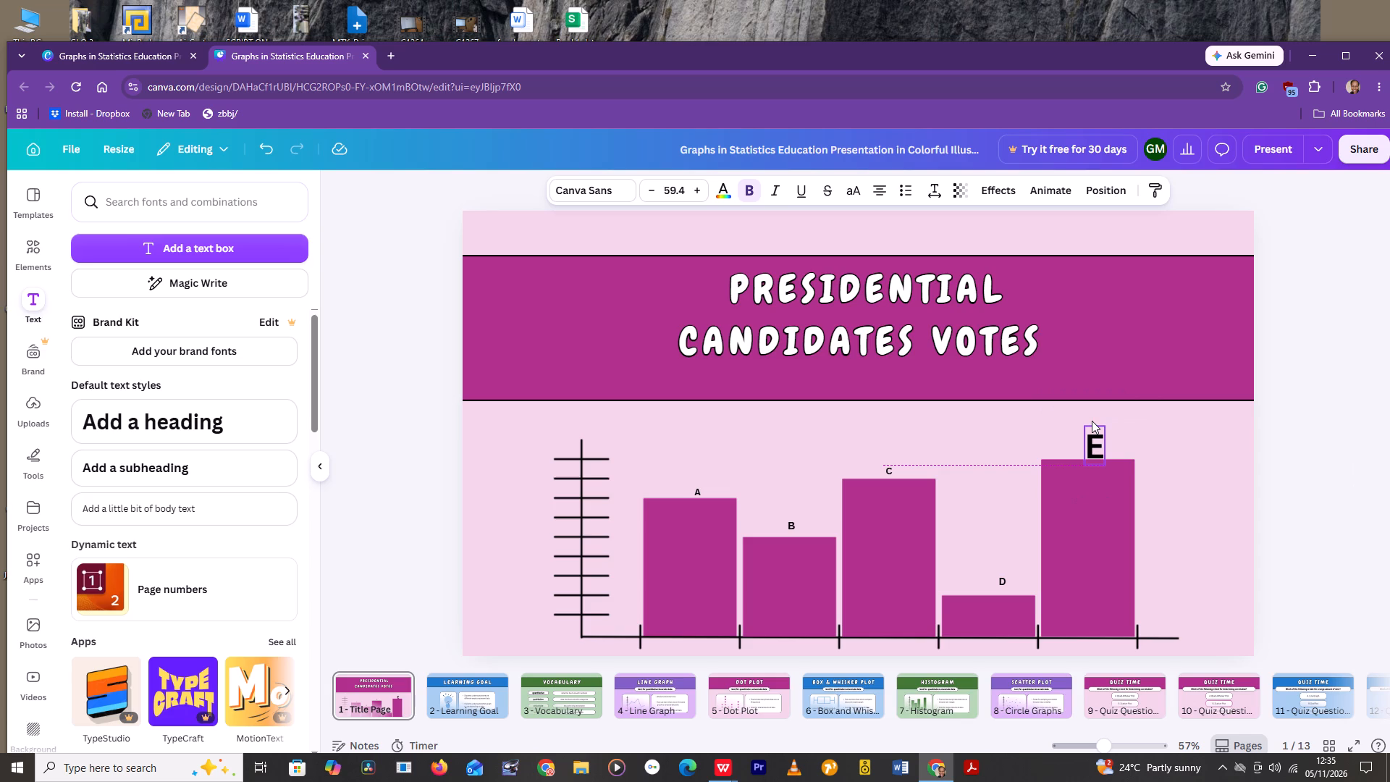
pyautogui.moveTo(1092, 421); pyautogui.dragTo(1092, 417)
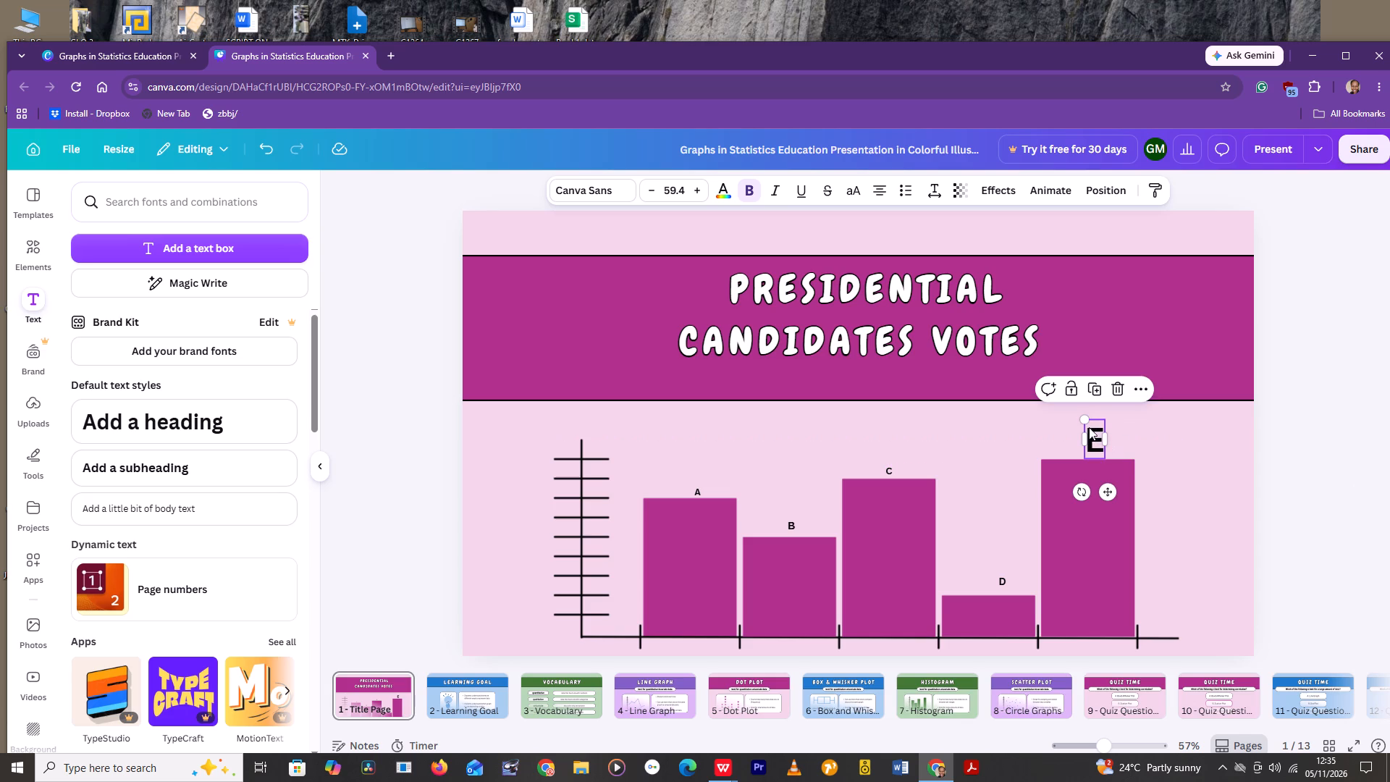
pyautogui.moveTo(1084, 418); pyautogui.dragTo(1092, 432)
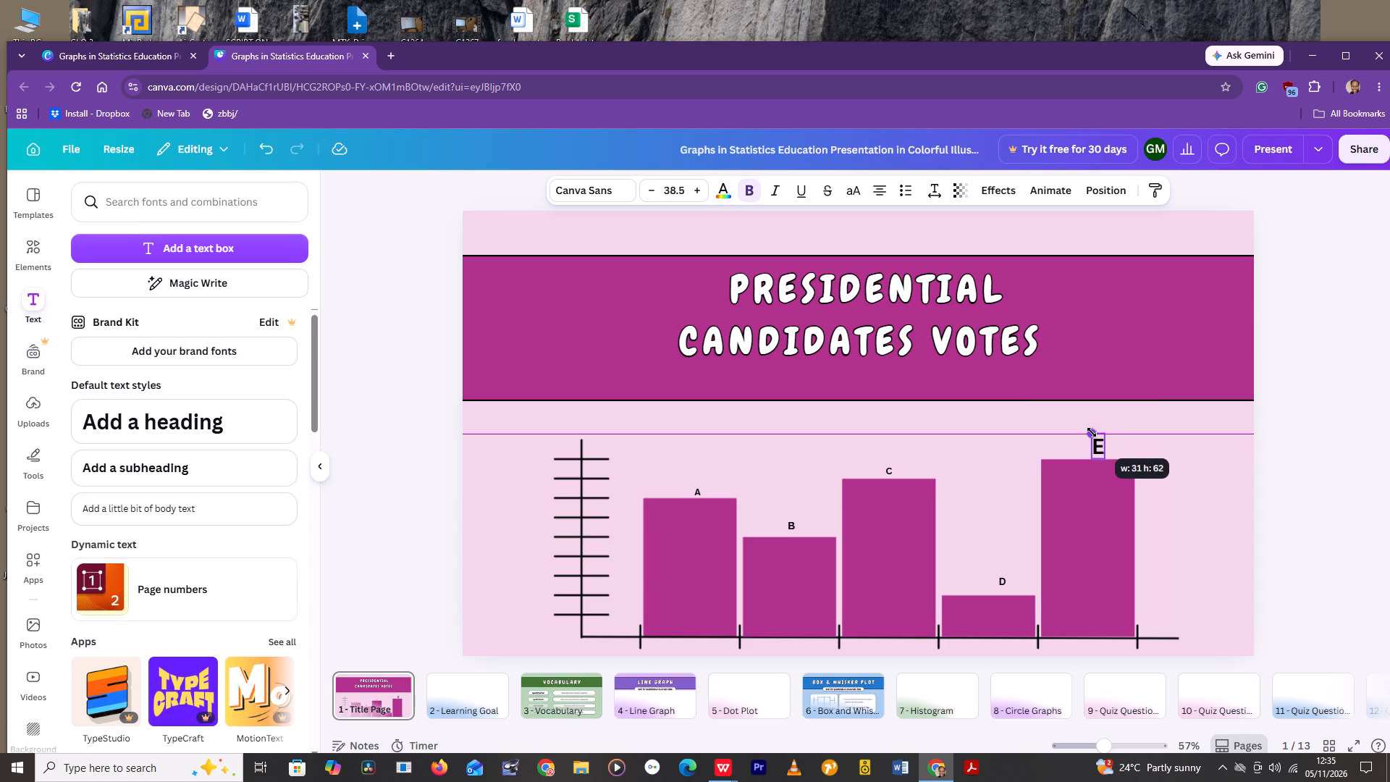
pyautogui.moveTo(1092, 432); pyautogui.dragTo(1095, 434)
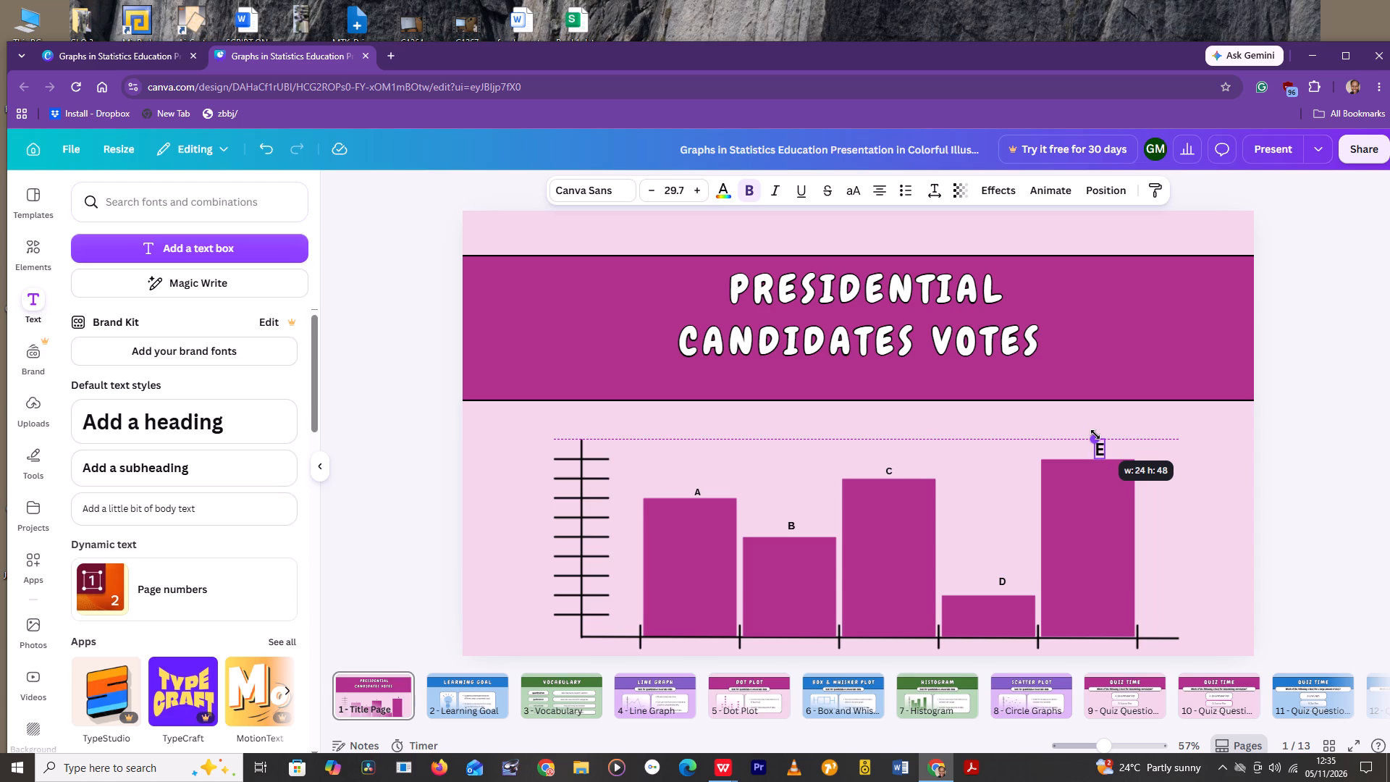
pyautogui.moveTo(1095, 434); pyautogui.dragTo(1100, 442)
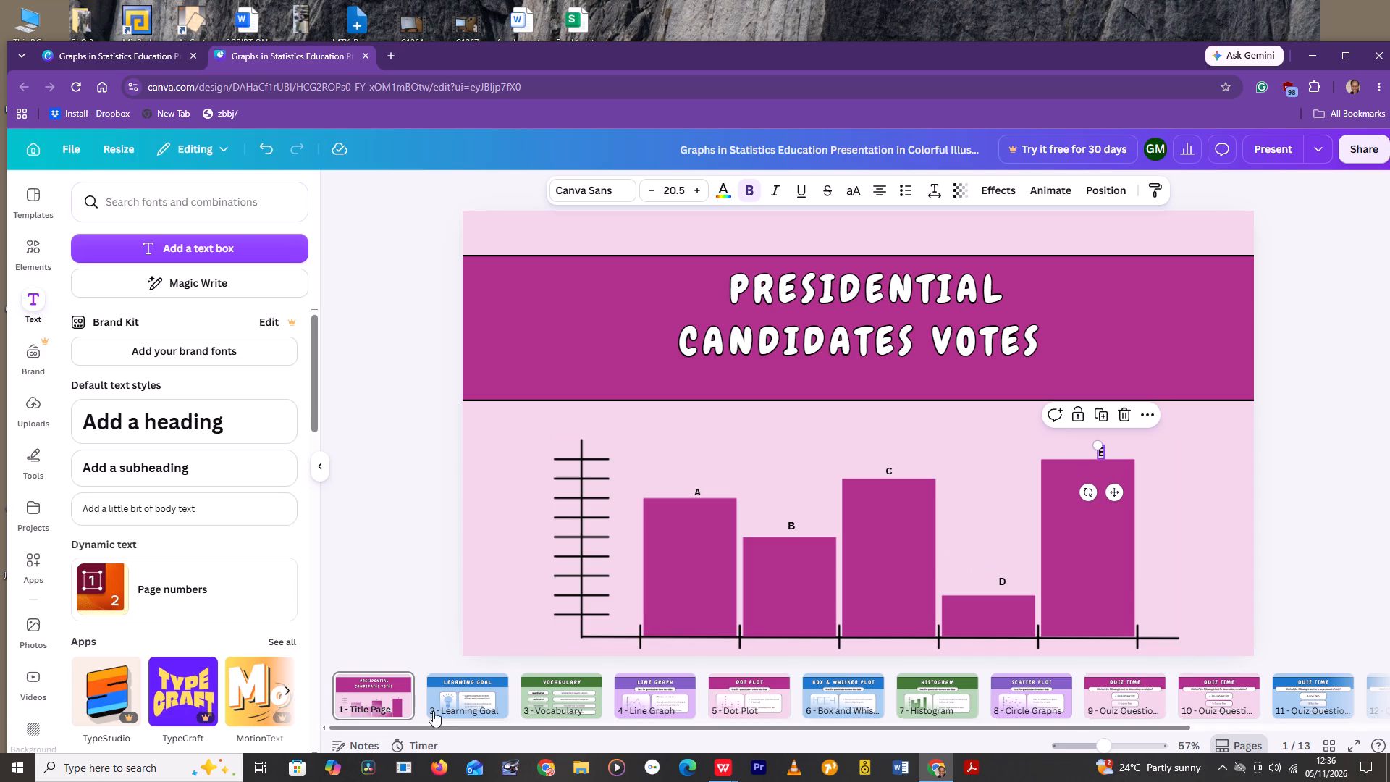
# Switch to Excel 2016, dismiss the default-program prompts, and open the recent workbook "JOSHUA PRESDENTIAL (Recovered)".
pyautogui.click(130, 768)
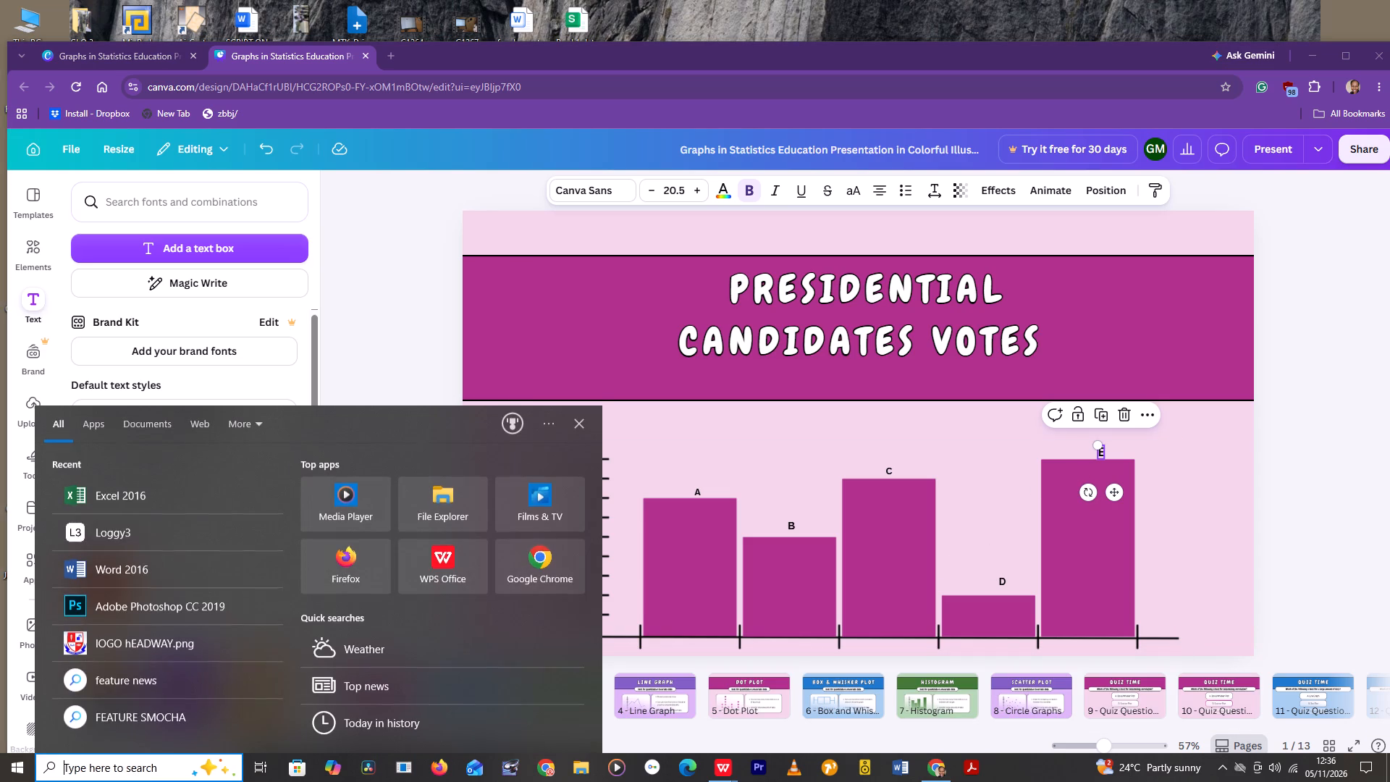
pyautogui.click(194, 495)
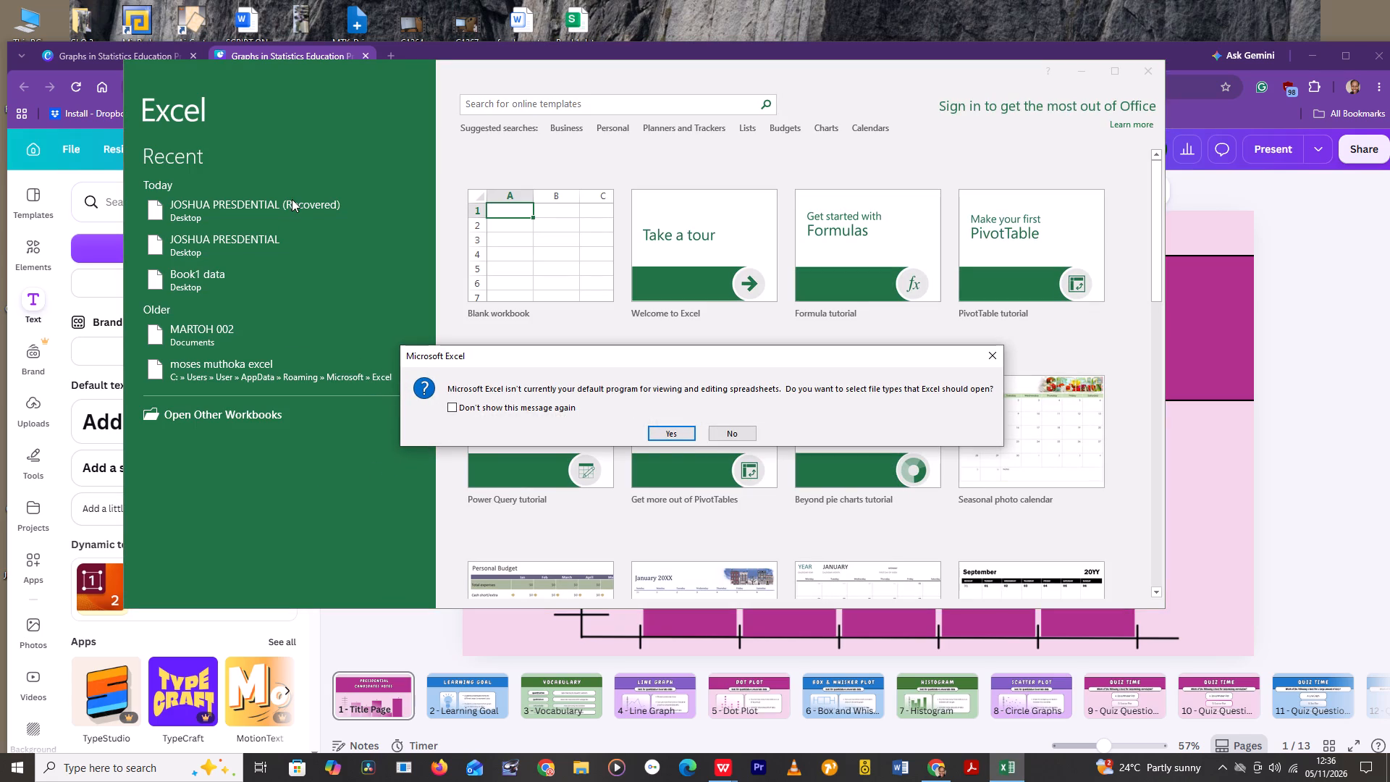
pyautogui.click(664, 436)
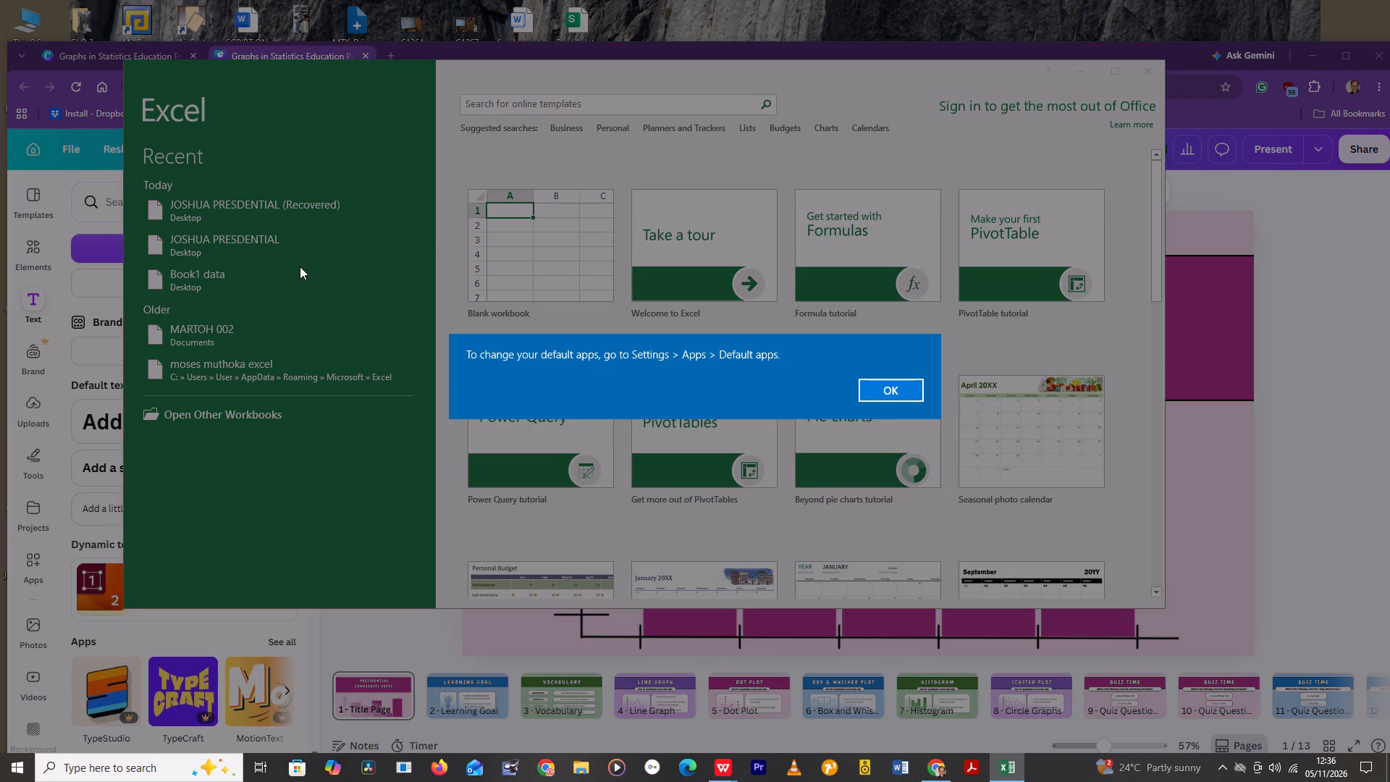
pyautogui.click(899, 393)
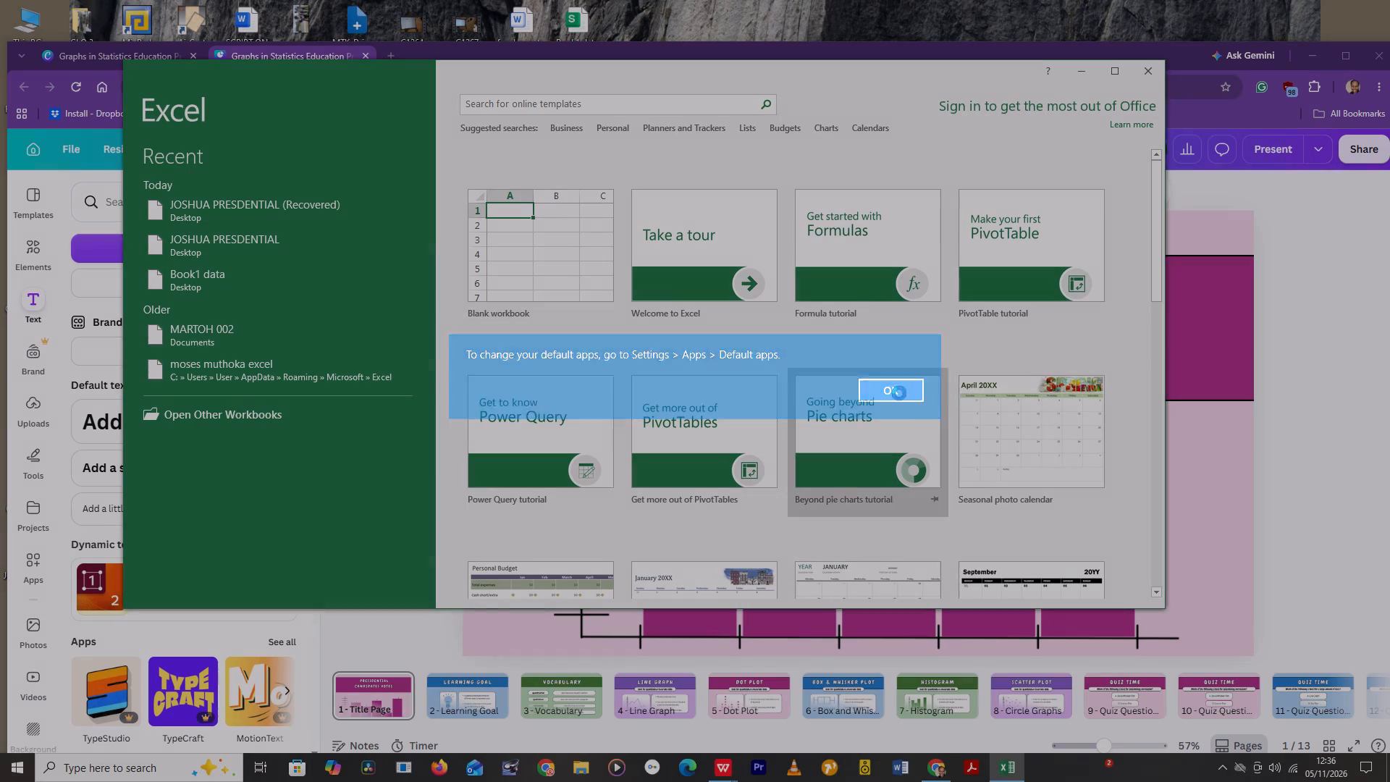
pyautogui.click(237, 205)
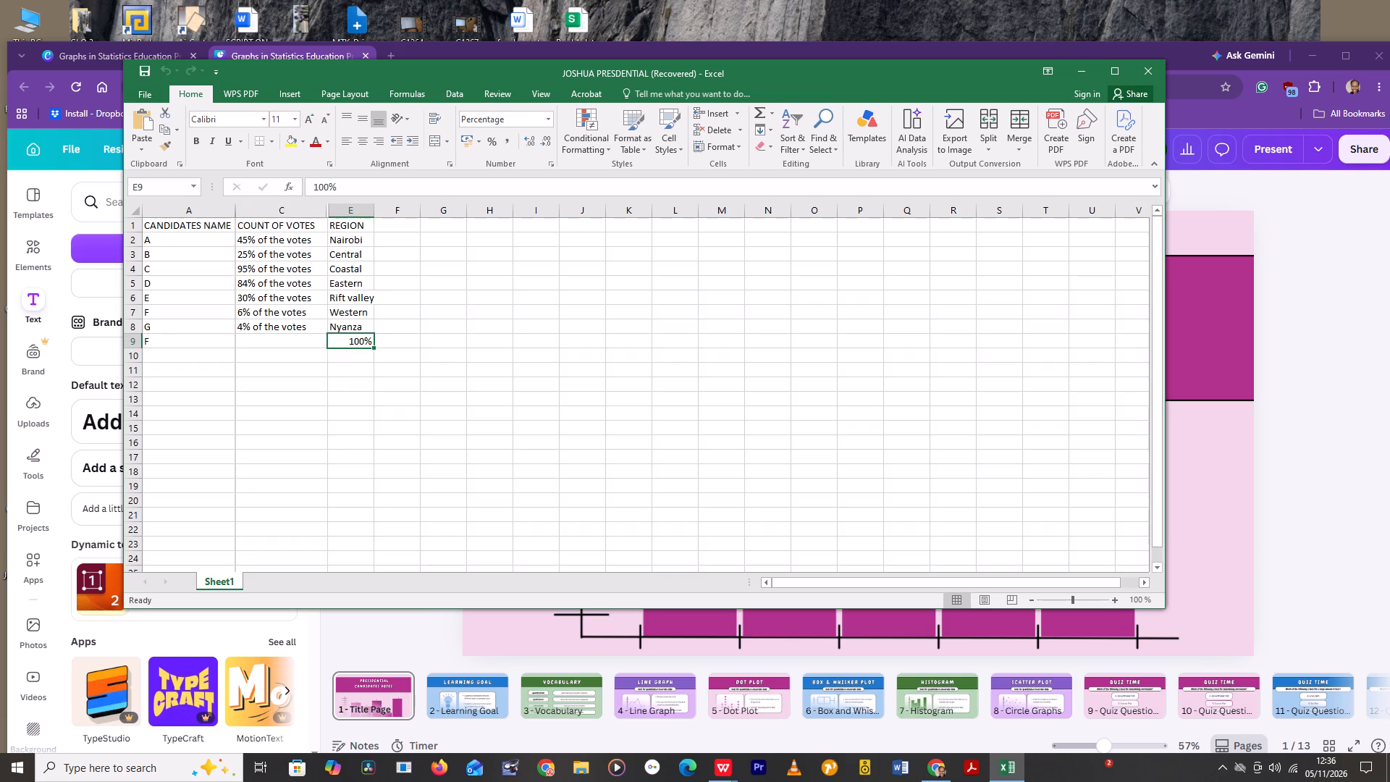
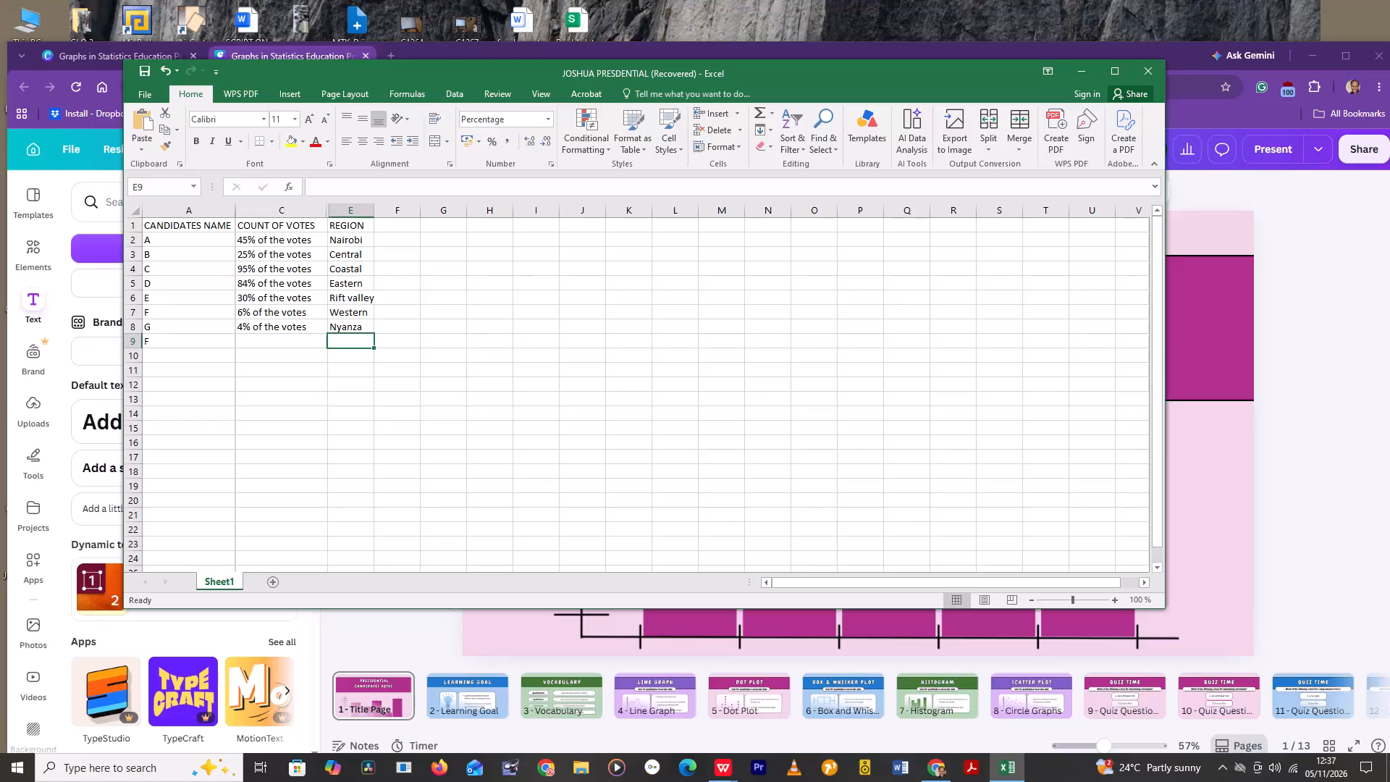
# Clear the region entries for candidates B to G in cells E3 to E8, keeping candidate A's region.
pyautogui.click(355, 255)
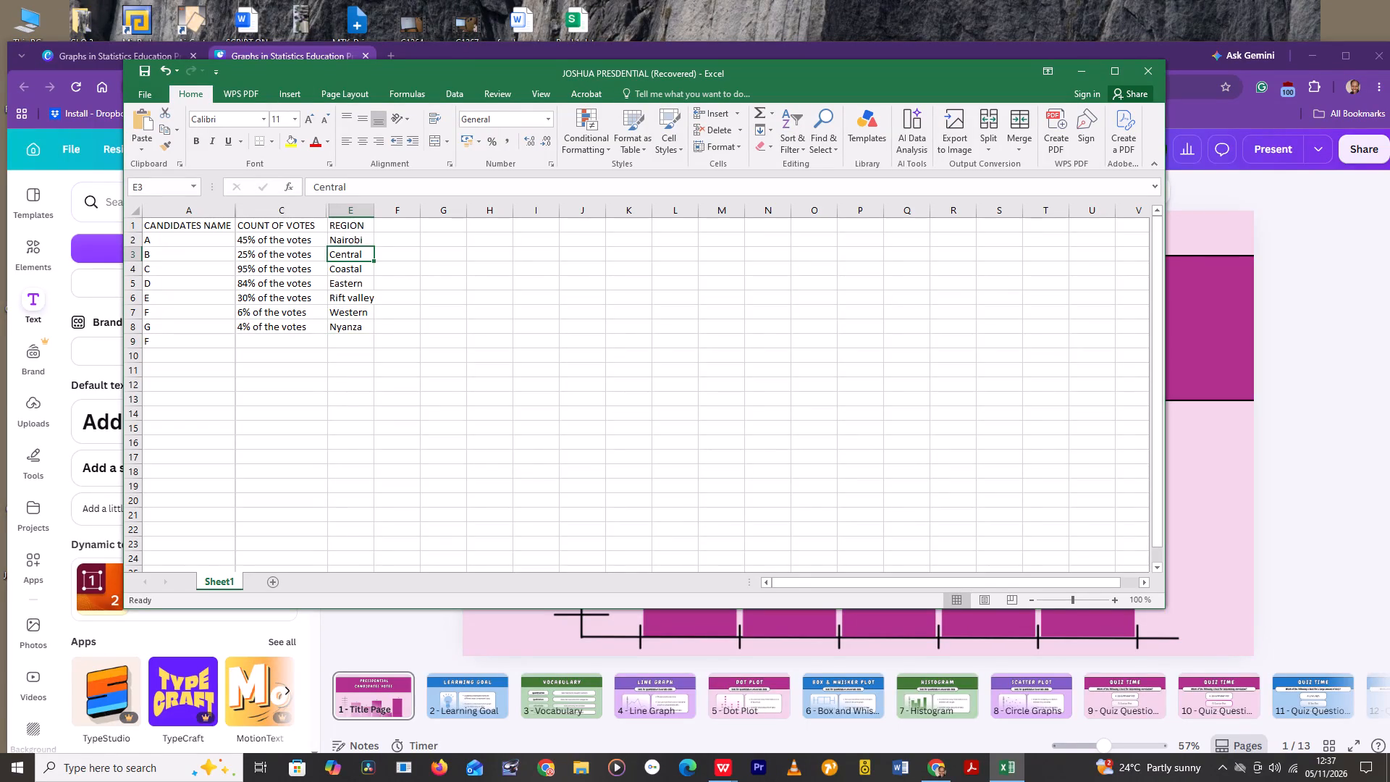
pyautogui.press('Delete')
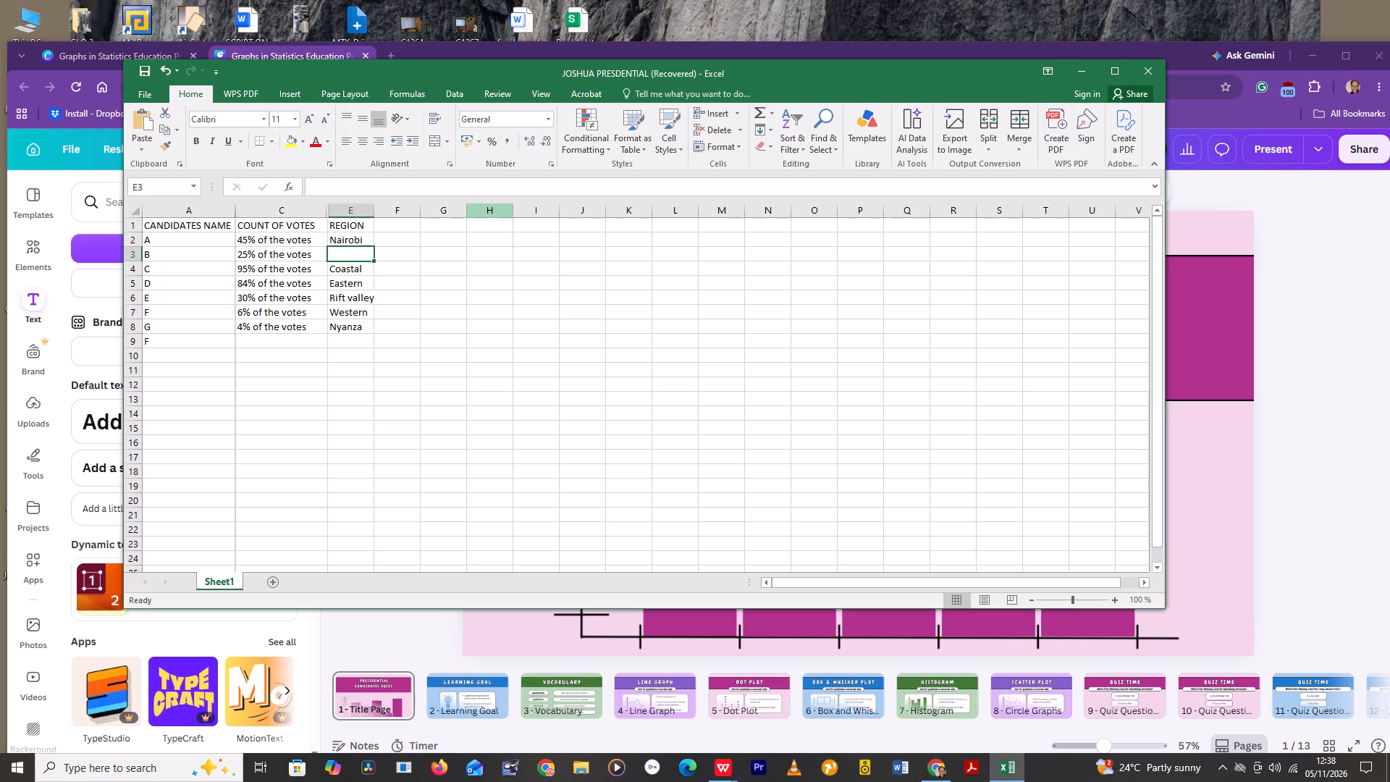
pyautogui.click(351, 274)
pyautogui.press('Delete')
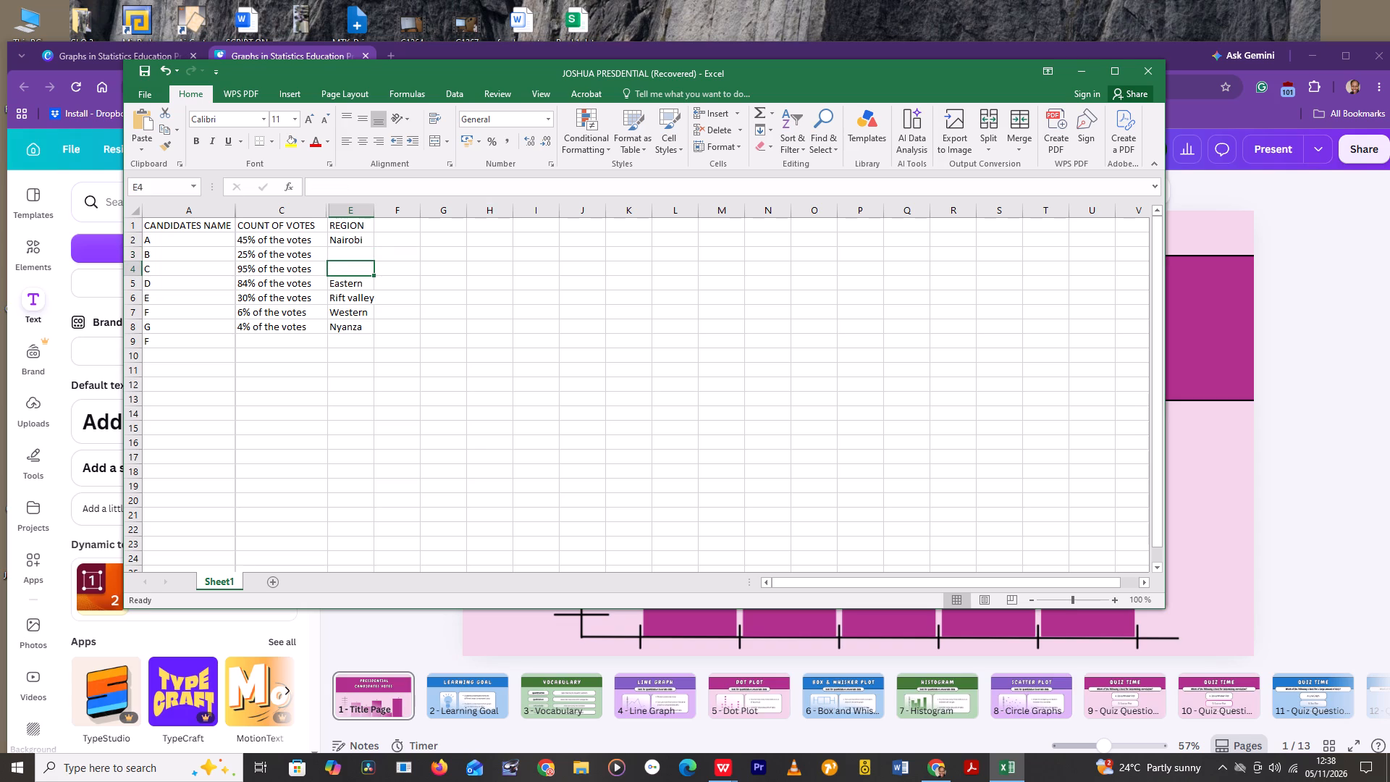
pyautogui.click(359, 287)
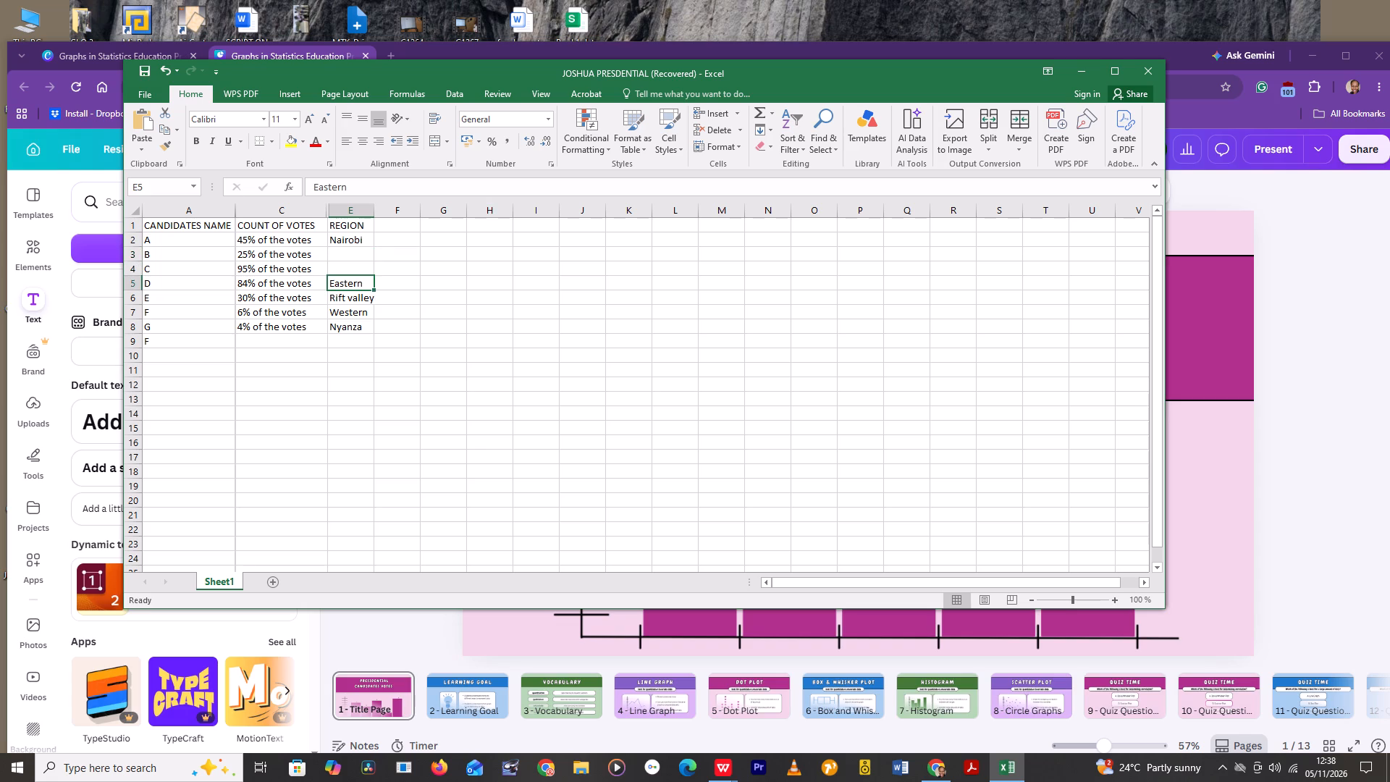
pyautogui.press('Delete')
pyautogui.press('Down')
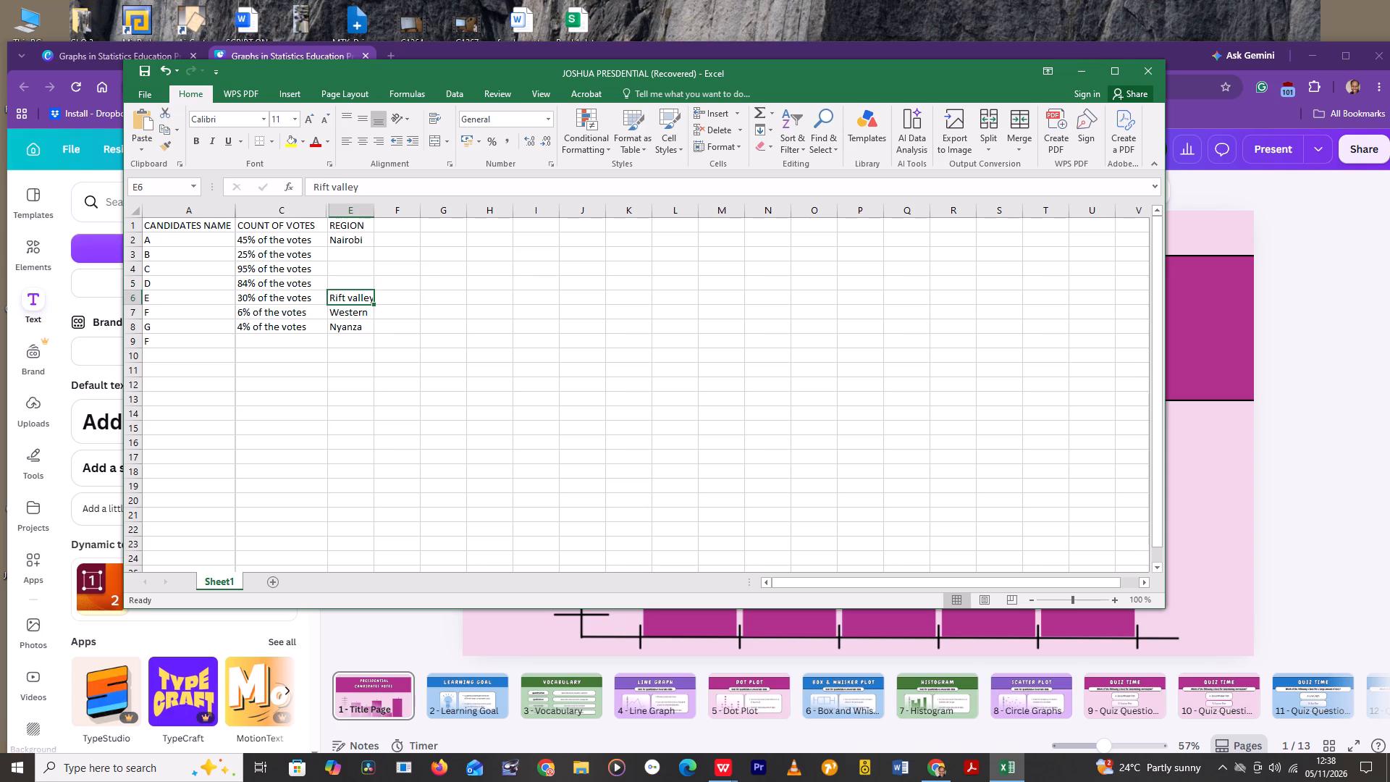
pyautogui.press('Delete')
pyautogui.press('Down')
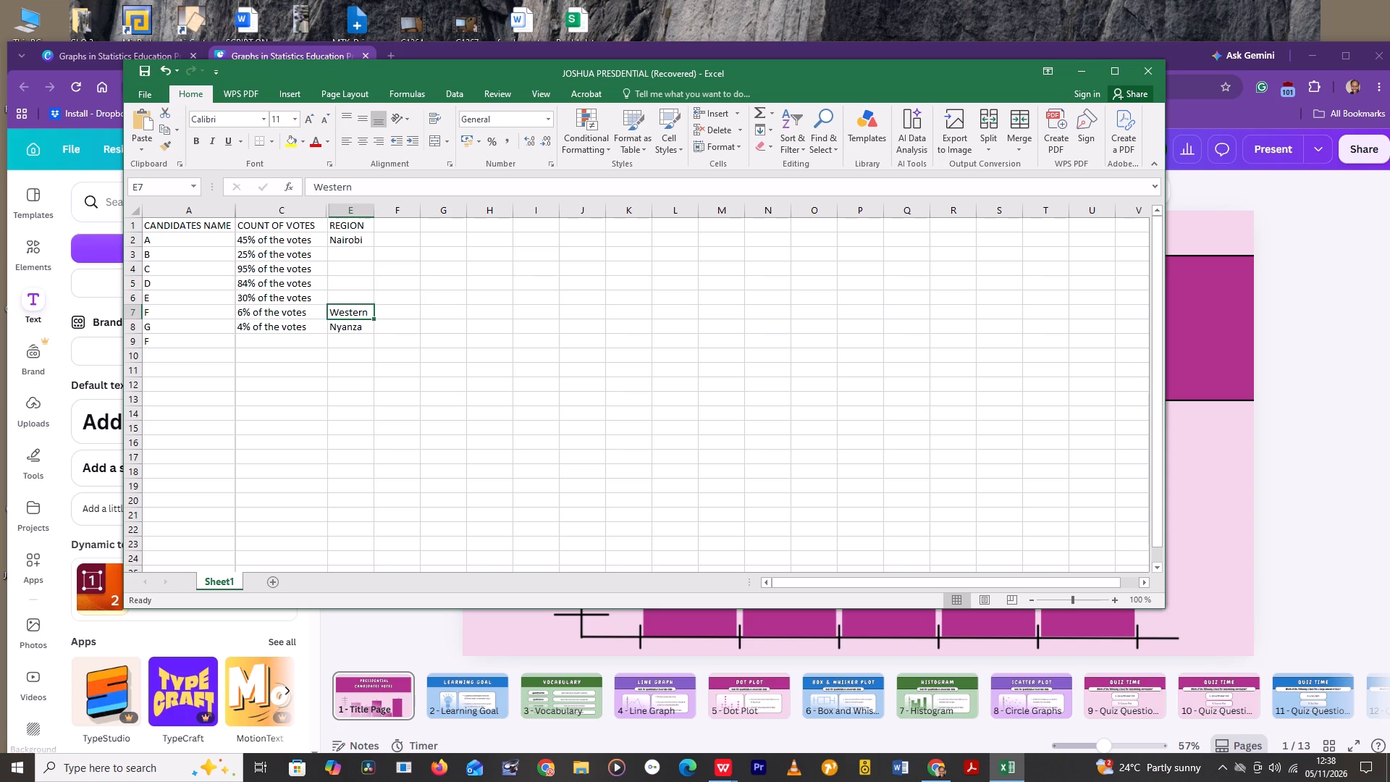
pyautogui.press('Delete')
pyautogui.press('Down')
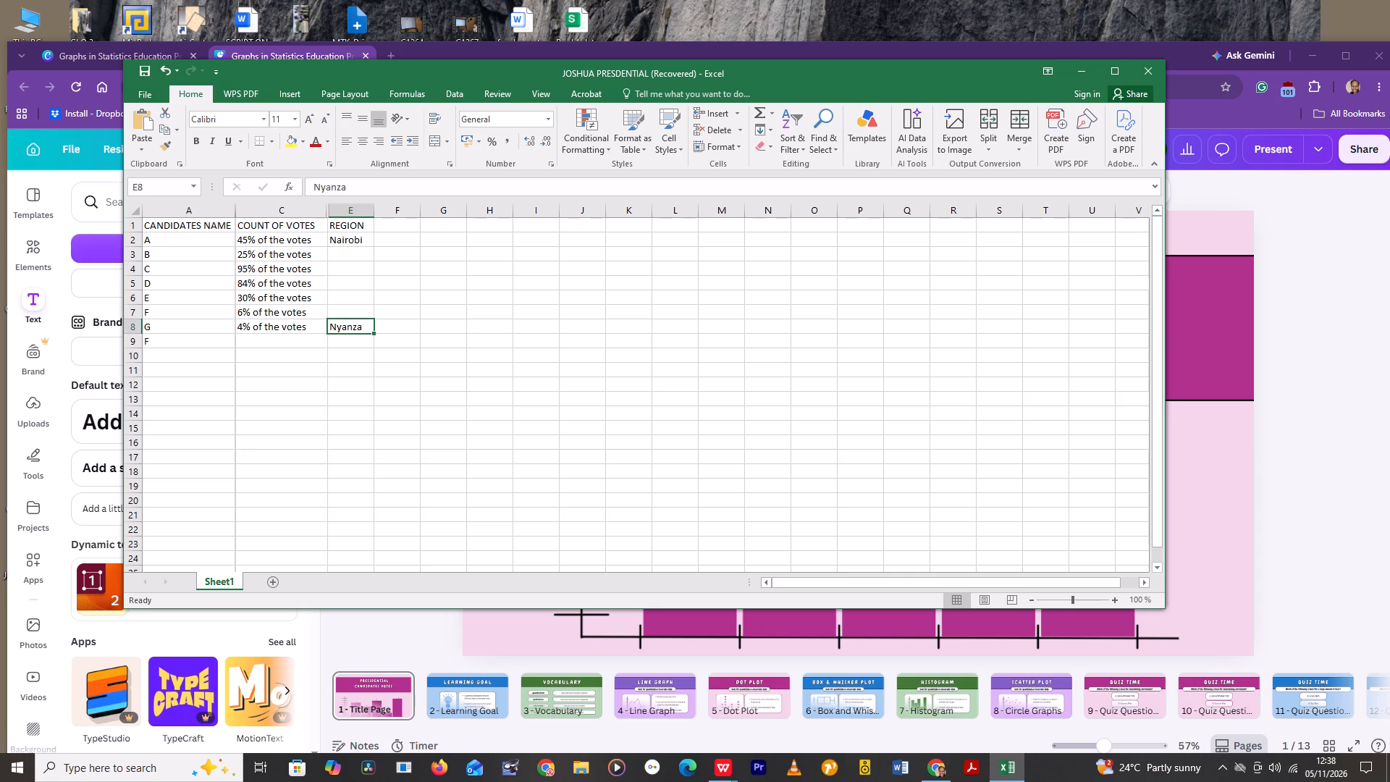
pyautogui.press('Return')
pyautogui.press('Up')
pyautogui.press('Delete')
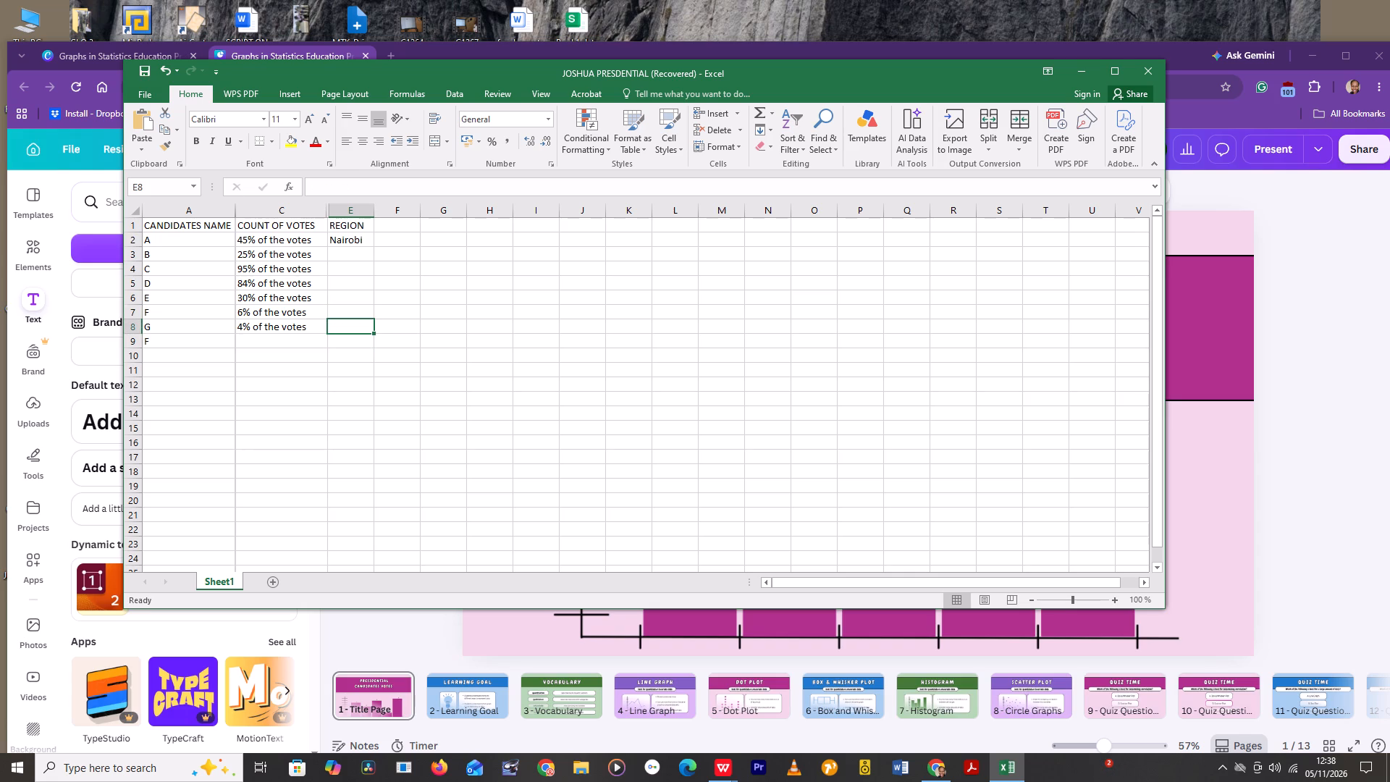
# Enter "Nairobi" as candidate B's region in cell E3.
pyautogui.click(356, 256)
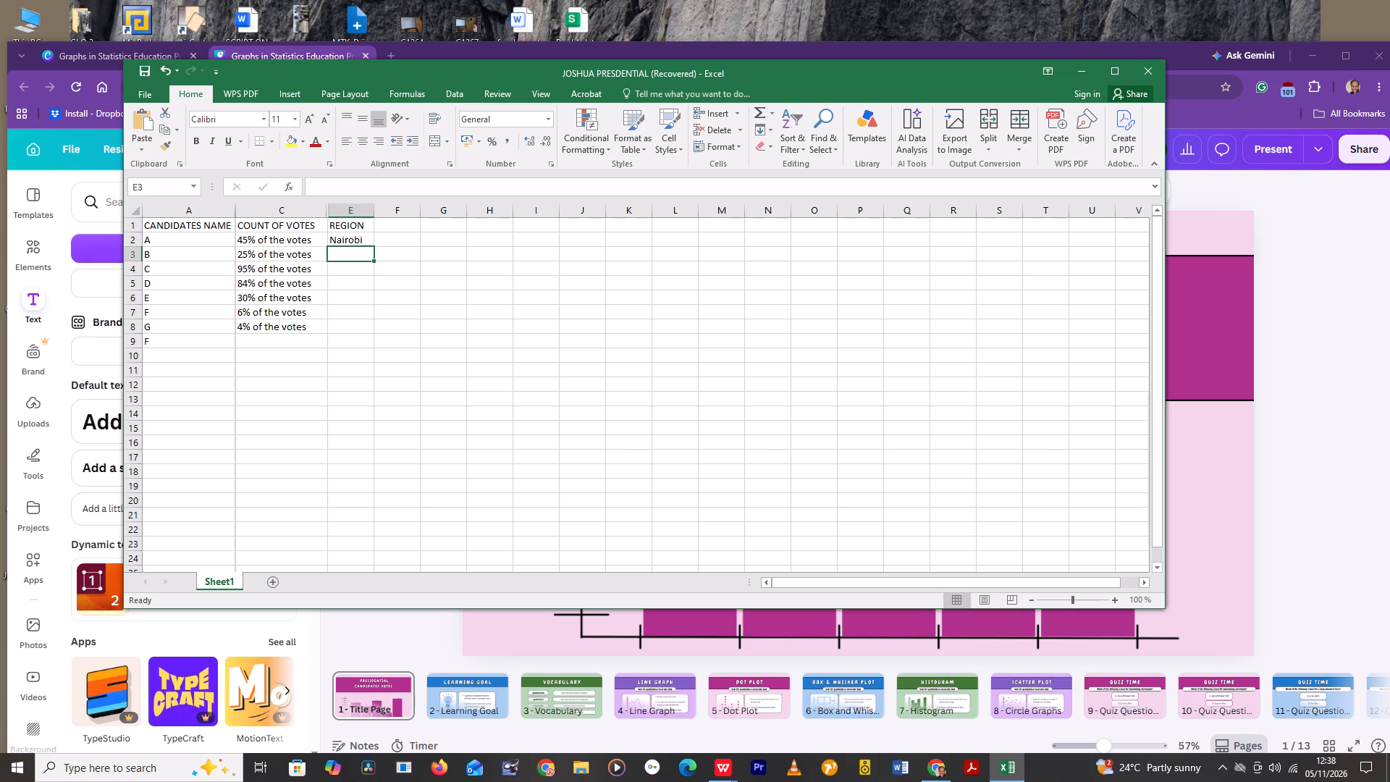
pyautogui.press('n')
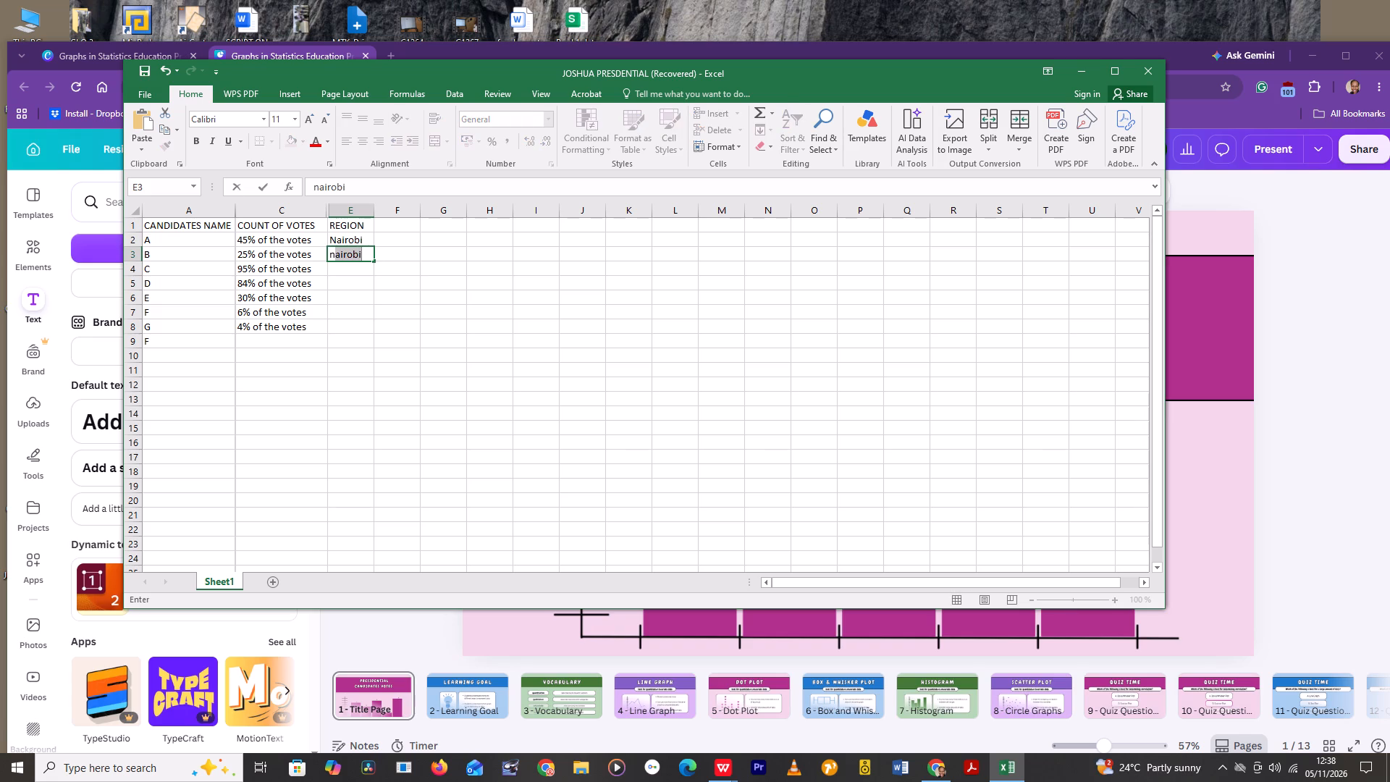
pyautogui.press('BackSpace')
pyautogui.press('BackSpace')
pyautogui.press('n')
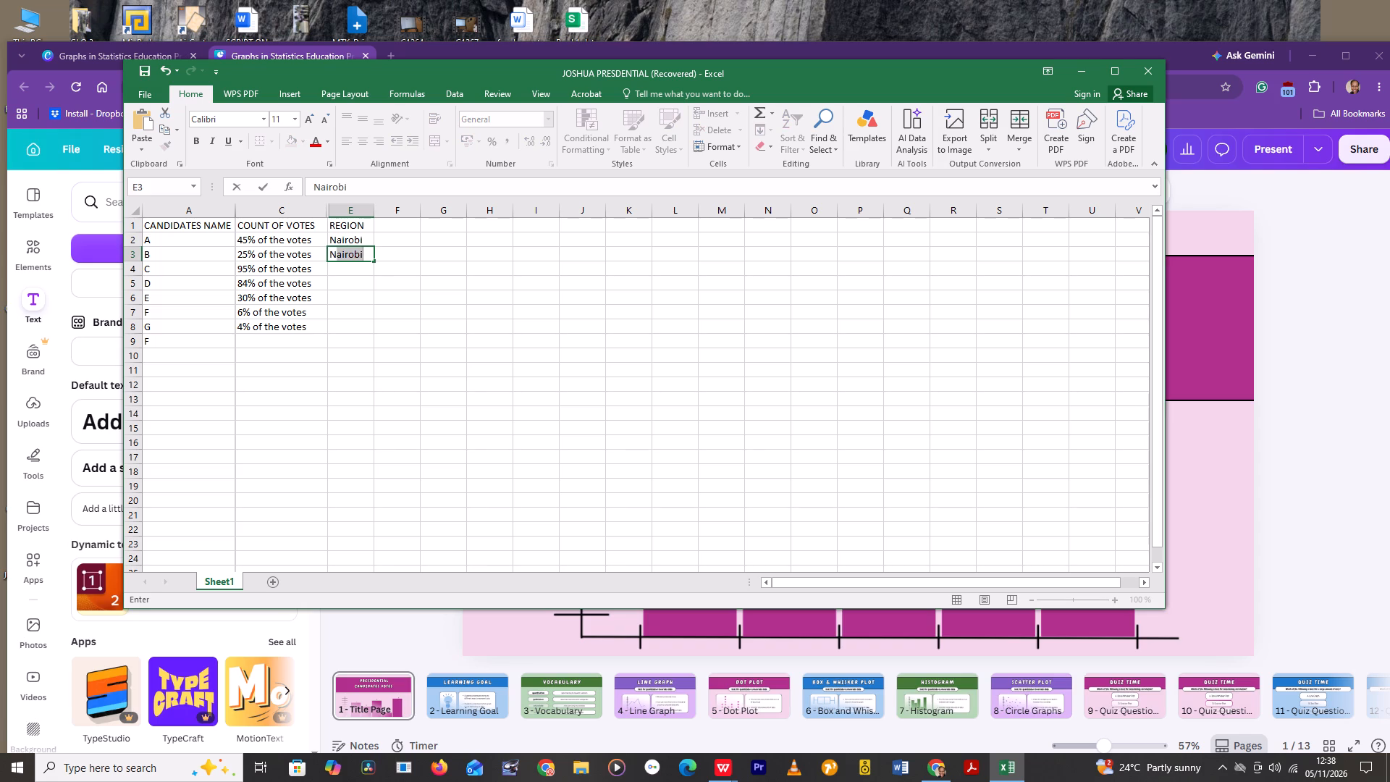
pyautogui.moveTo(376, 266); pyautogui.dragTo(374, 273)
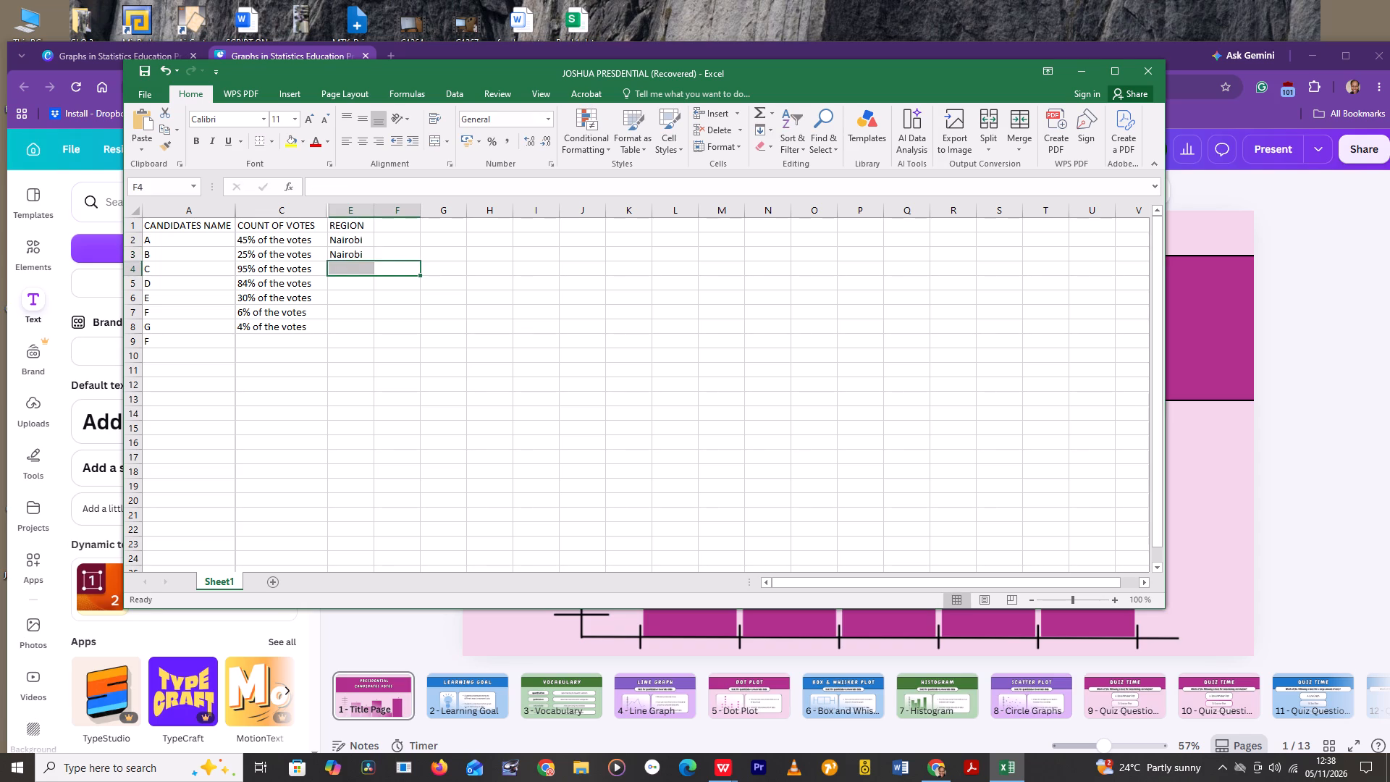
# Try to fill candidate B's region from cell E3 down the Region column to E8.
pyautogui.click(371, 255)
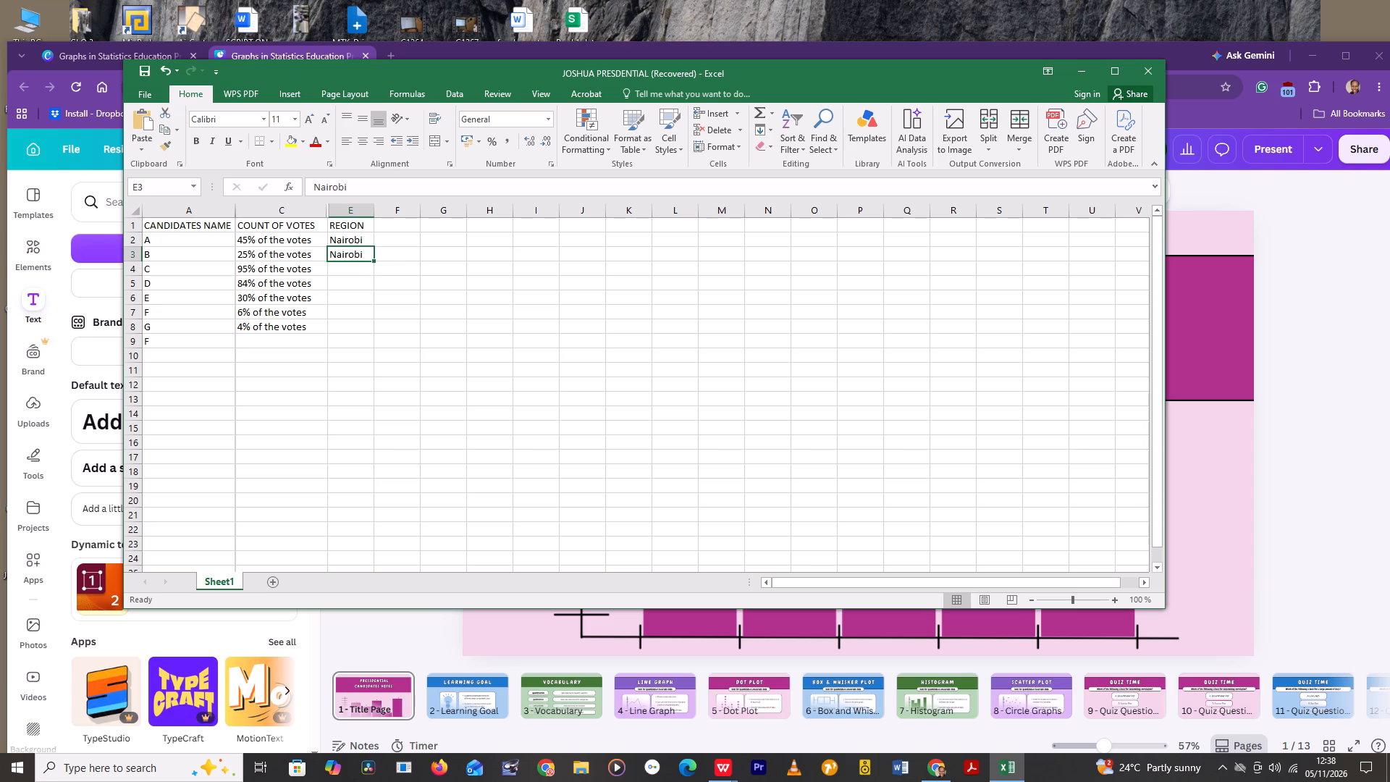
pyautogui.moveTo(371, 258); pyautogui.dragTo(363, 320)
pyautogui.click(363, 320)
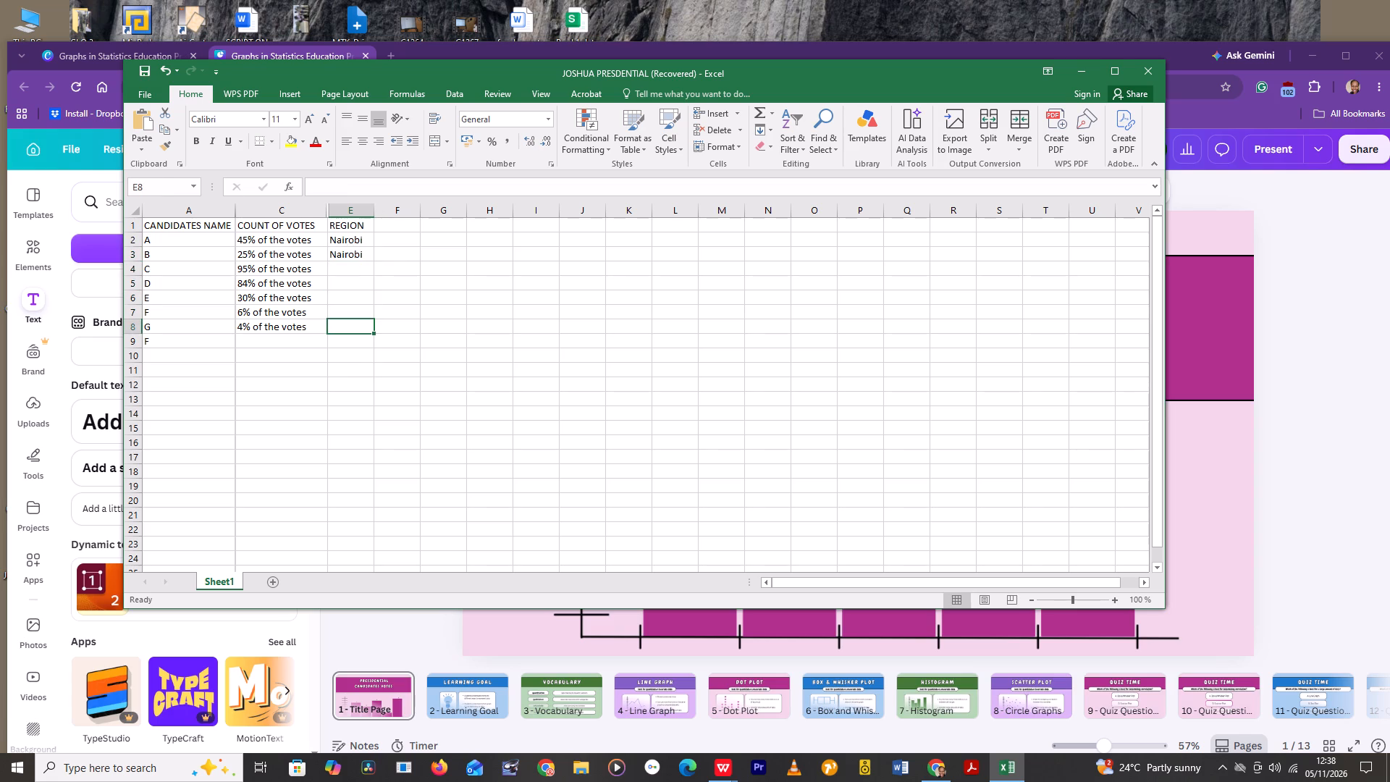
# Enter "Nairobi" as the region for candidates C to G in cells E4 to E8.
pyautogui.click(357, 264)
pyautogui.press('n')
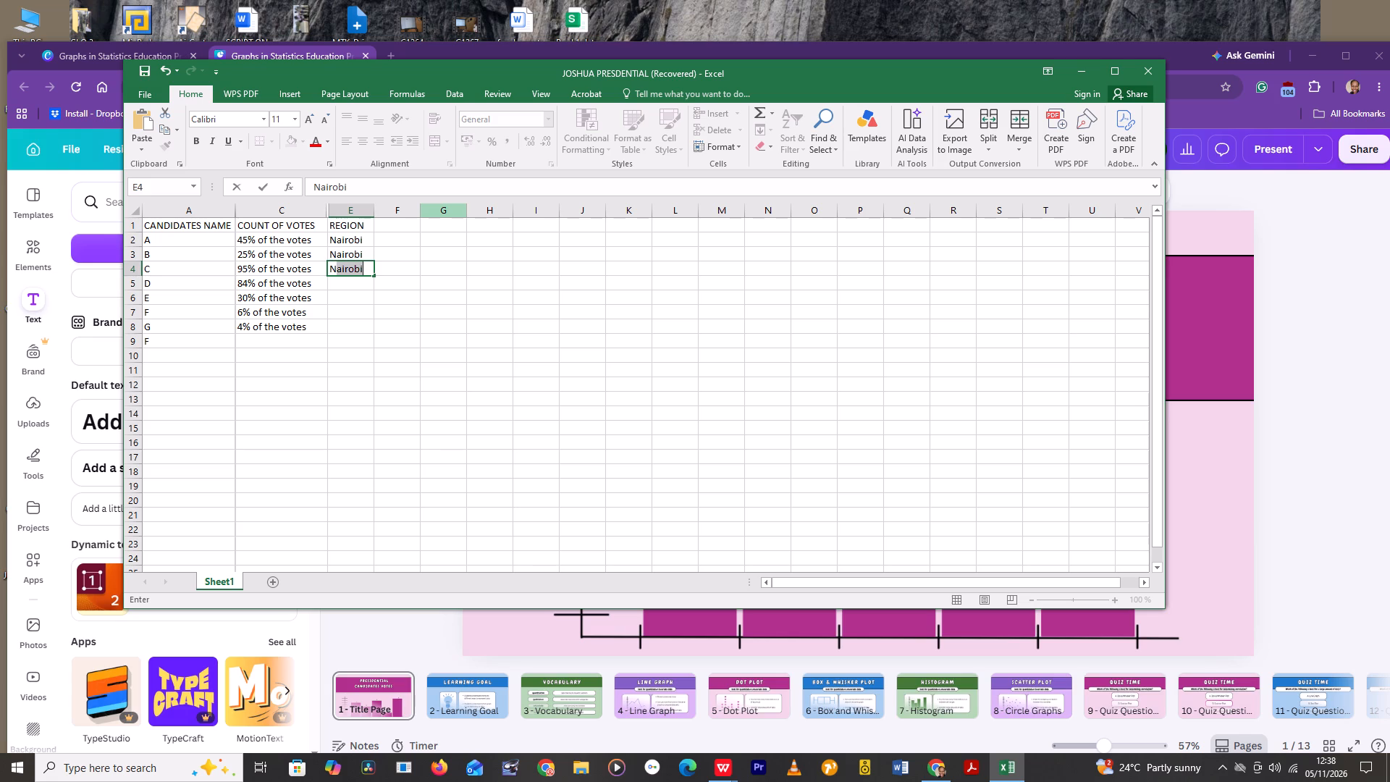
pyautogui.click(347, 282)
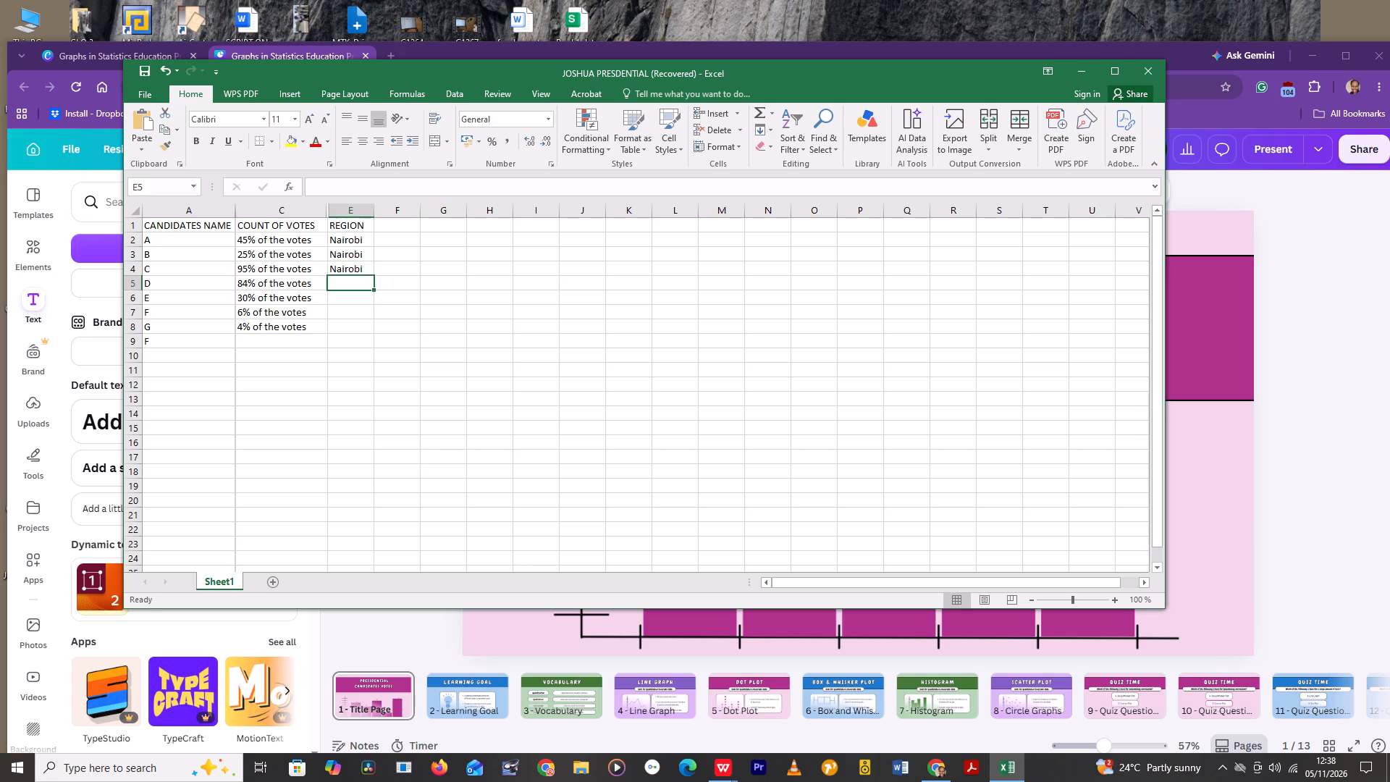
pyautogui.press('n')
pyautogui.click(349, 302)
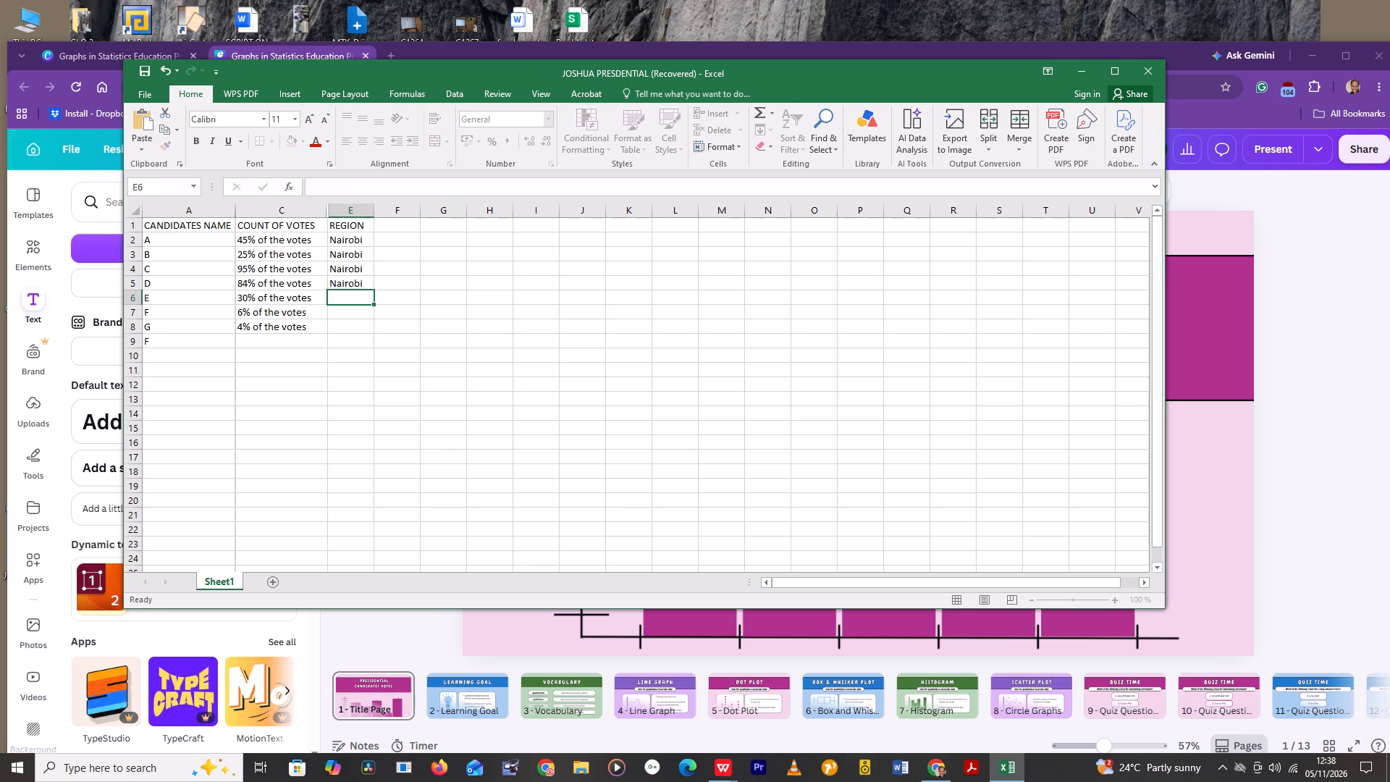
pyautogui.press('n')
pyautogui.click(350, 312)
pyautogui.press('n')
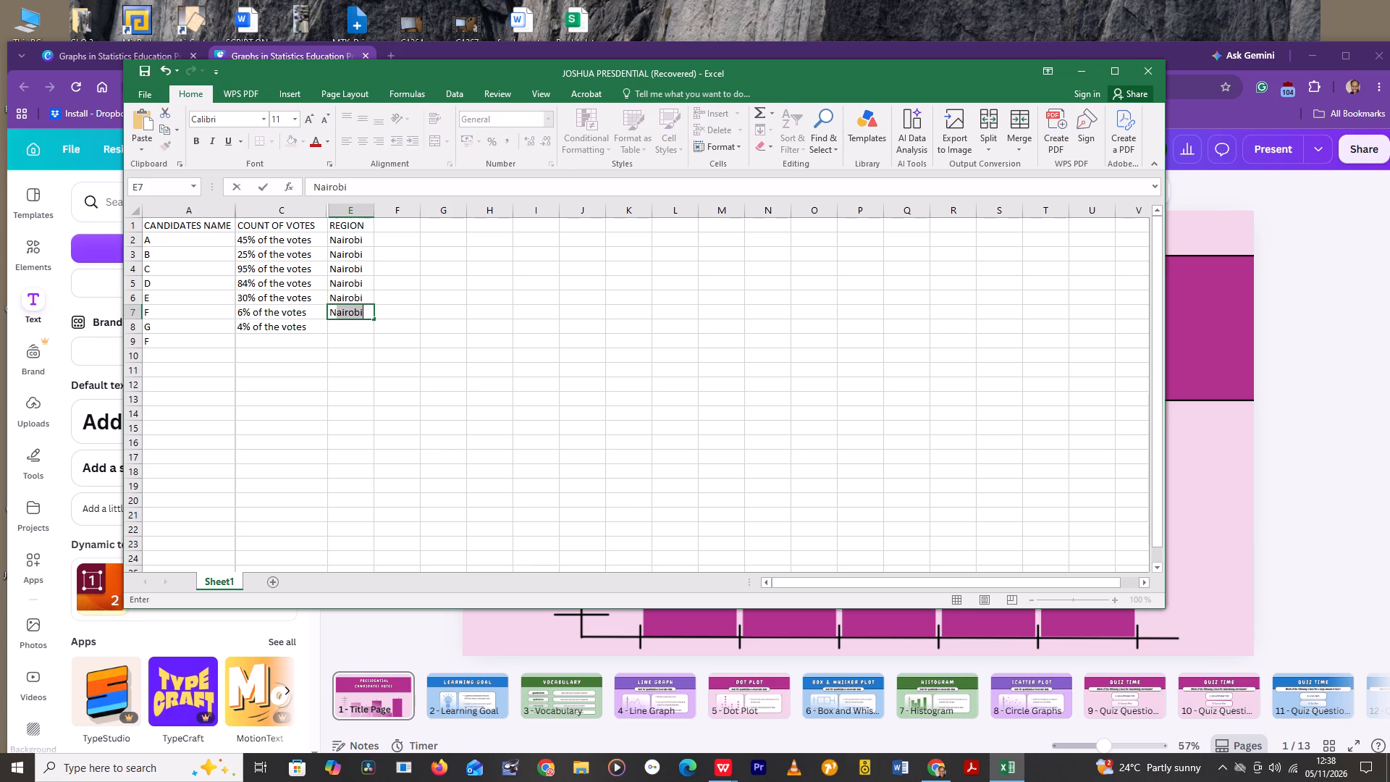
pyautogui.click(352, 324)
pyautogui.press('n')
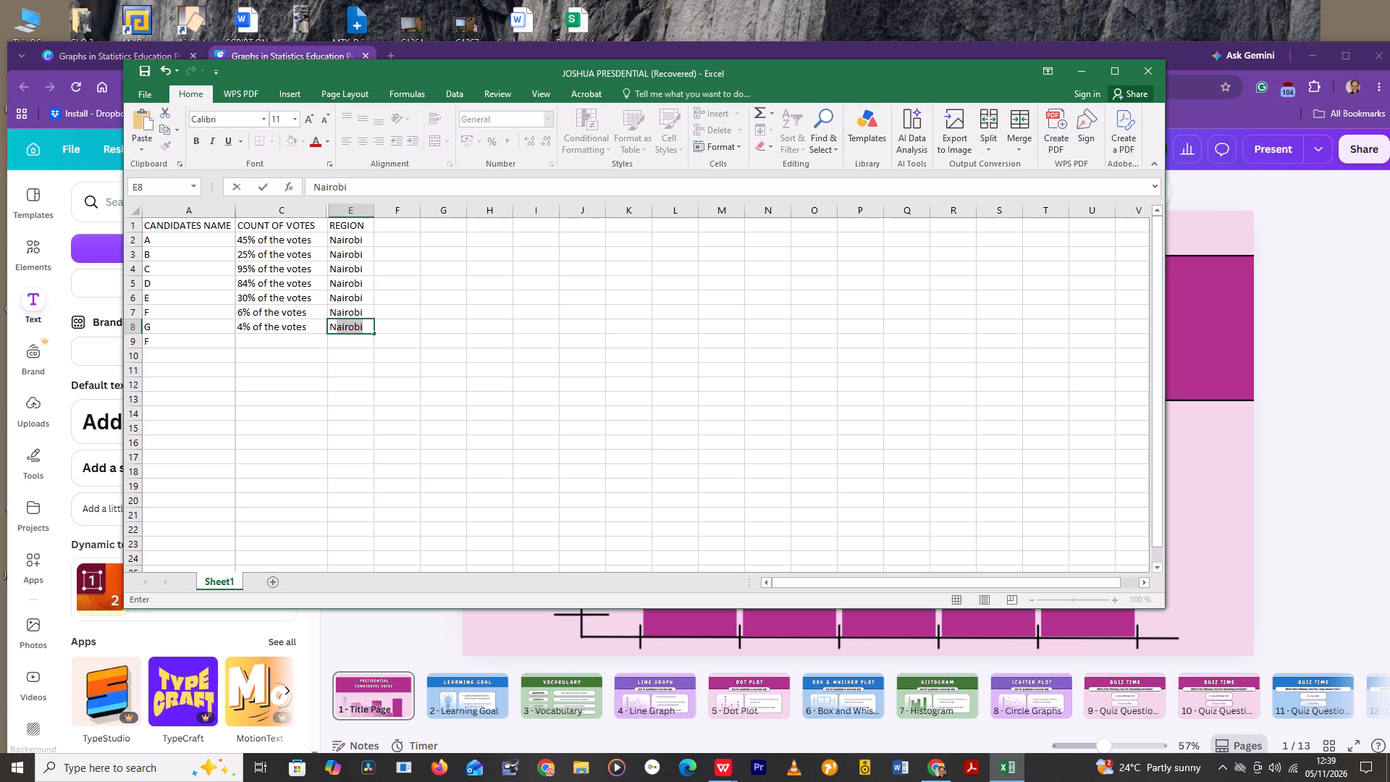
# Enter 100% in cell E9, below the last region entry.
pyautogui.click(353, 340)
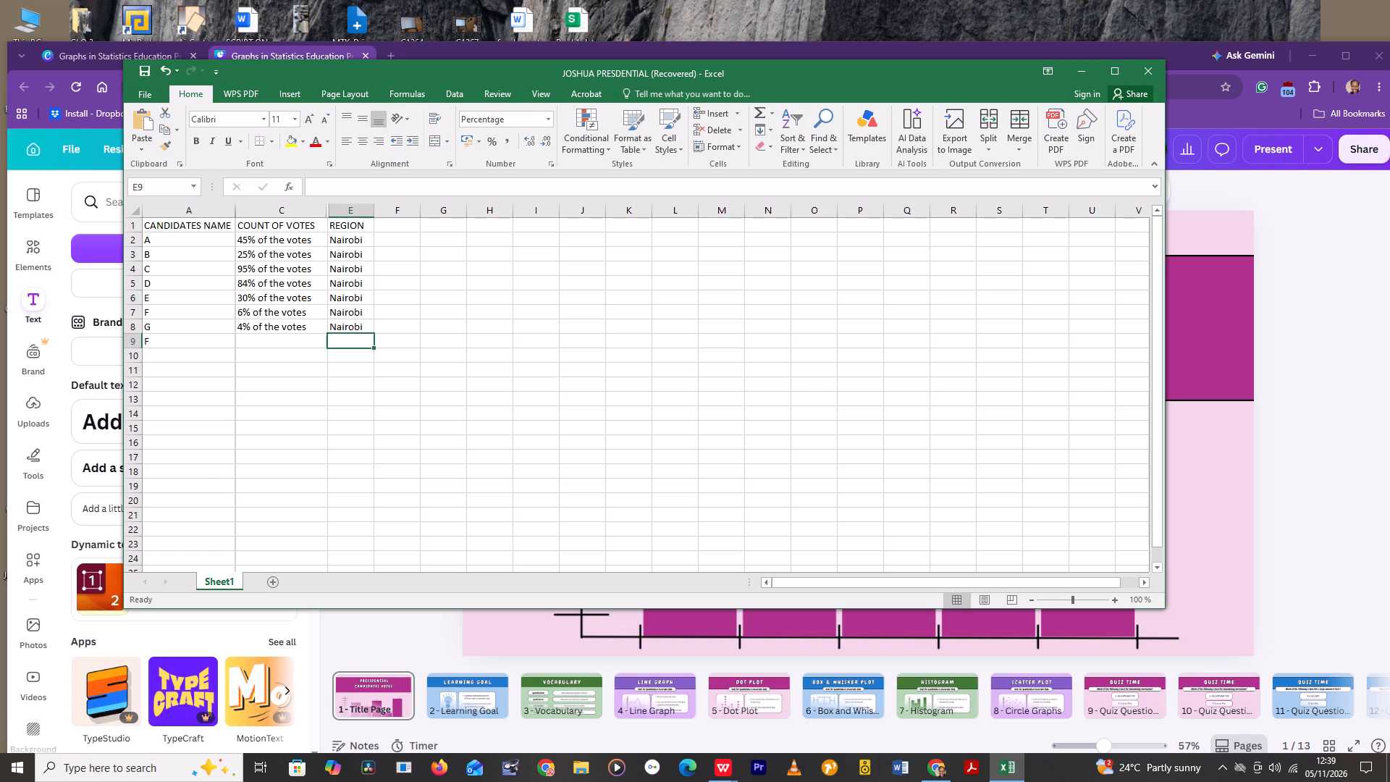
pyautogui.write('100')
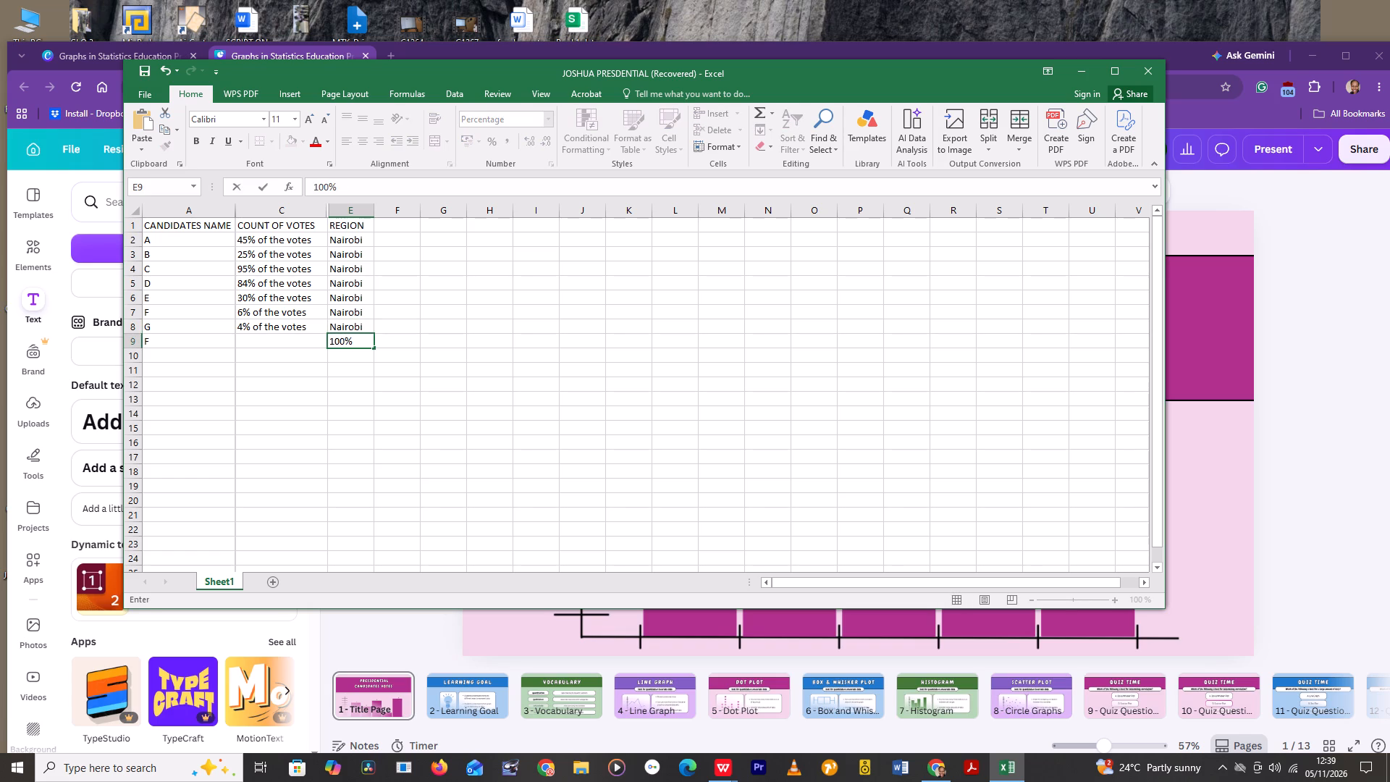
pyautogui.click(493, 319)
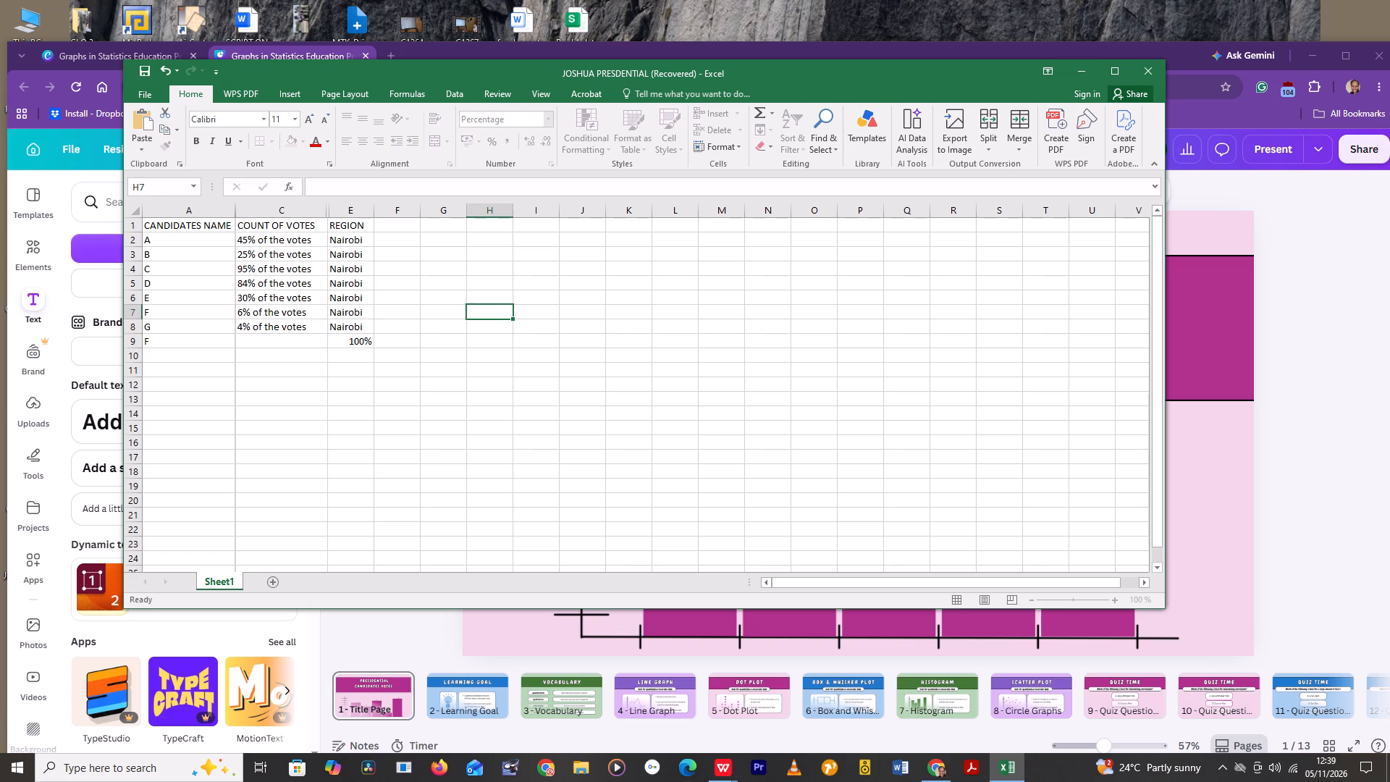
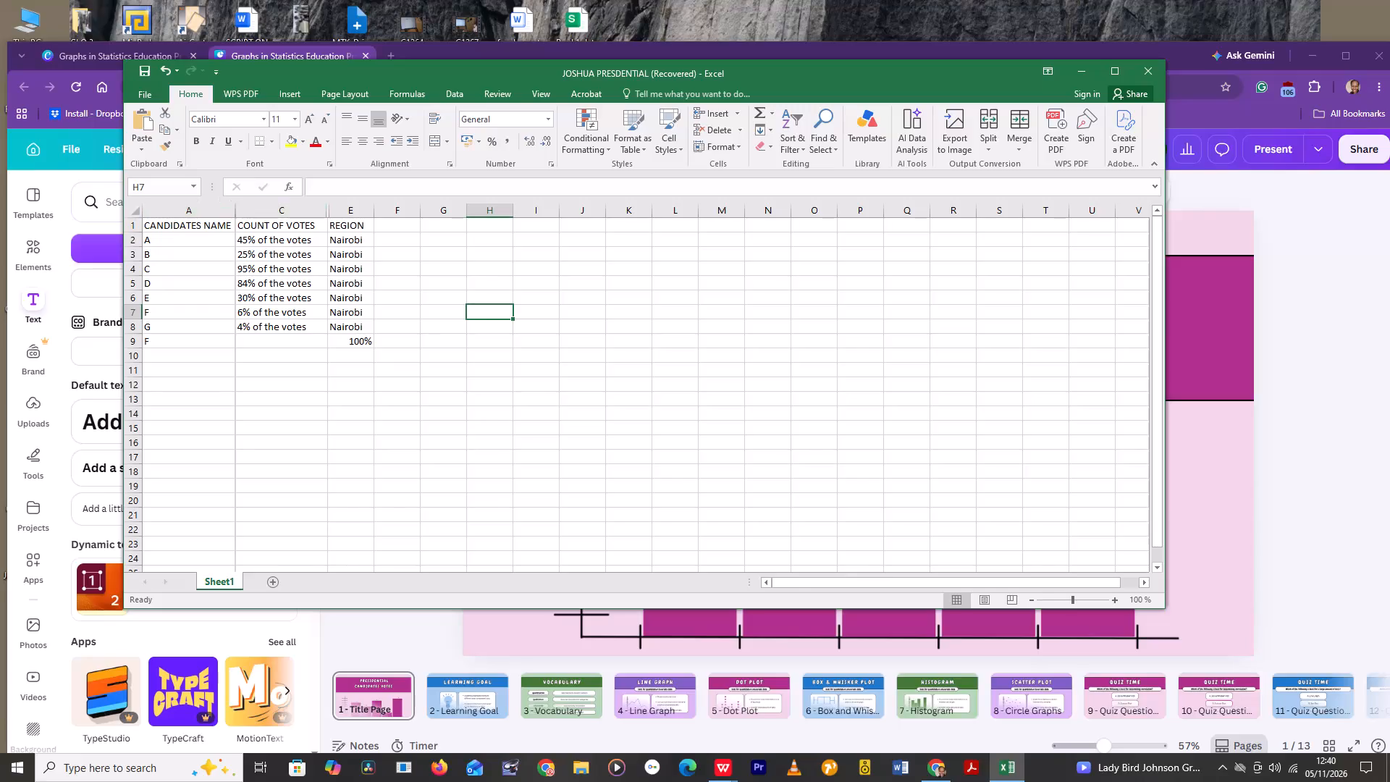
# Replace candidate A's vote count in cell C2 with 15.57%.
pyautogui.click(286, 240)
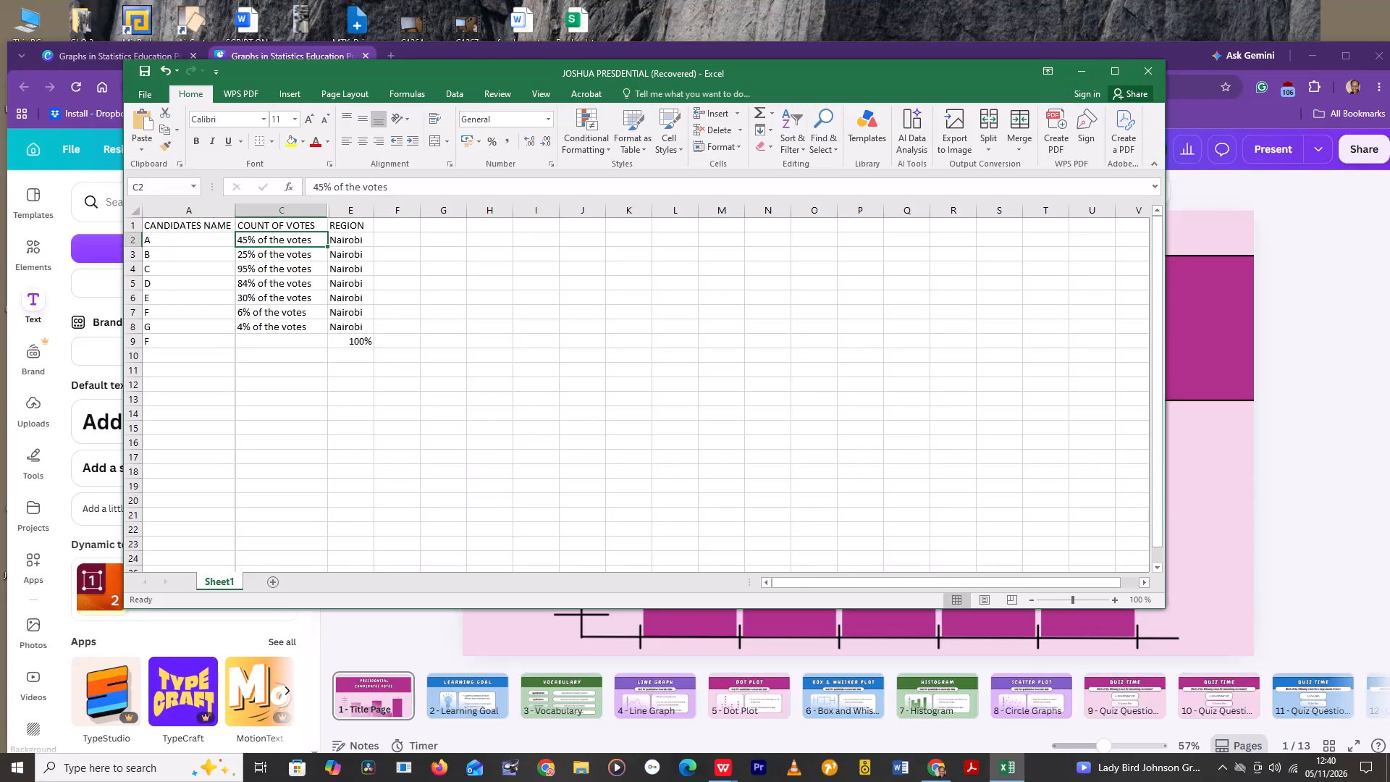
pyautogui.press('BackSpace')
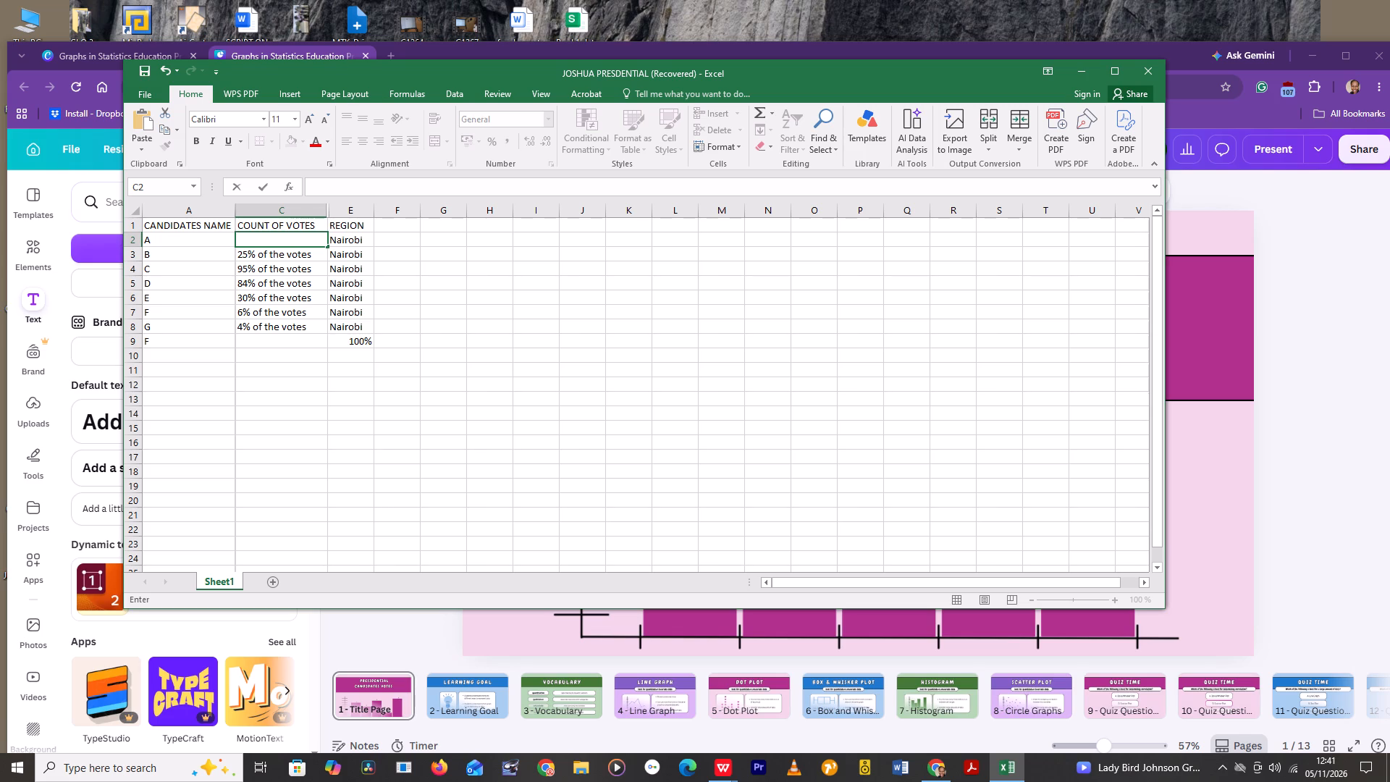
pyautogui.press('1')
pyautogui.press('5')
pyautogui.press('.')
pyautogui.write('57')
pyautogui.hotkey('ctrl', '5')
pyautogui.hotkey('ctrl', '5')
pyautogui.hotkey('shift', '%')
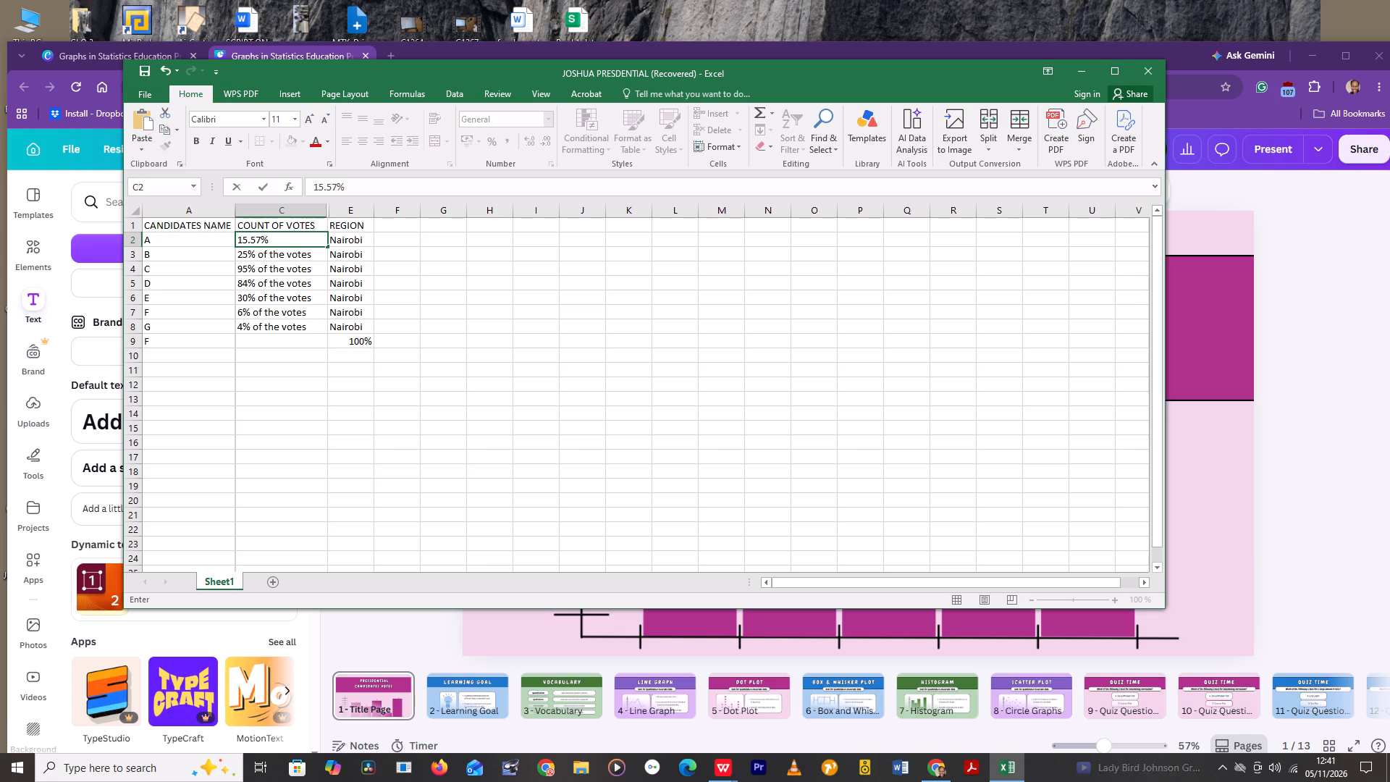
# Replace candidate B's vote count in cell C3 with 8.65%.
pyautogui.click(285, 258)
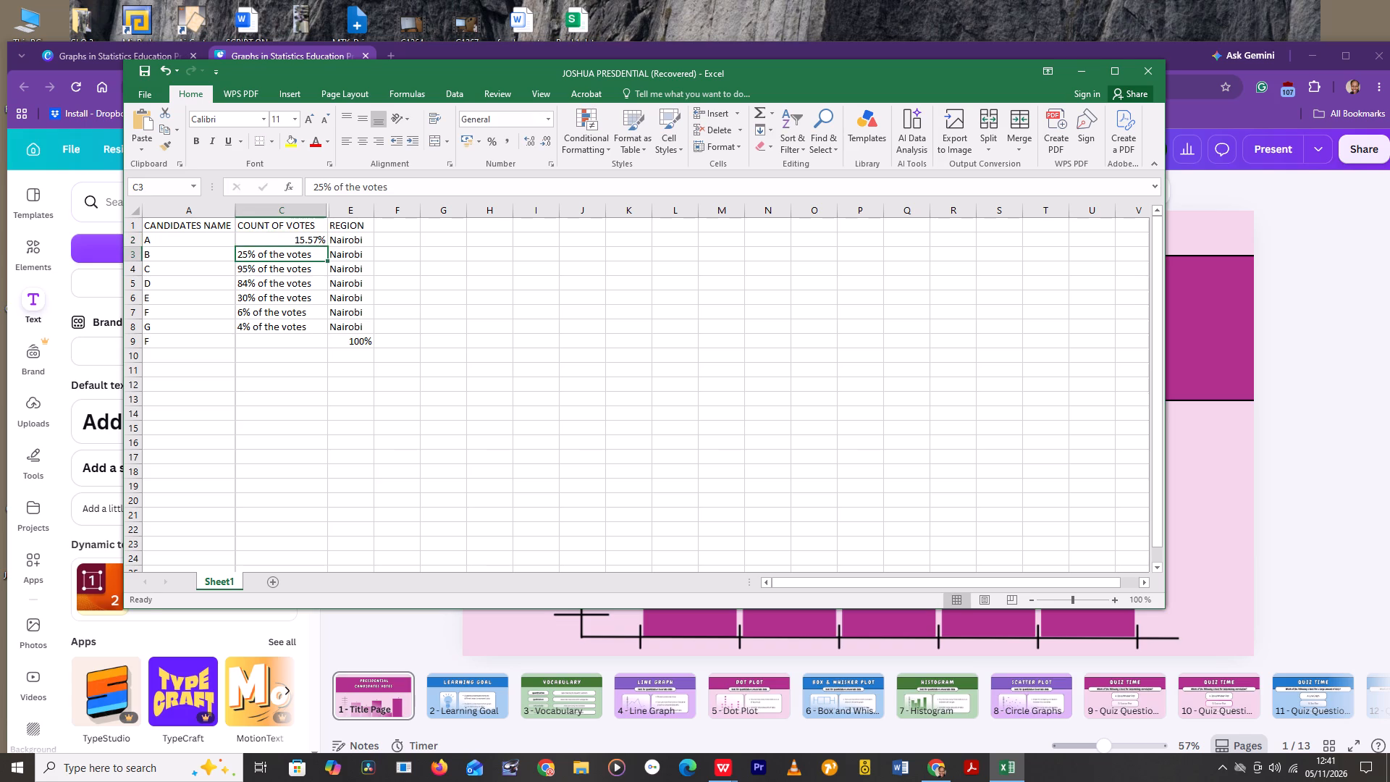
pyautogui.press('Delete')
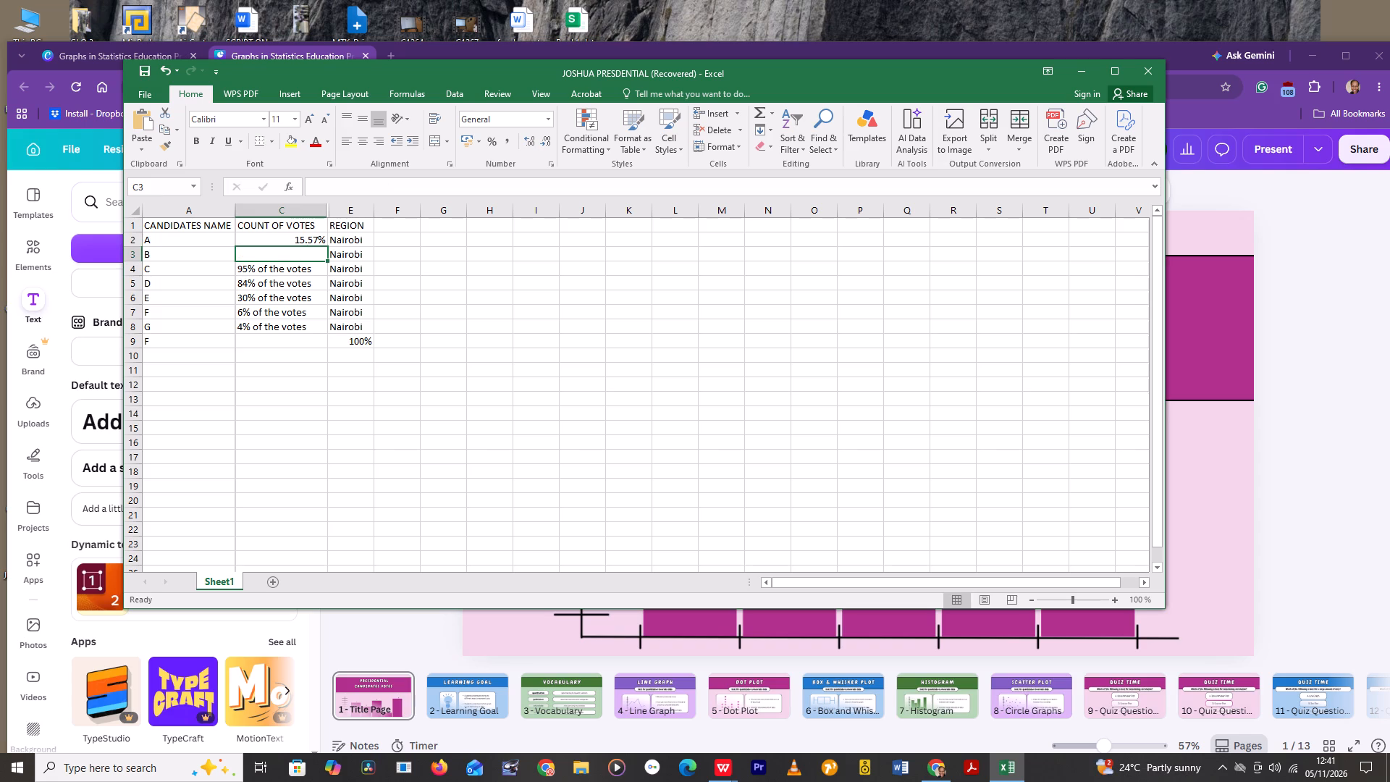
pyautogui.press('8')
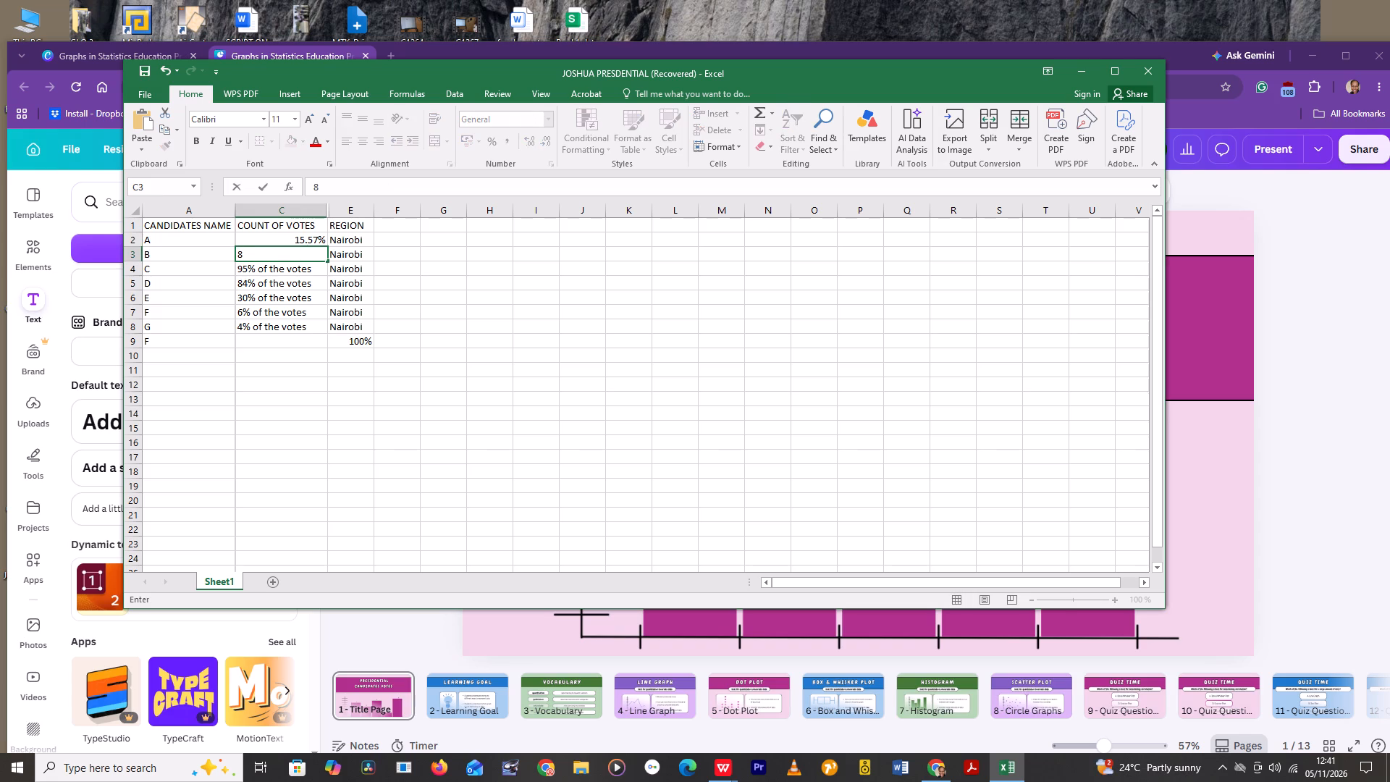
pyautogui.press('.')
pyautogui.write('65')
pyautogui.hotkey('shift', '%')
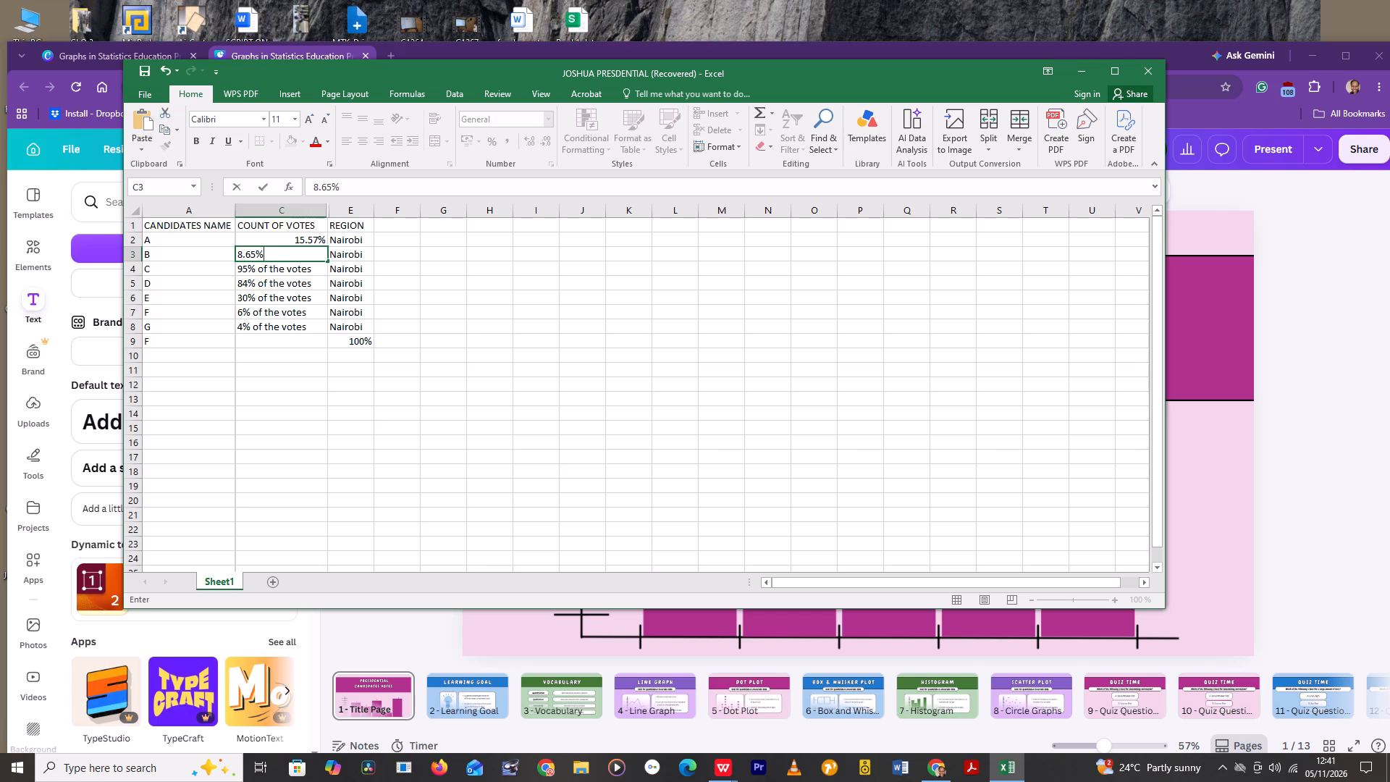
# Replace candidate C's vote count in cell C4 with 32.87%.
pyautogui.click(291, 272)
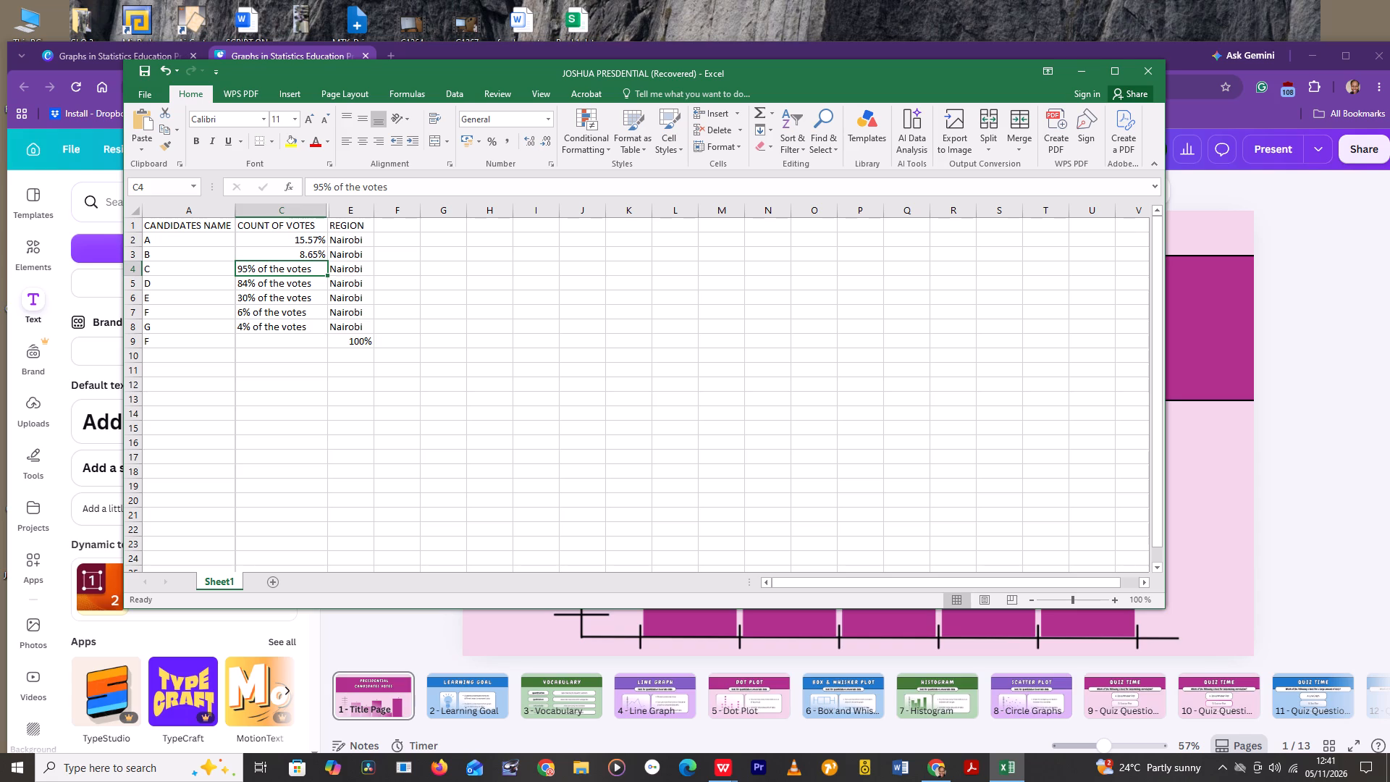
pyautogui.press('Delete')
pyautogui.press('3')
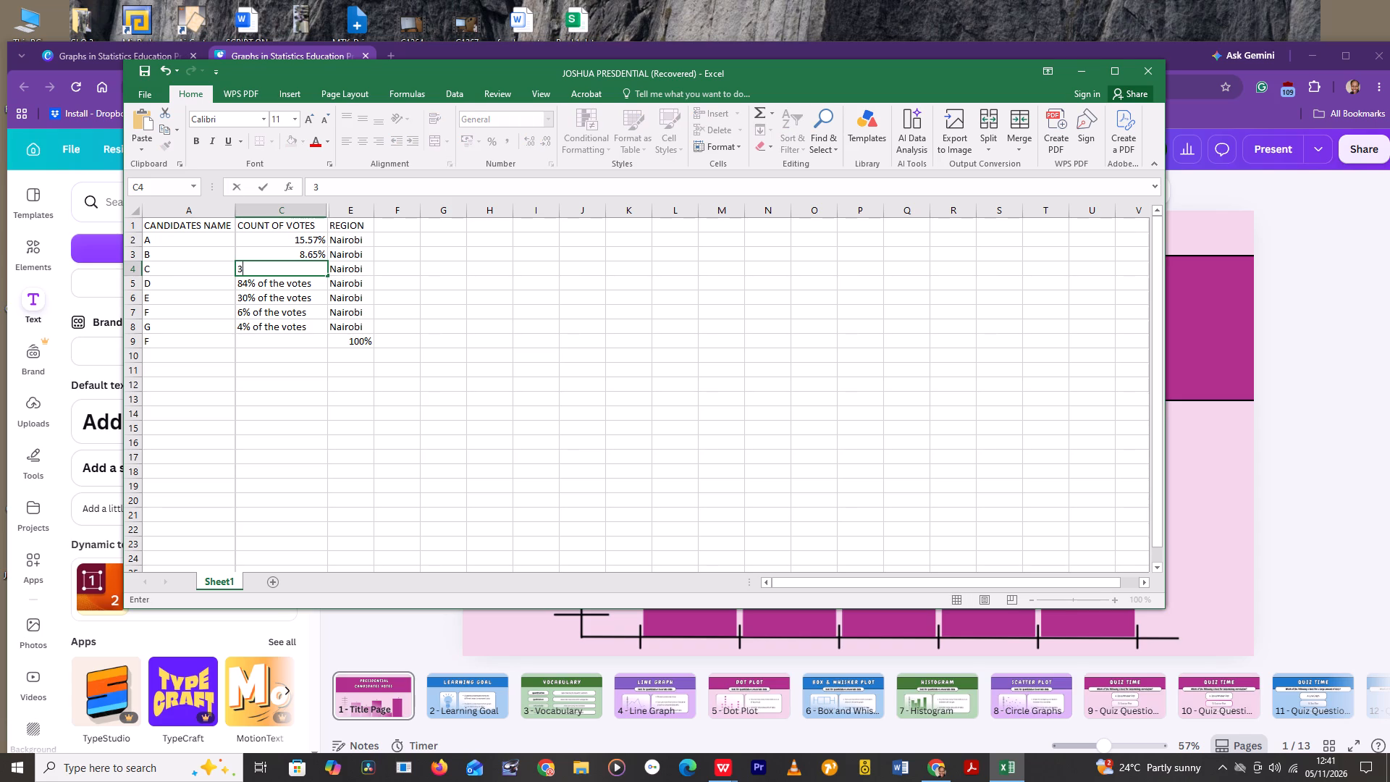
pyautogui.press('2')
pyautogui.press('.')
pyautogui.write('87')
pyautogui.hotkey('shift', '%')
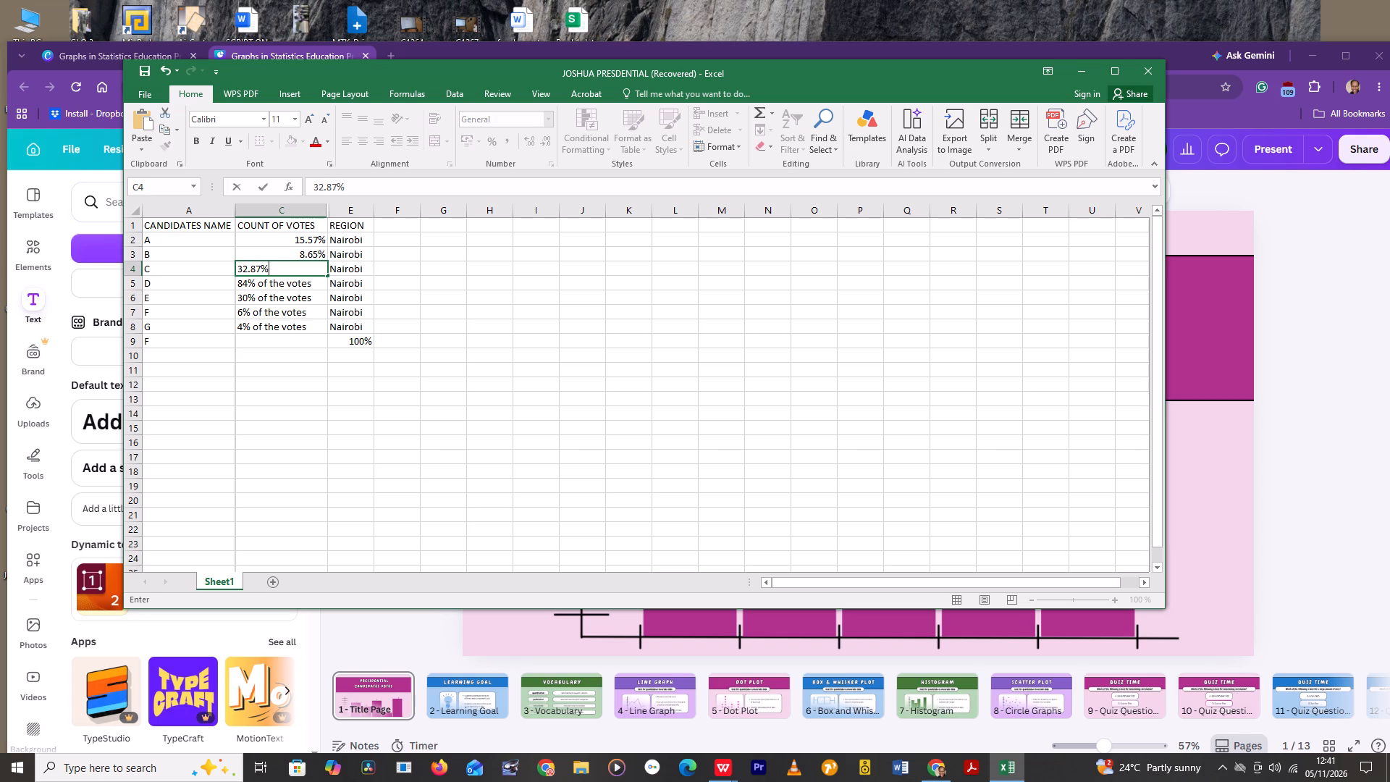
# Replace candidate D's vote count in cell C5 with 29.07%.
pyautogui.click(295, 285)
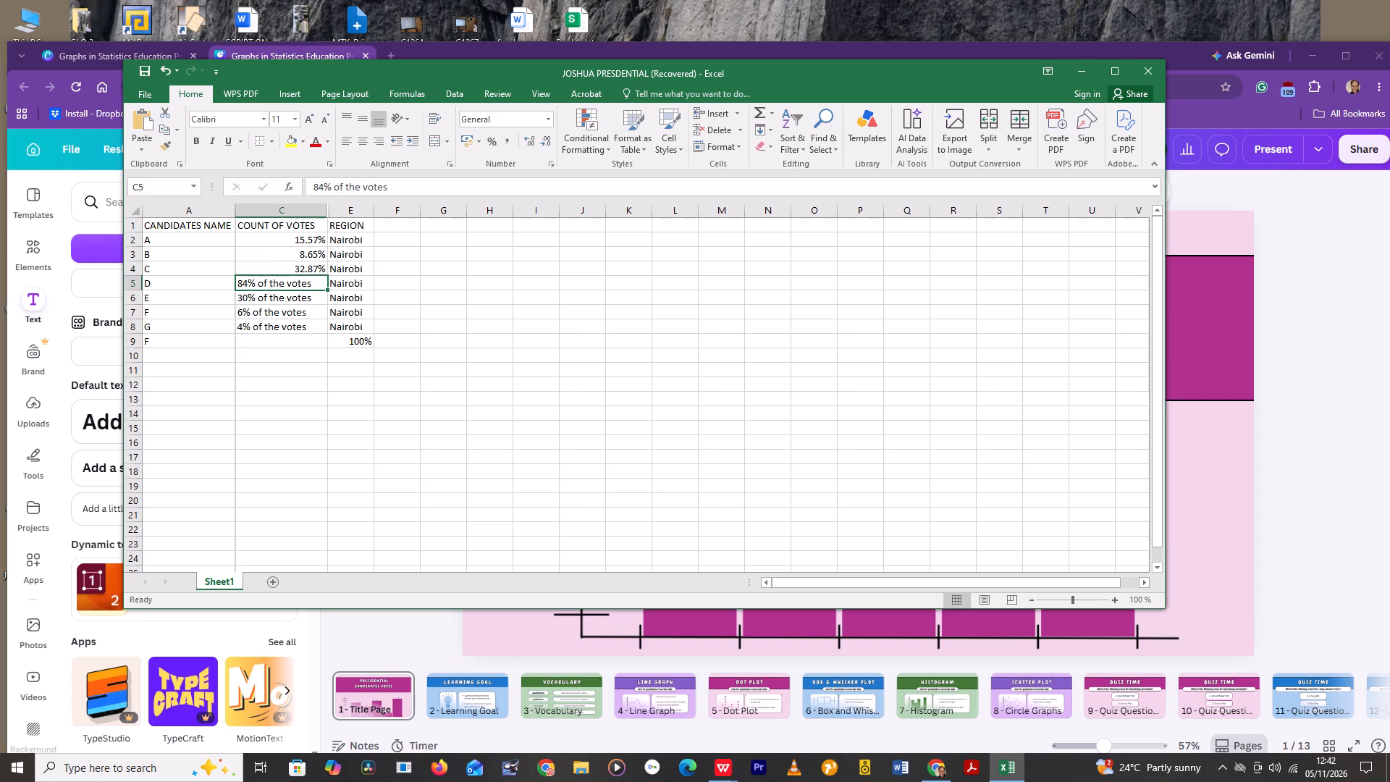
pyautogui.press('Delete')
pyautogui.press('2')
pyautogui.press('9')
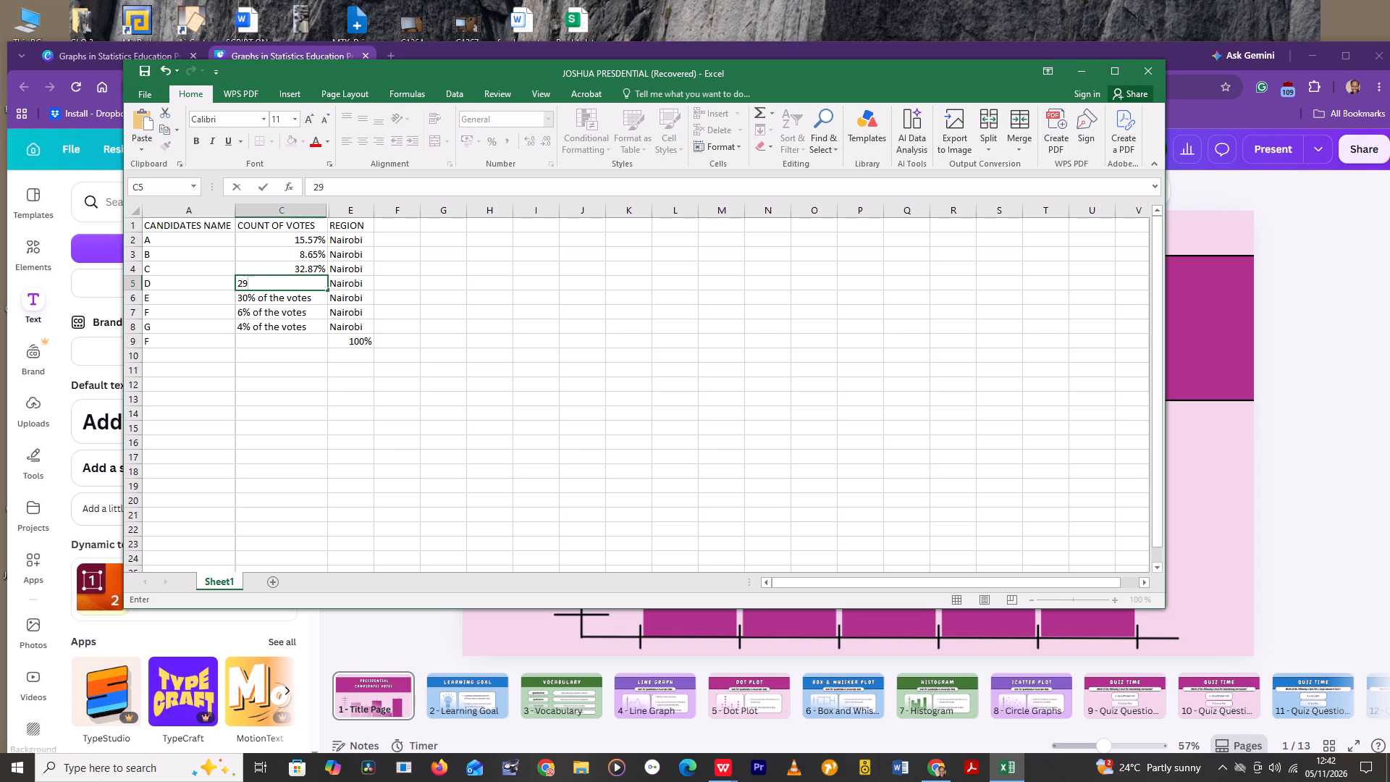
pyautogui.press('.')
pyautogui.write('07')
pyautogui.hotkey('ctrl', '5')
pyautogui.hotkey('shift', '%')
# Replace candidate E's vote count in cell C6 with 10.38%.
pyautogui.click(273, 306)
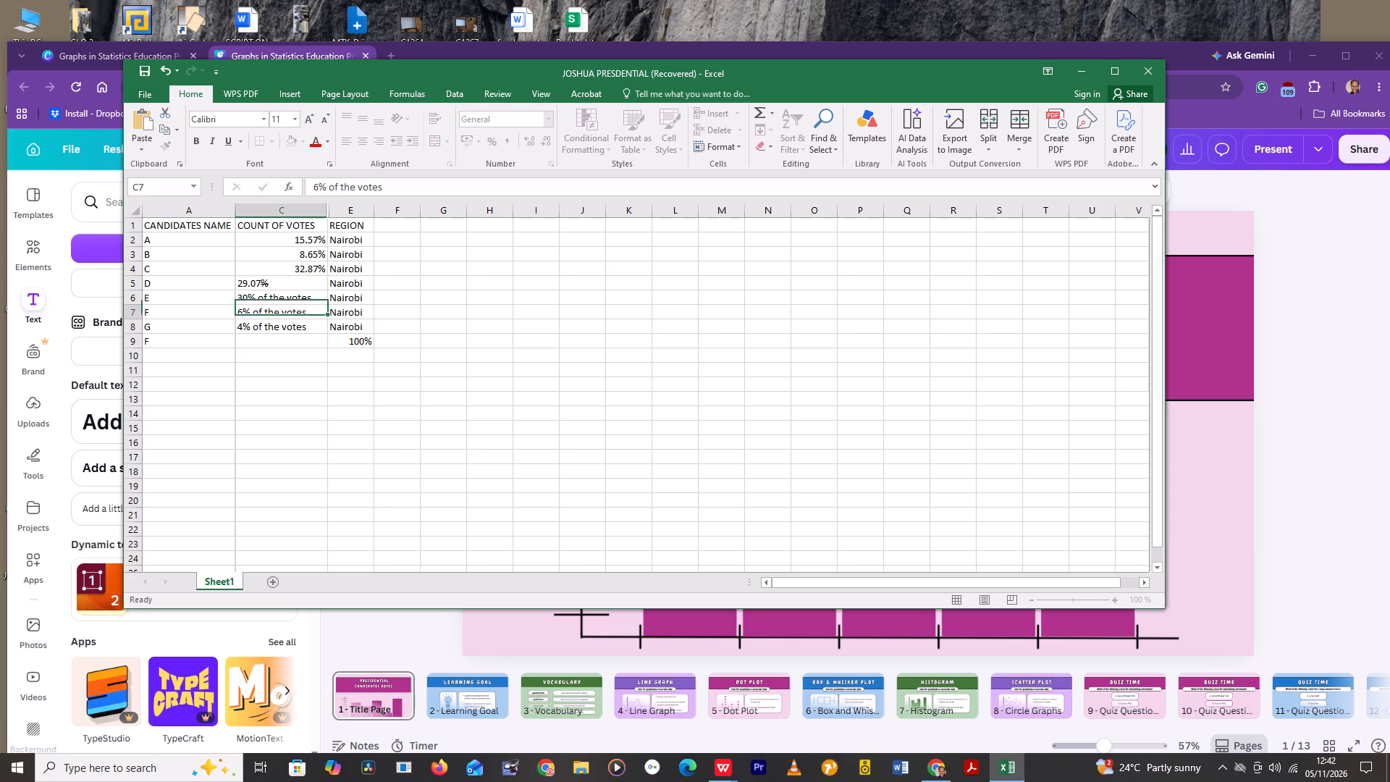
pyautogui.click(276, 298)
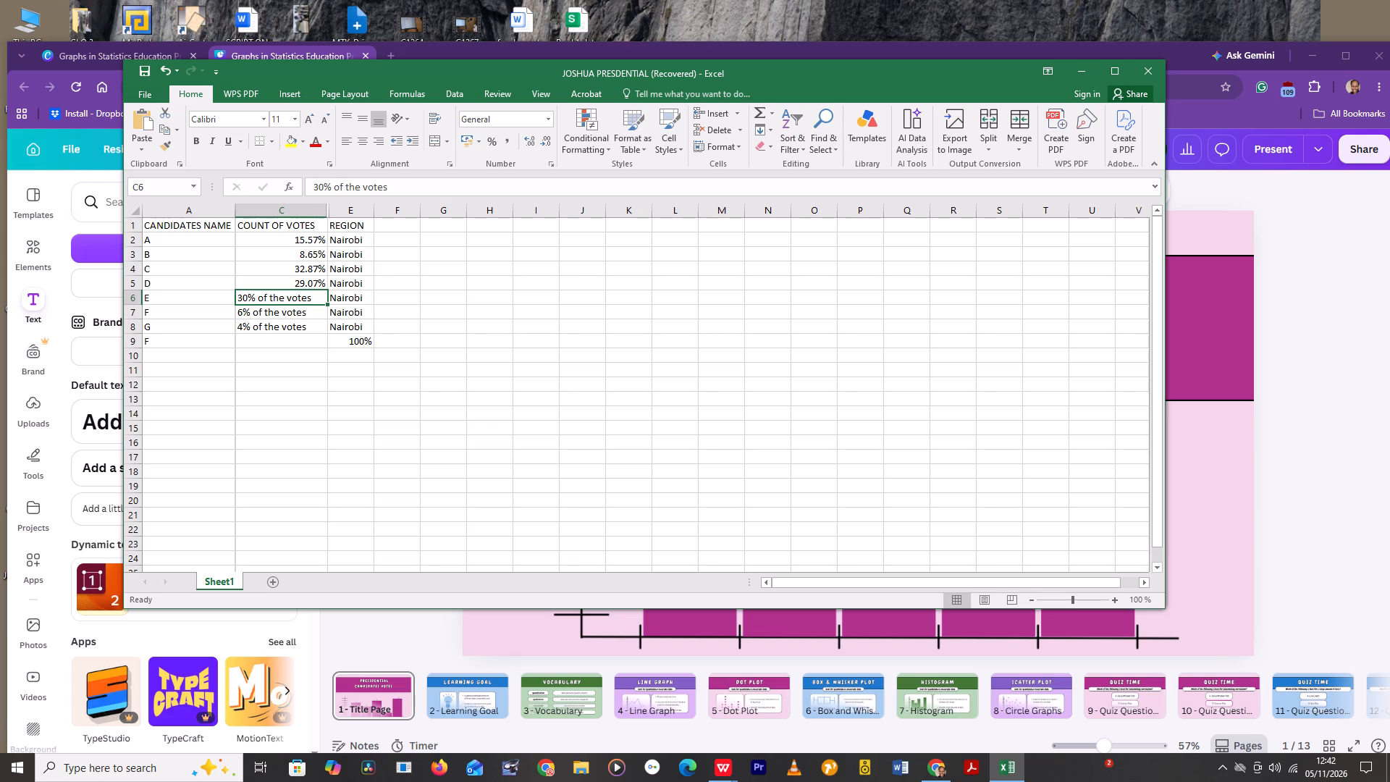
pyautogui.press('Delete')
pyautogui.press('1')
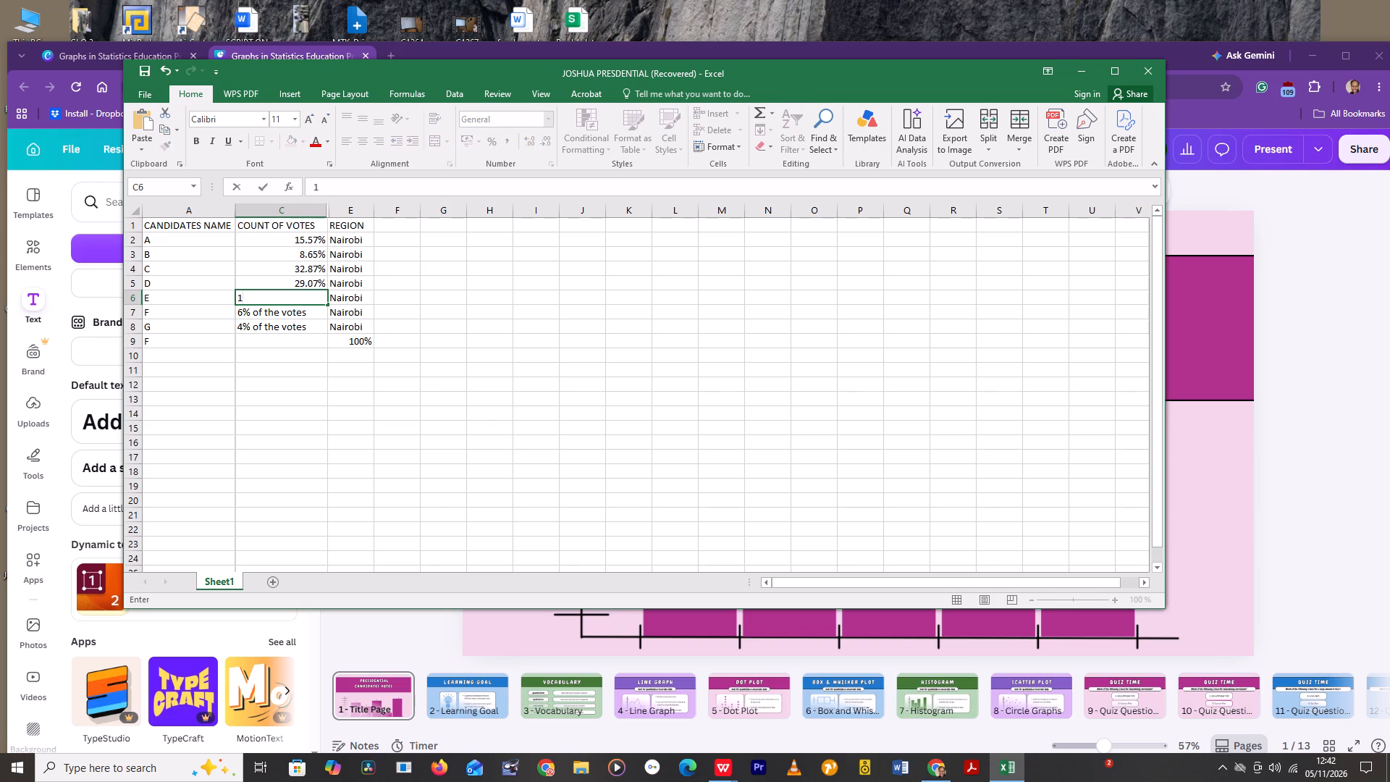
pyautogui.write('0.')
pyautogui.write('38')
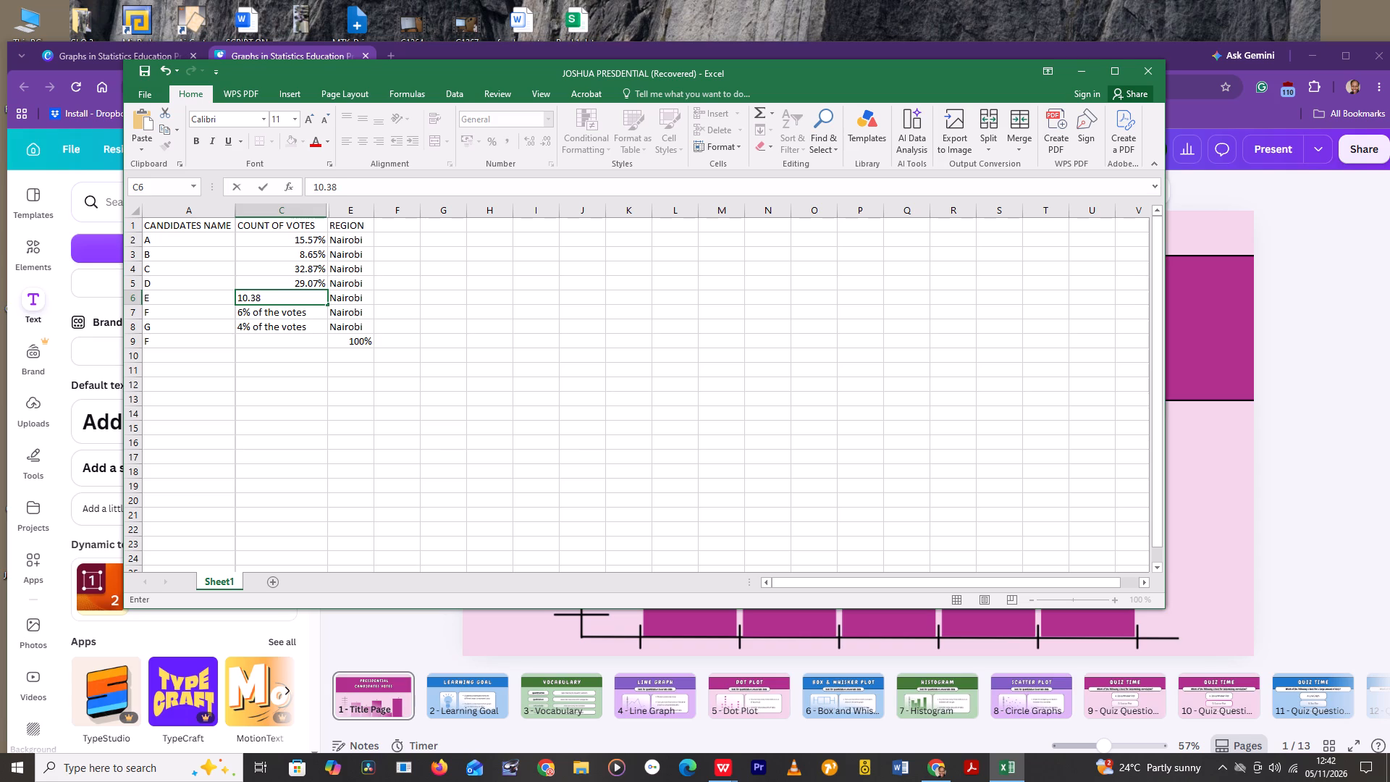
pyautogui.hotkey('shift', '%')
# Replace candidate F's vote count in cell C7 with 2.08%.
pyautogui.click(286, 318)
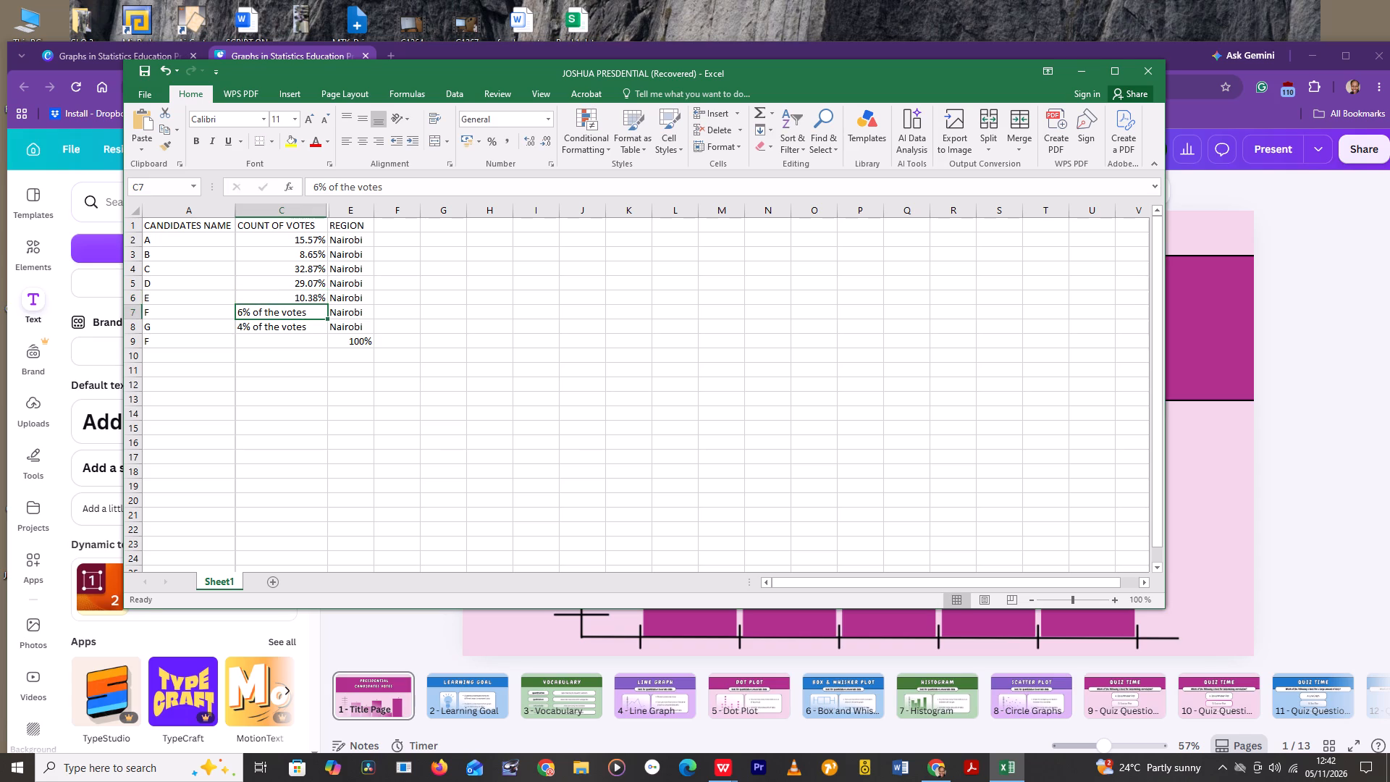
pyautogui.press('Delete')
pyautogui.press('2')
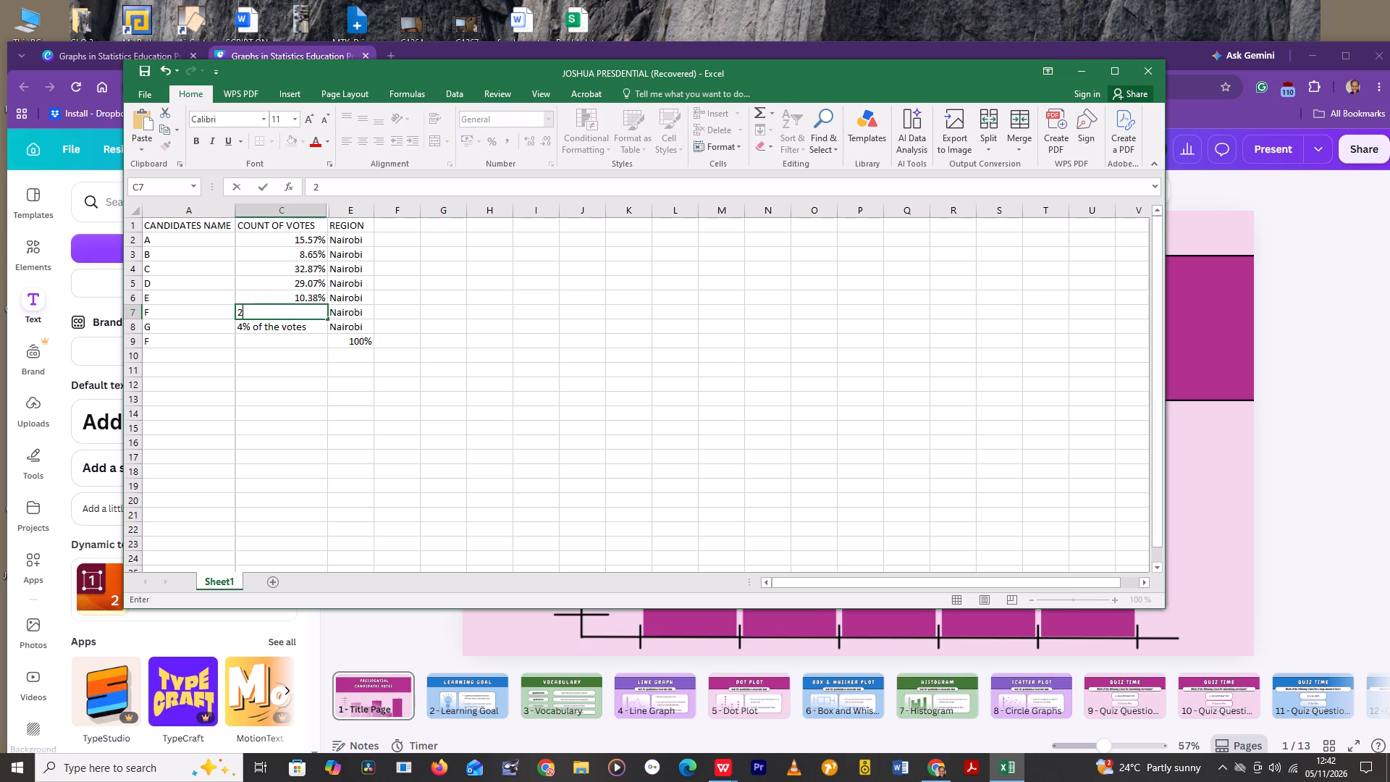
pyautogui.press('.')
pyautogui.write('08')
pyautogui.hotkey('shift', '%')
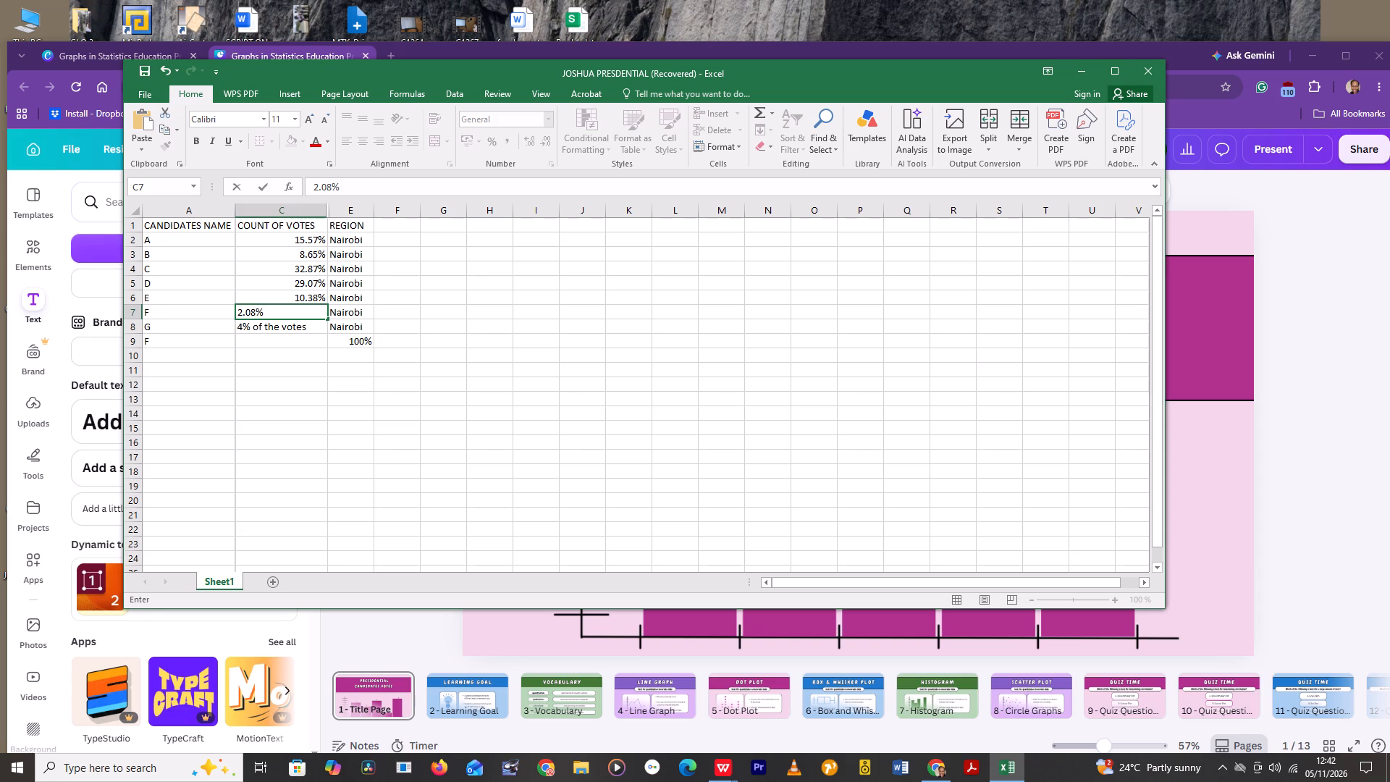
# Replace candidate G's vote count in cell C8 with 1.38%.
pyautogui.click(303, 327)
pyautogui.press('Delete')
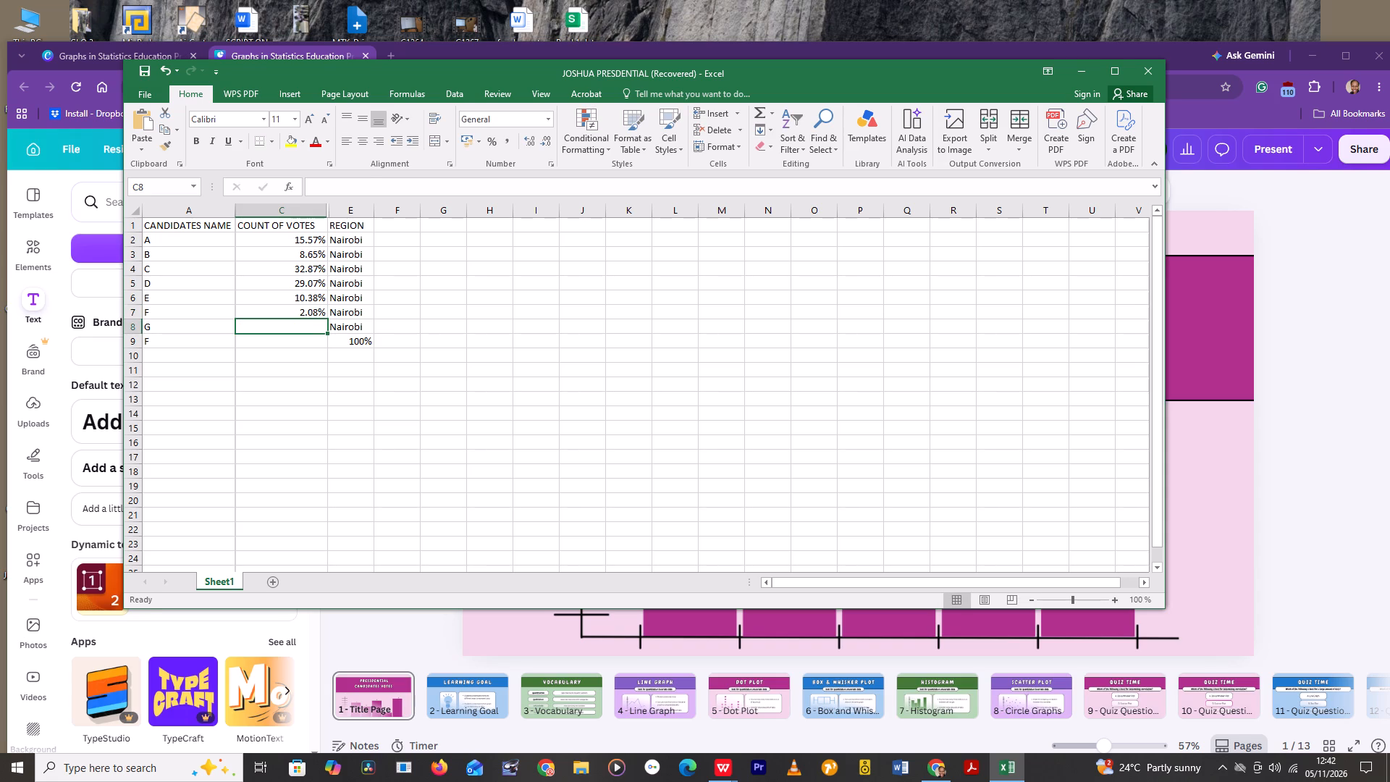
pyautogui.press('1')
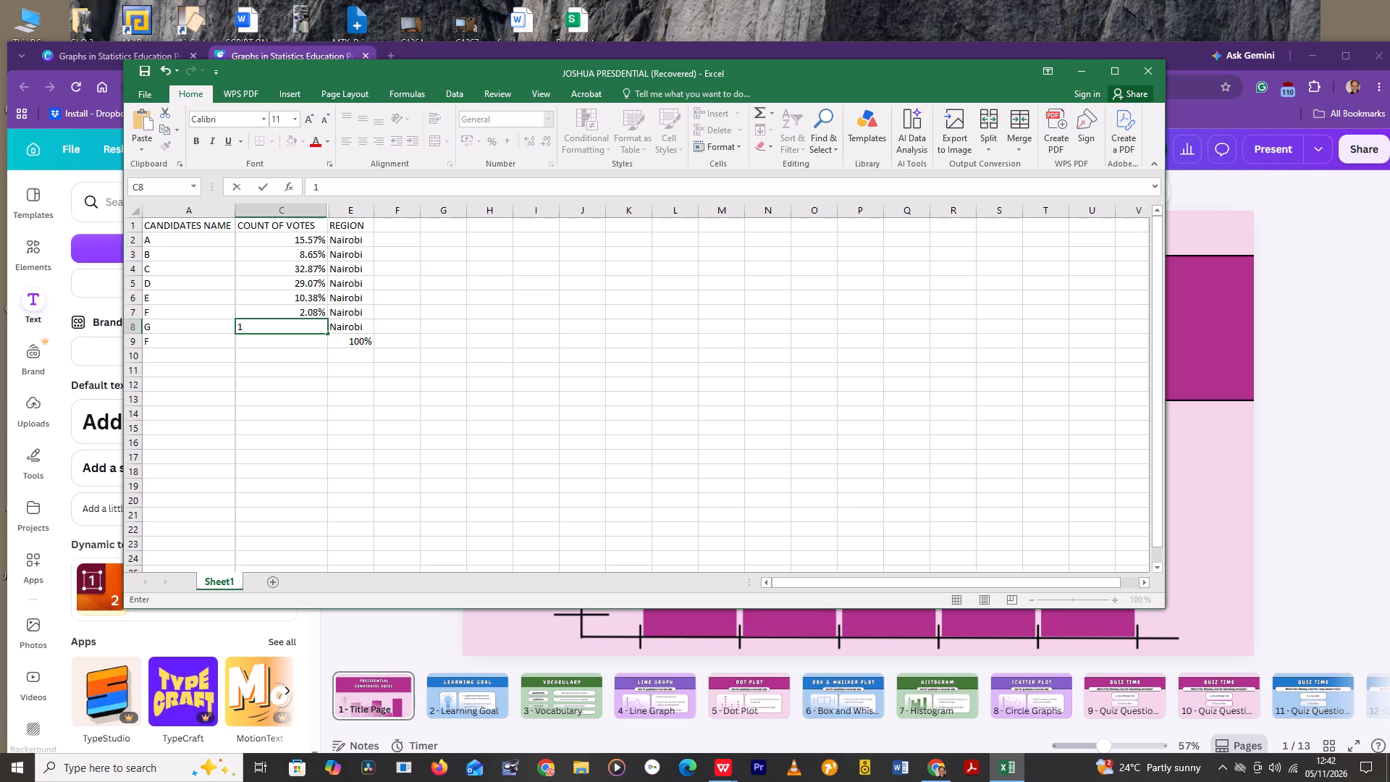
pyautogui.press('.')
pyautogui.press('3')
pyautogui.press('8')
pyautogui.hotkey('shift', '%')
pyautogui.click(455, 311)
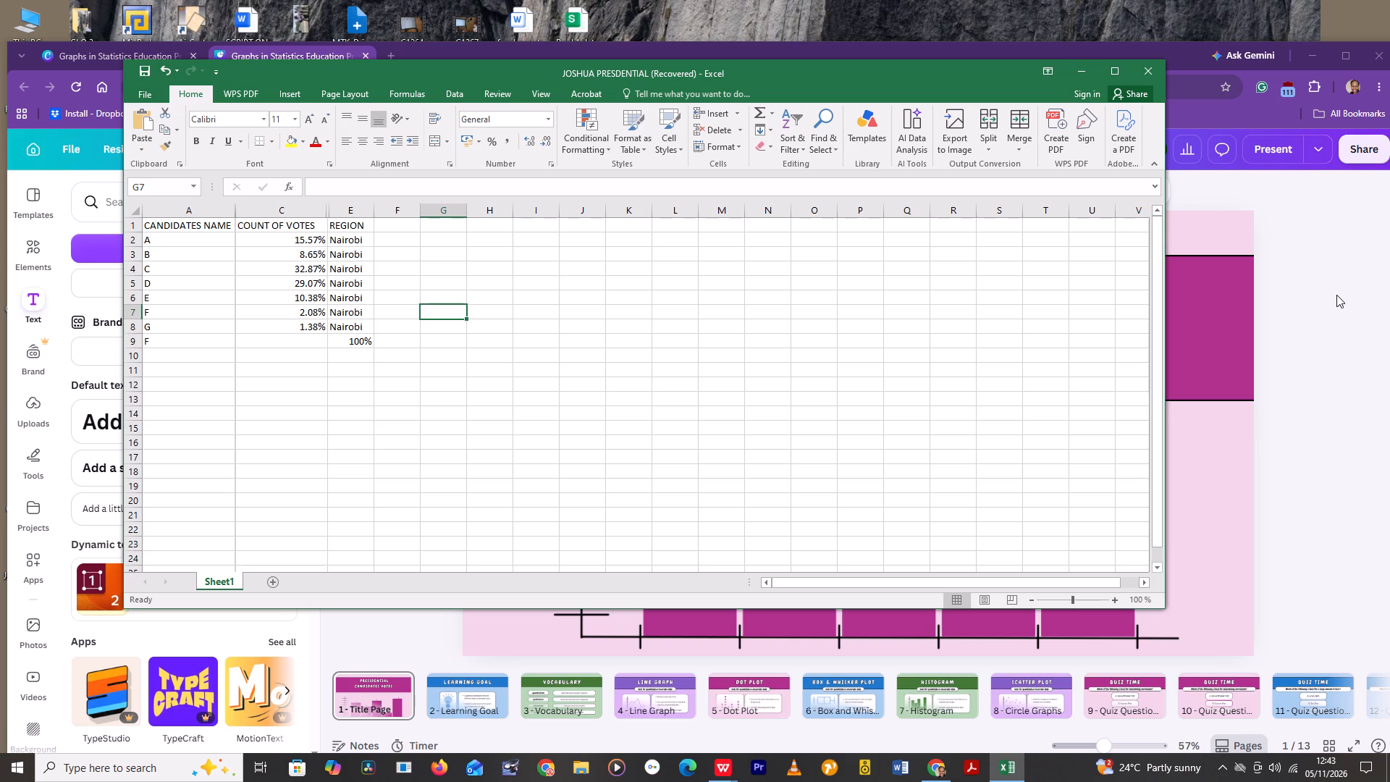
# Clear the 100% value from cell E9 in the REGION column.
pyautogui.click(357, 344)
pyautogui.press('Delete')
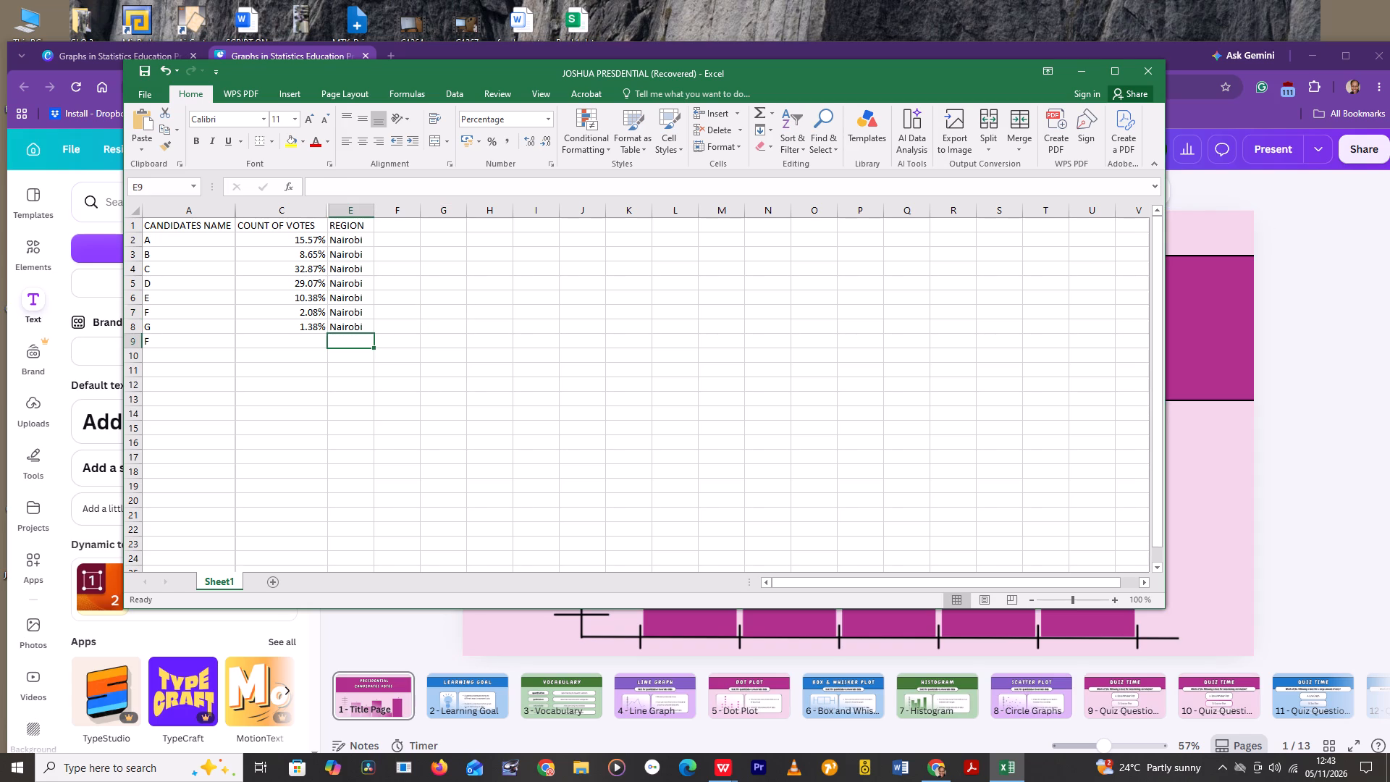
# Start a formula in cell C9 for totalling the vote percentages, entering =C/SUM(15.57:1. so far.
pyautogui.click(308, 337)
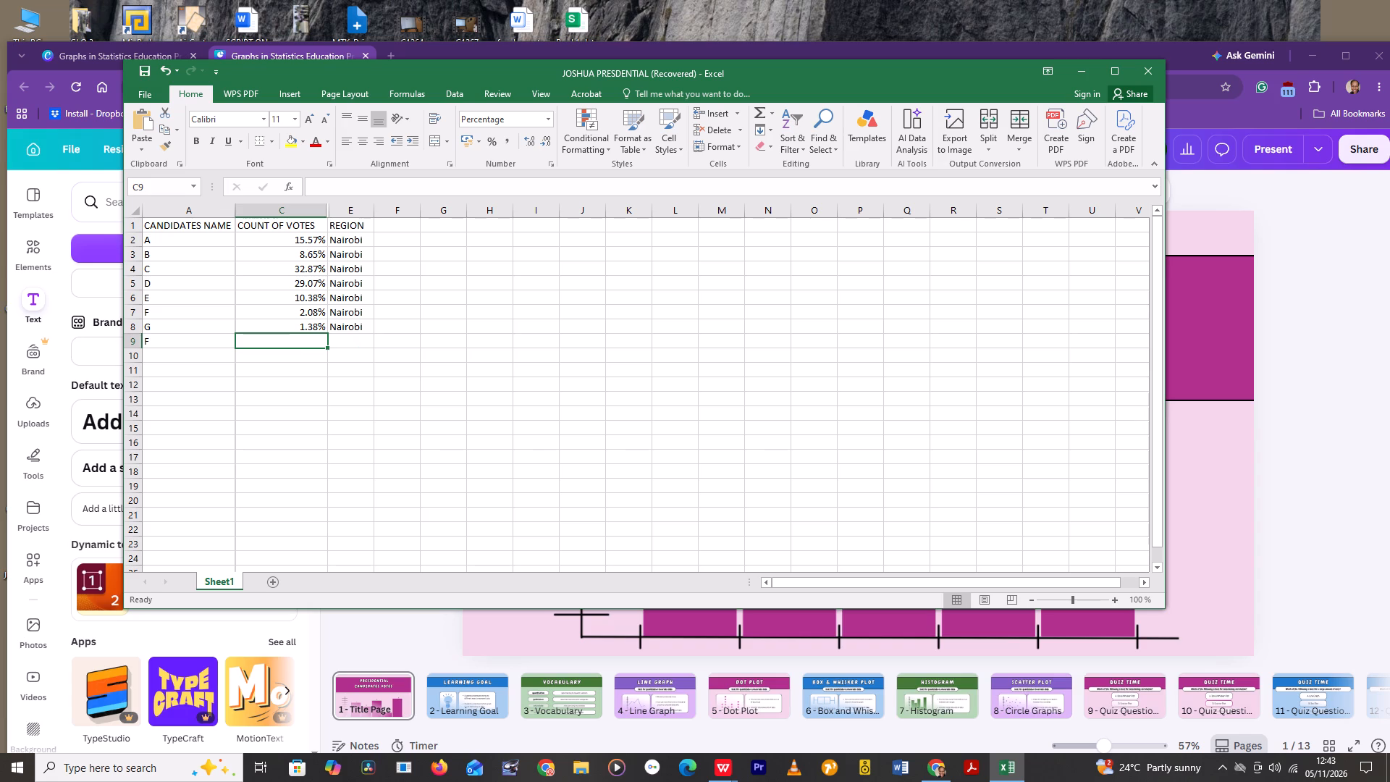
pyautogui.press('=')
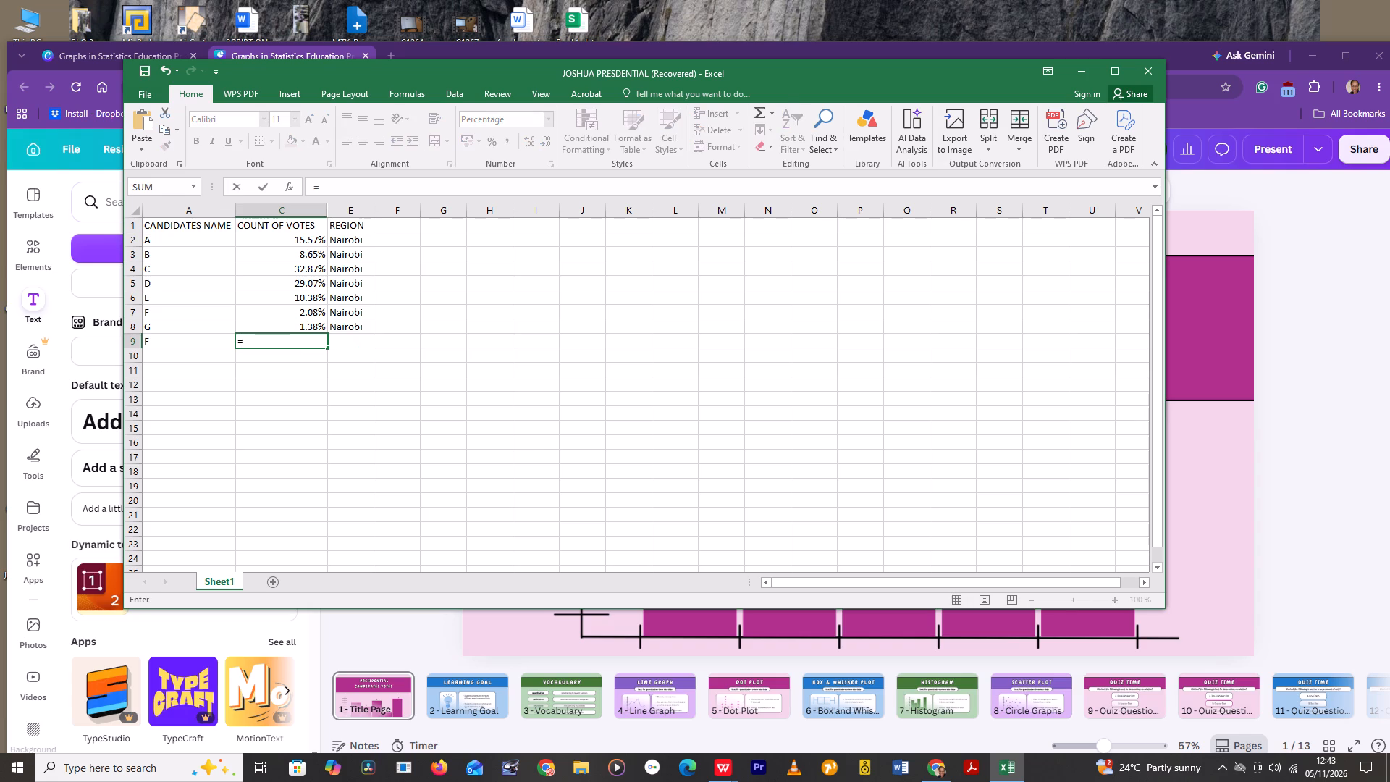
pyautogui.press('c')
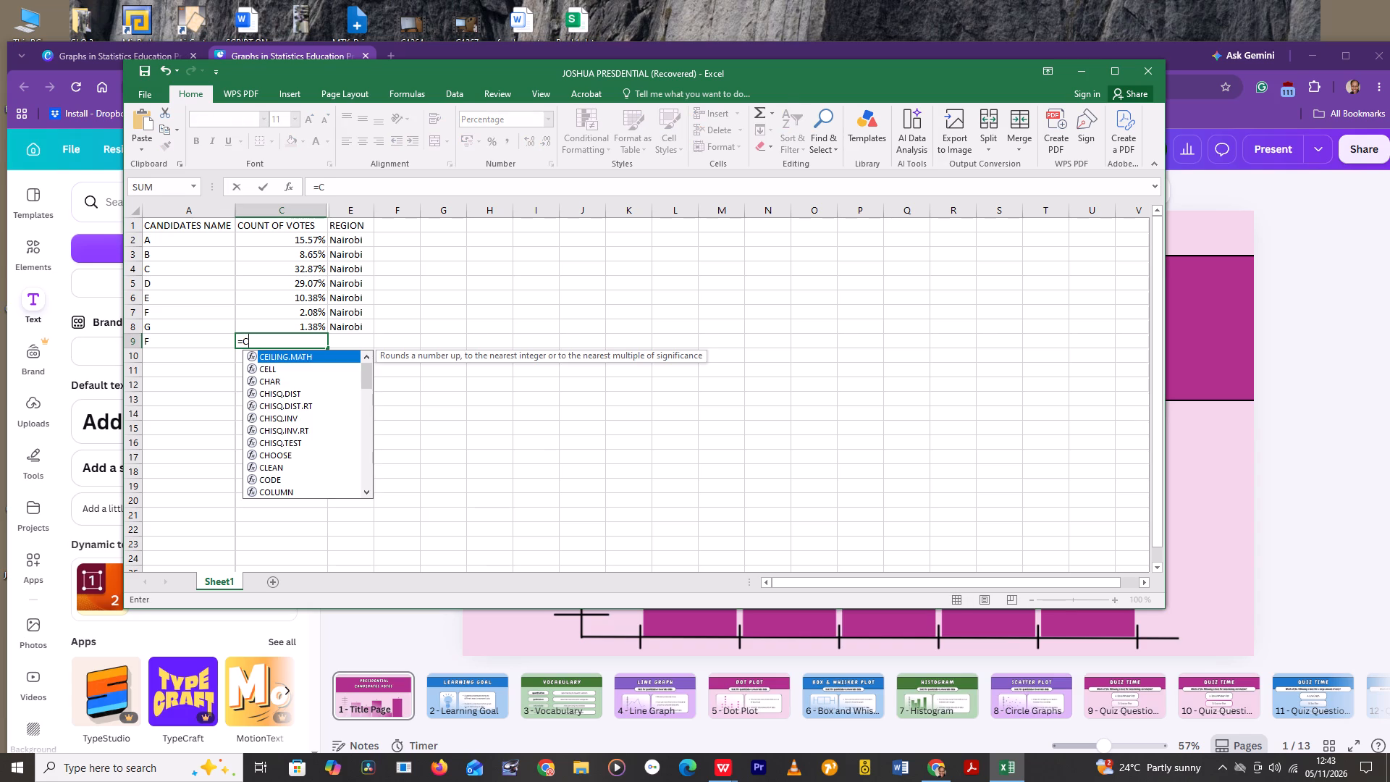
pyautogui.press('/')
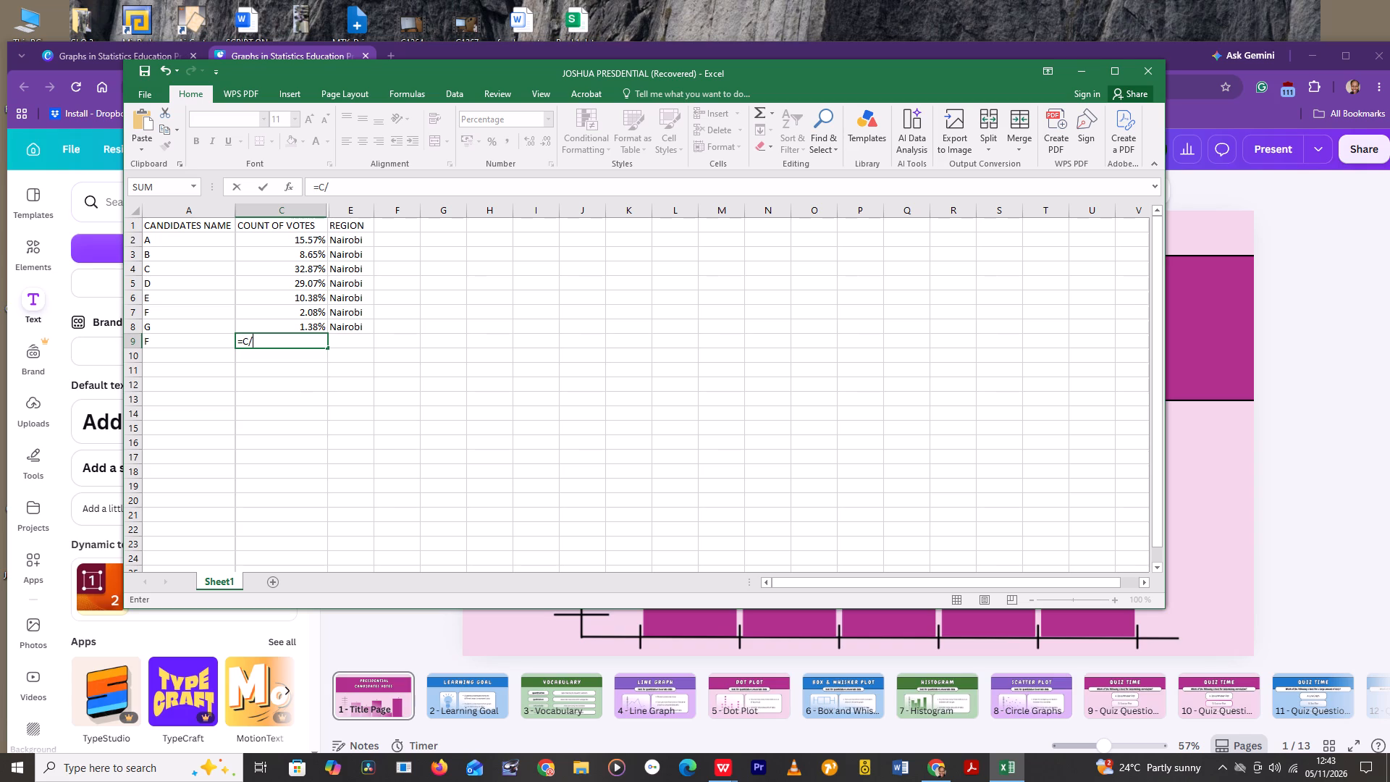
pyautogui.write('SUM')
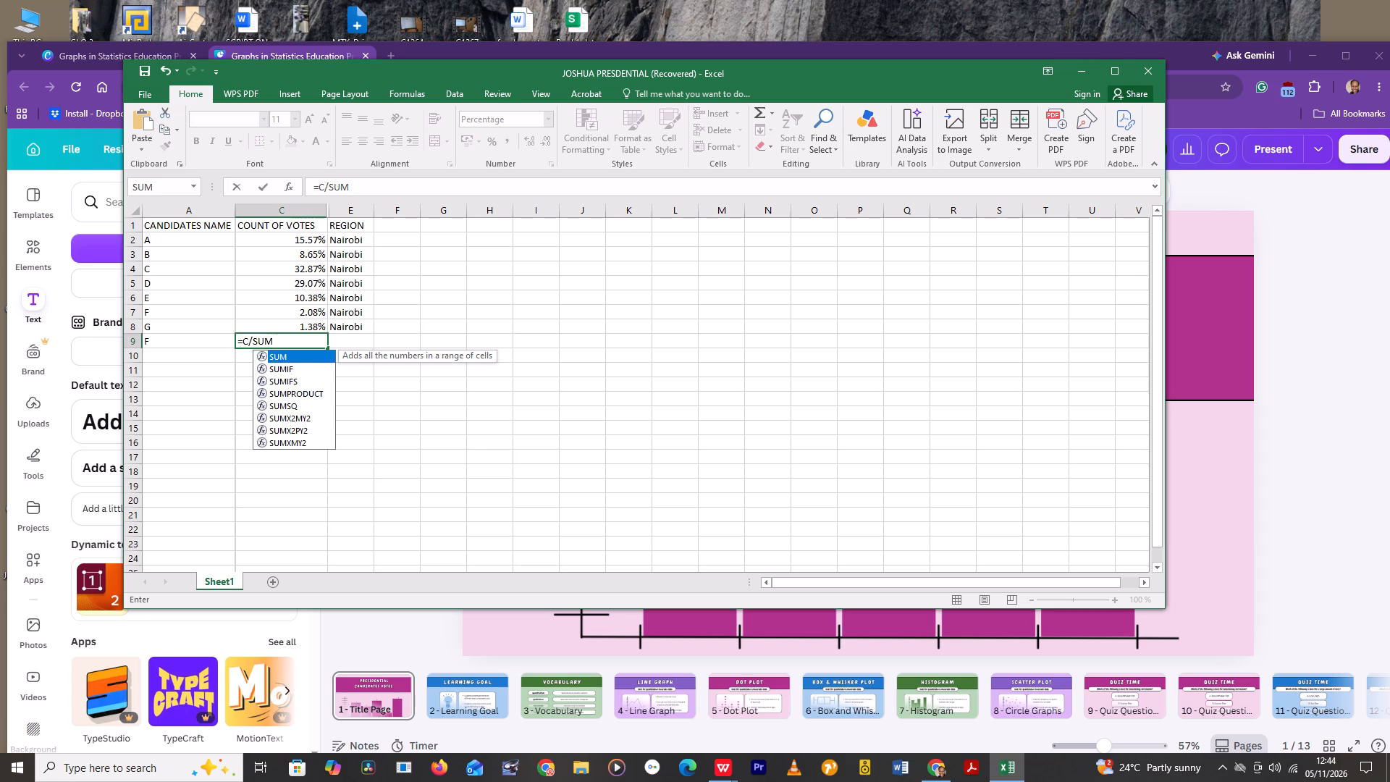
pyautogui.press('9')
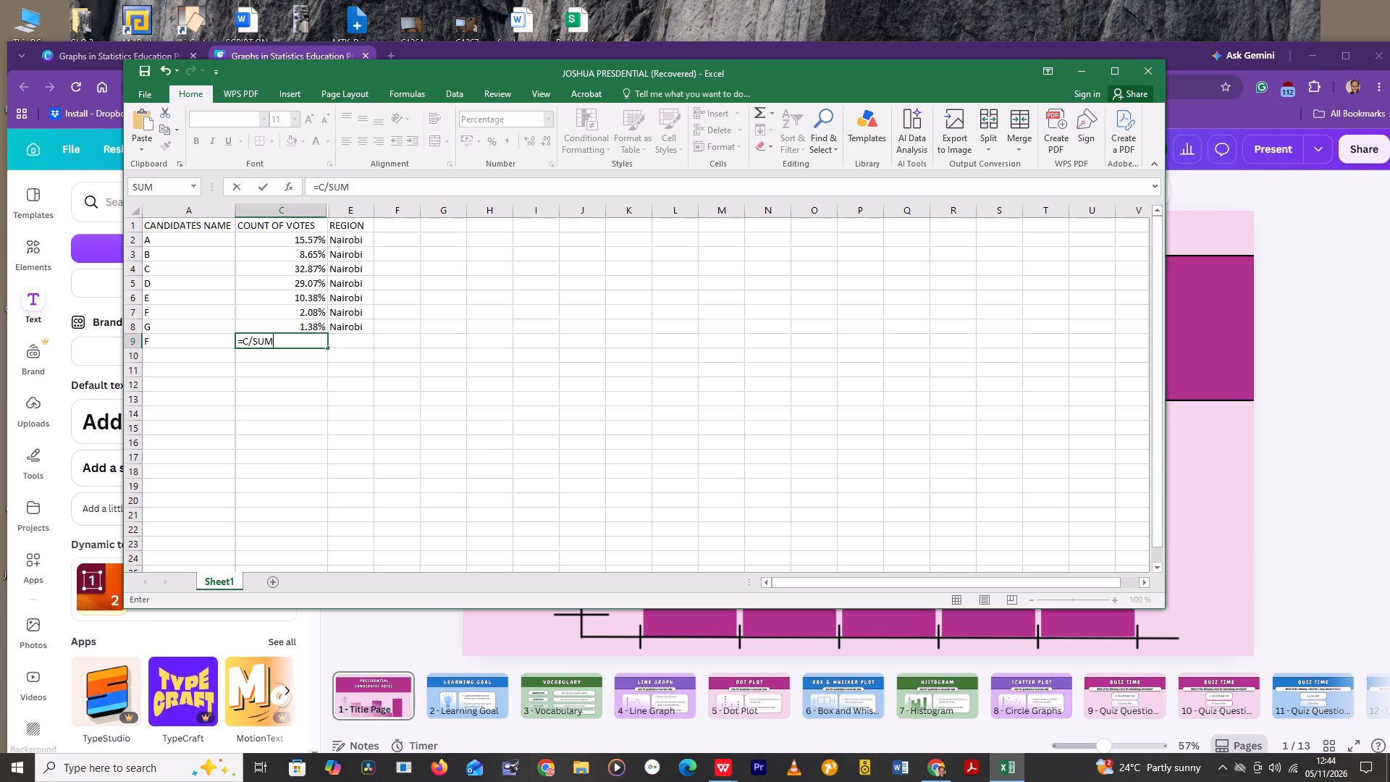
pyautogui.press('BackSpace')
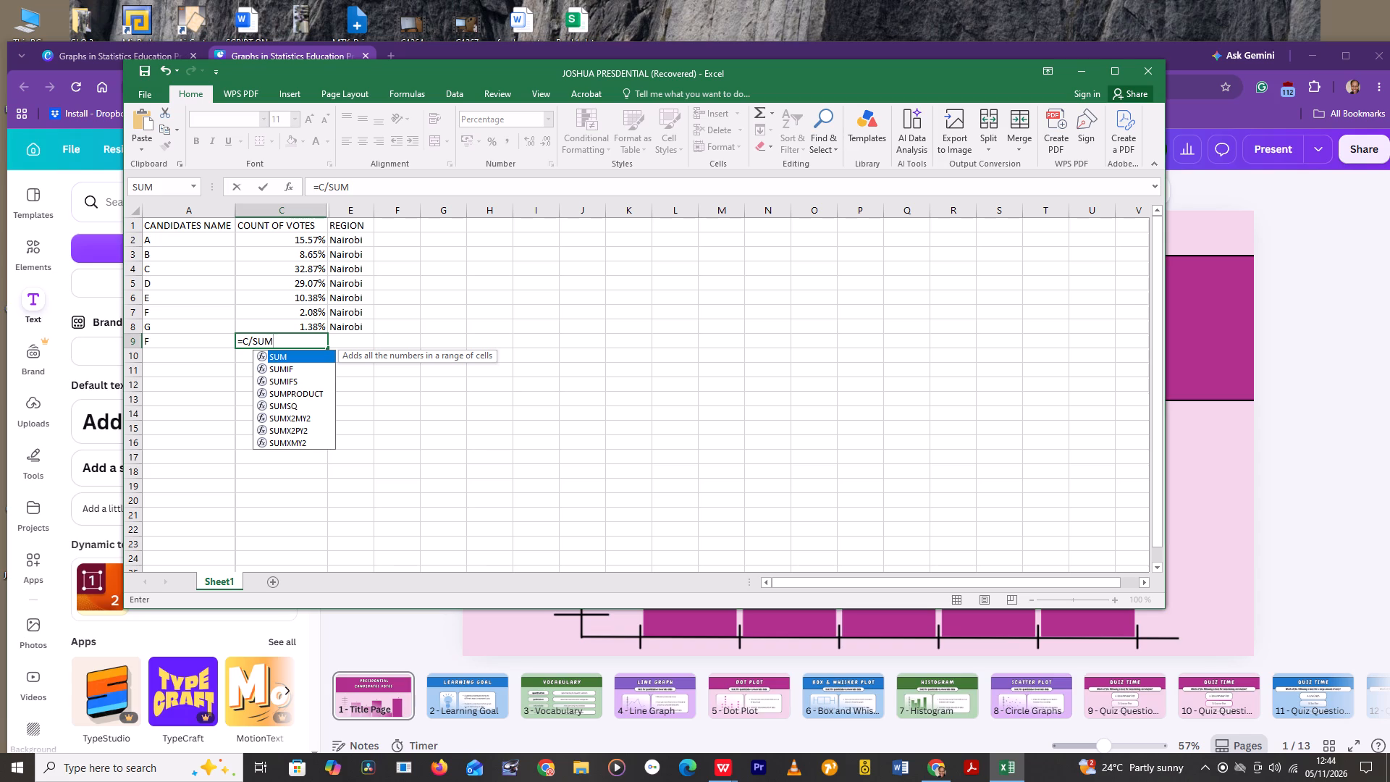
pyautogui.hotkey('shift', '(')
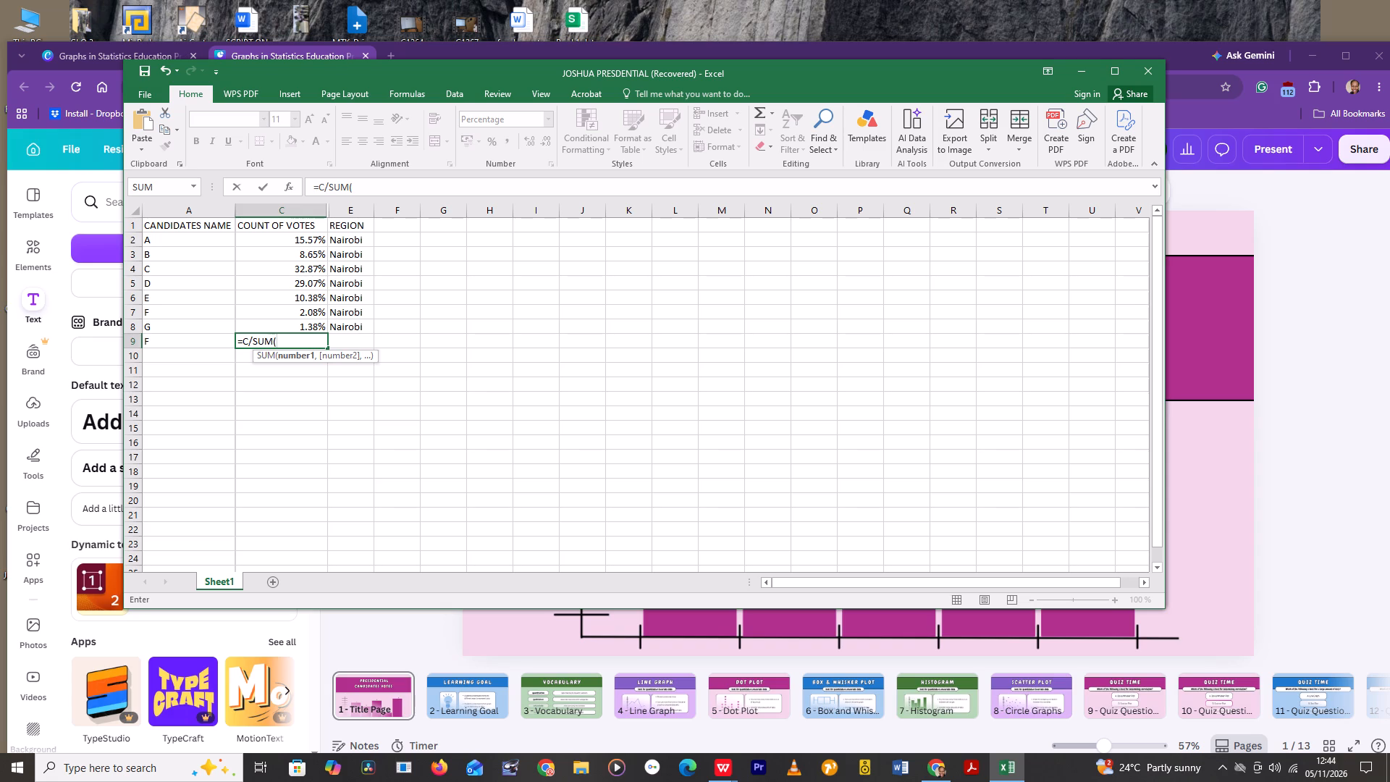
pyautogui.hotkey('shift', '%')
pyautogui.press('BackSpace')
pyautogui.hotkey('shift', '$')
pyautogui.press('BackSpace')
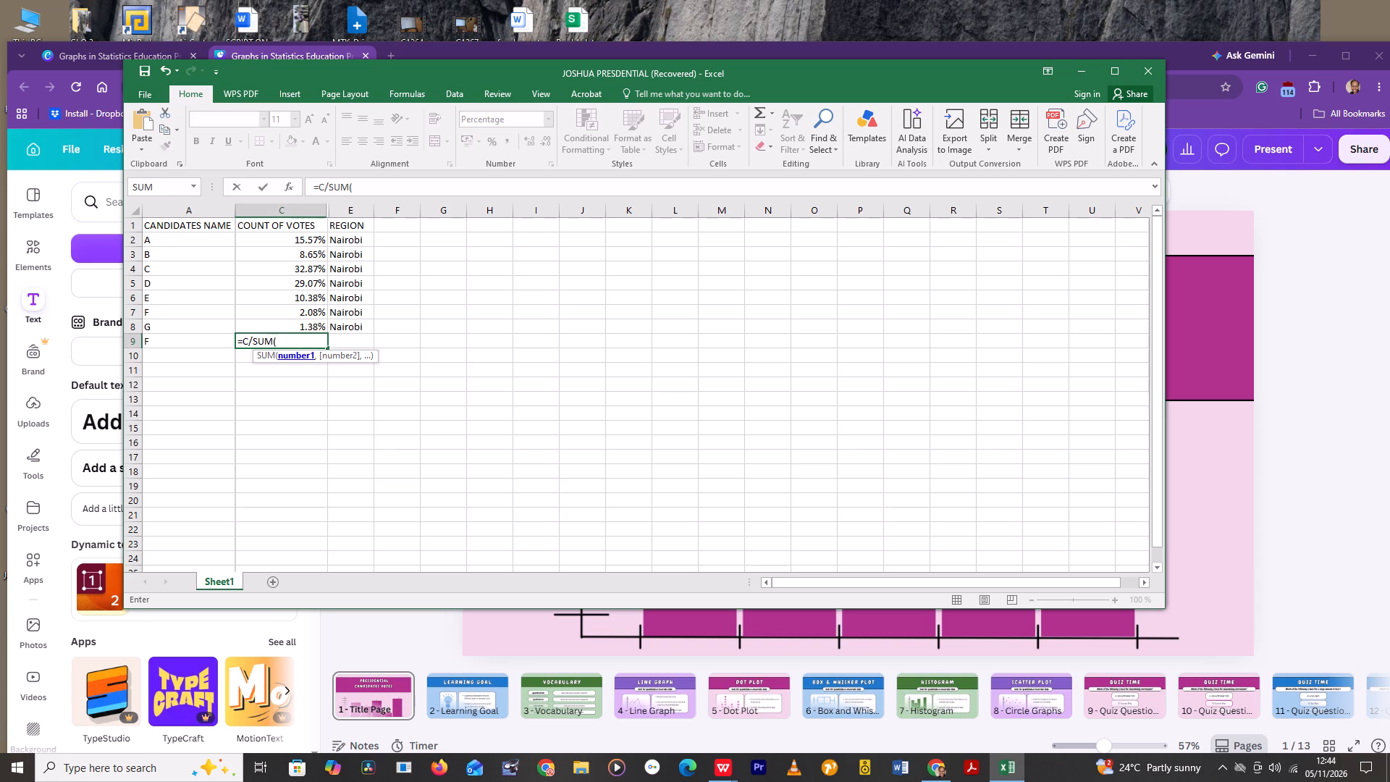
pyautogui.click(309, 355)
pyautogui.write('15')
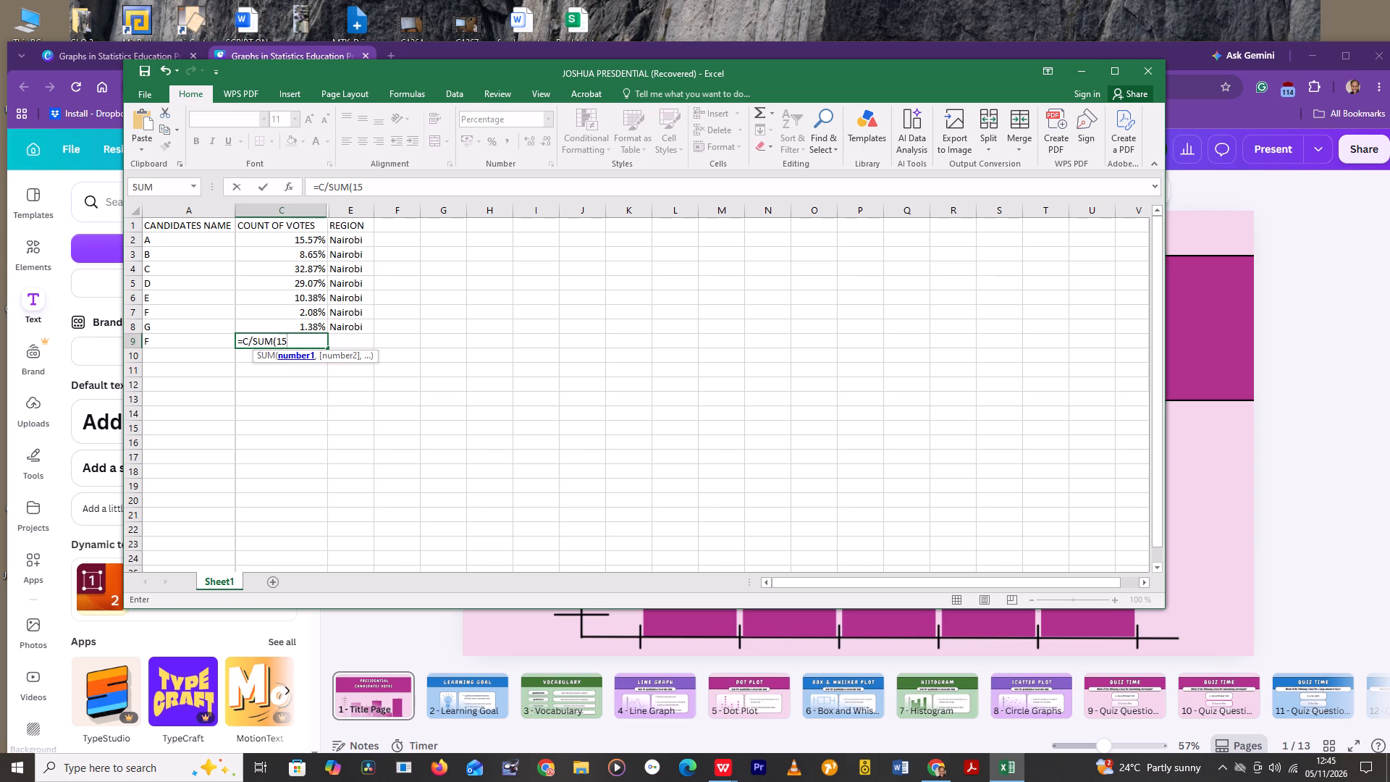
pyautogui.press('.')
pyautogui.write('57')
pyautogui.press('c')
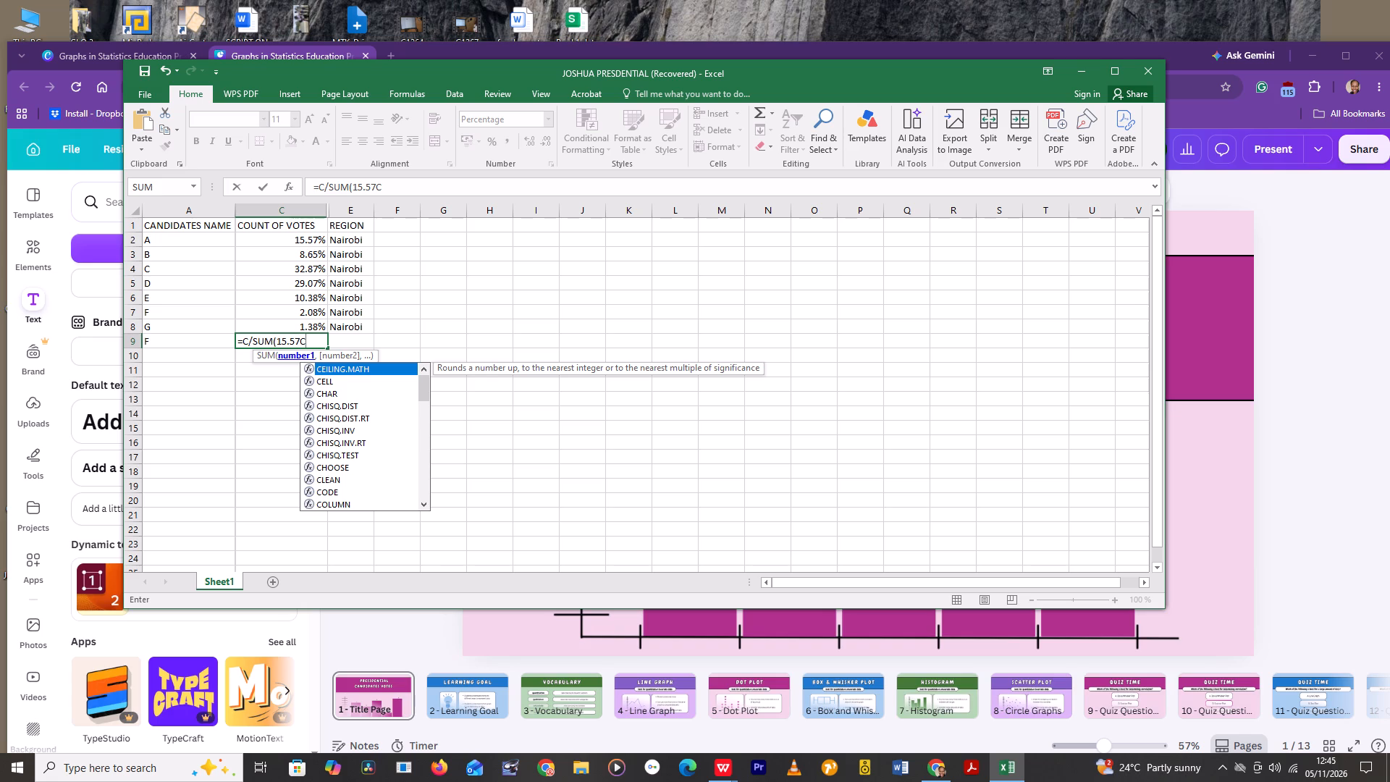
pyautogui.press('.')
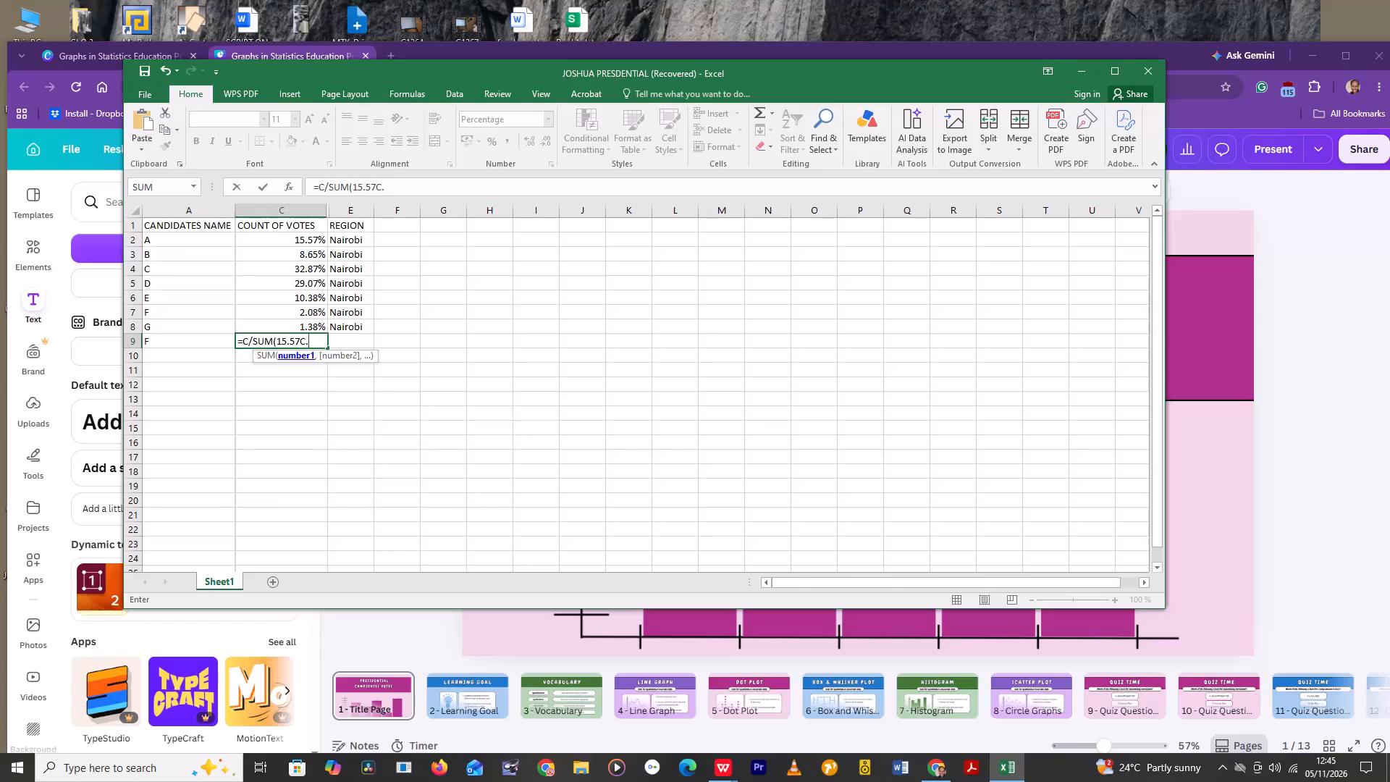
pyautogui.press('BackSpace')
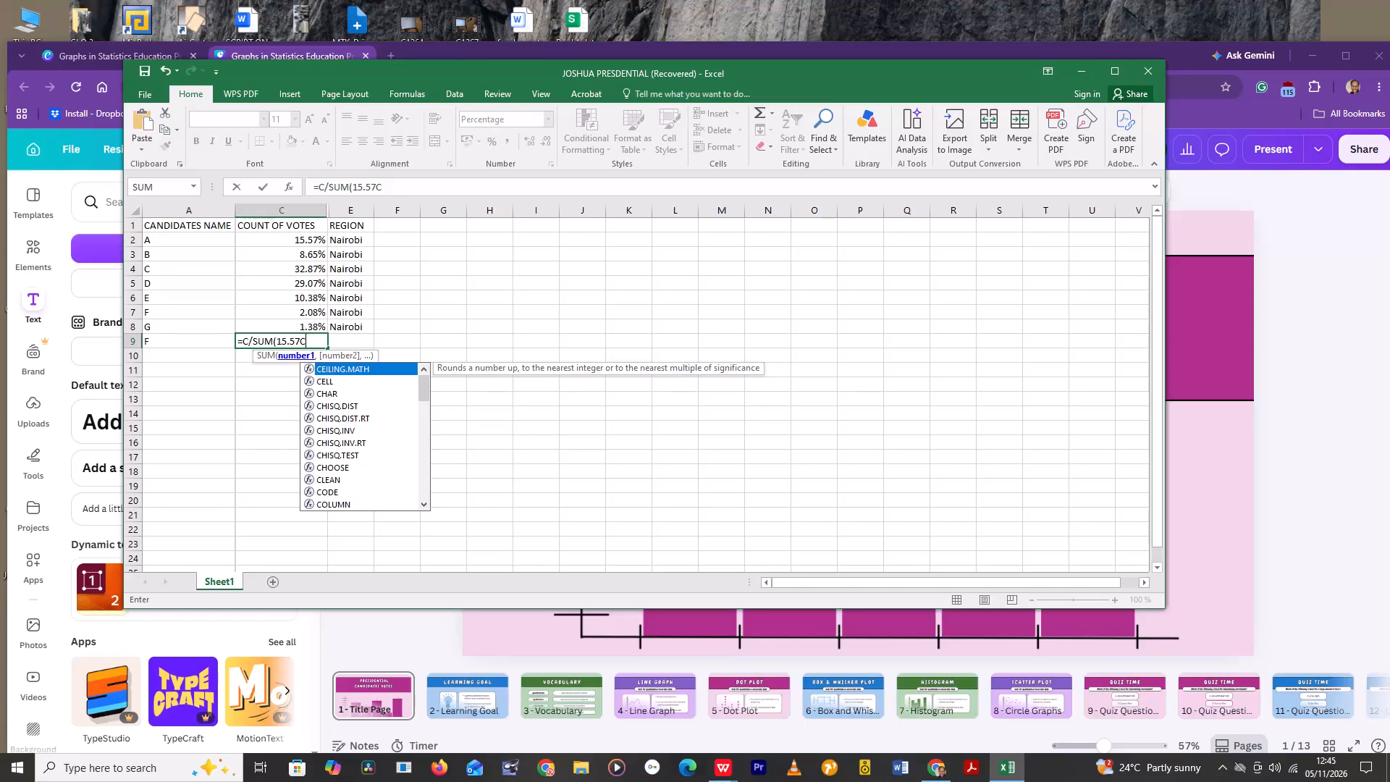
pyautogui.press('BackSpace')
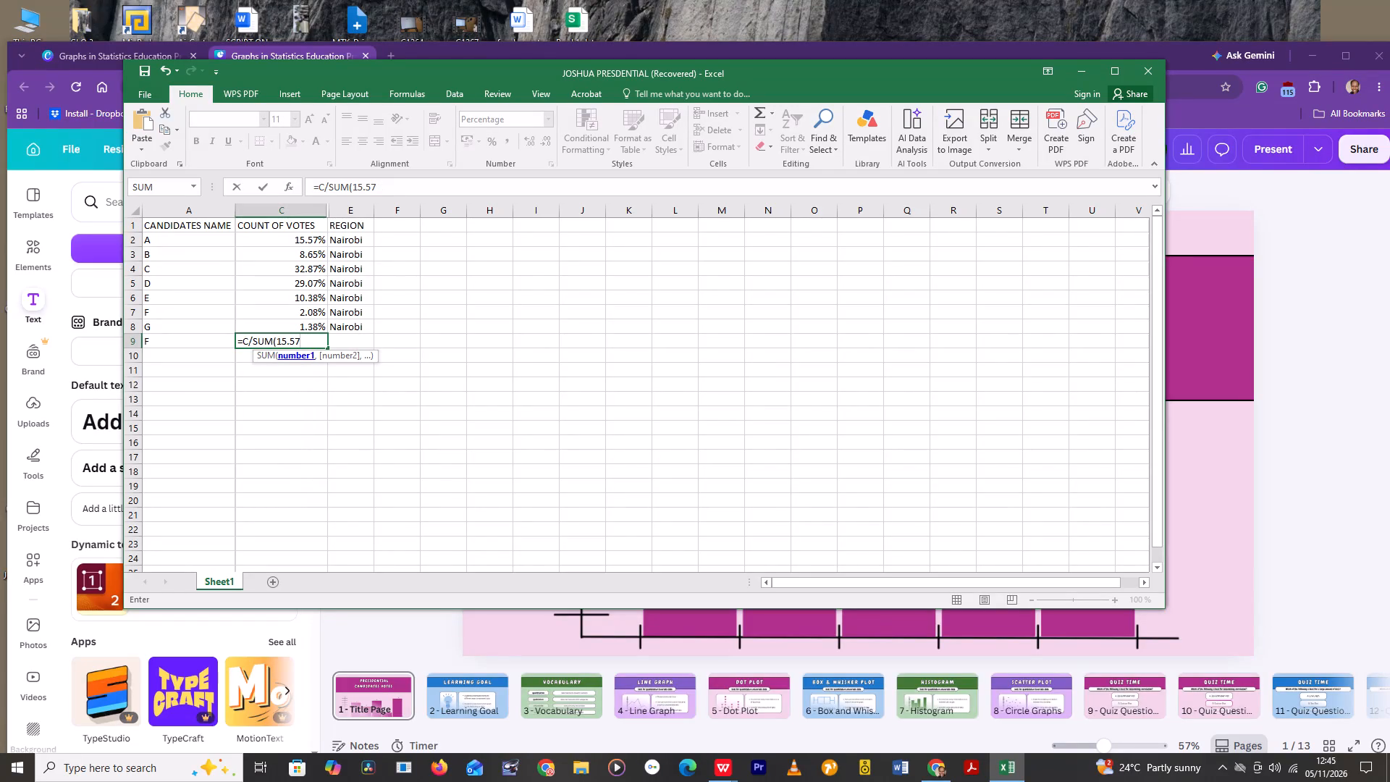
pyautogui.press(';')
pyautogui.press('BackSpace')
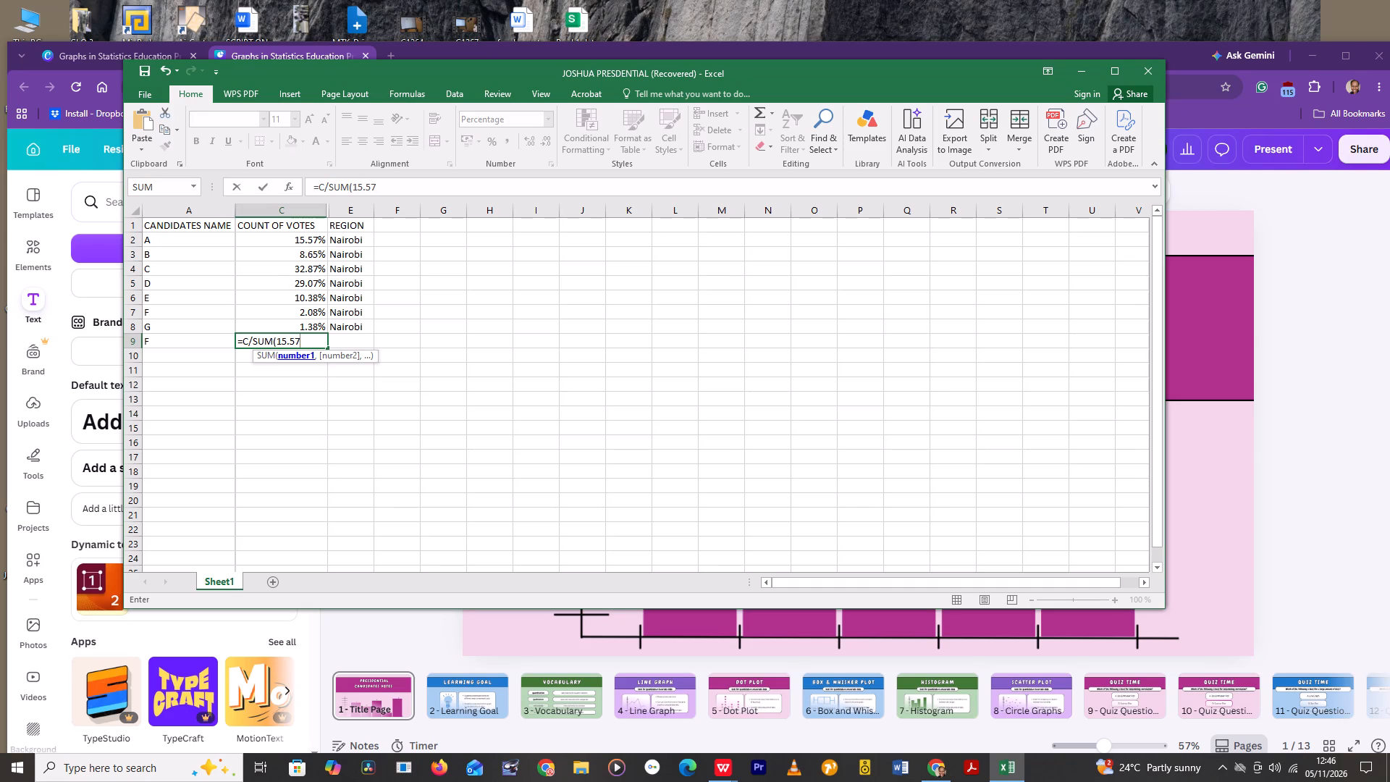
pyautogui.hotkey('shift', ':')
pyautogui.write('1.')
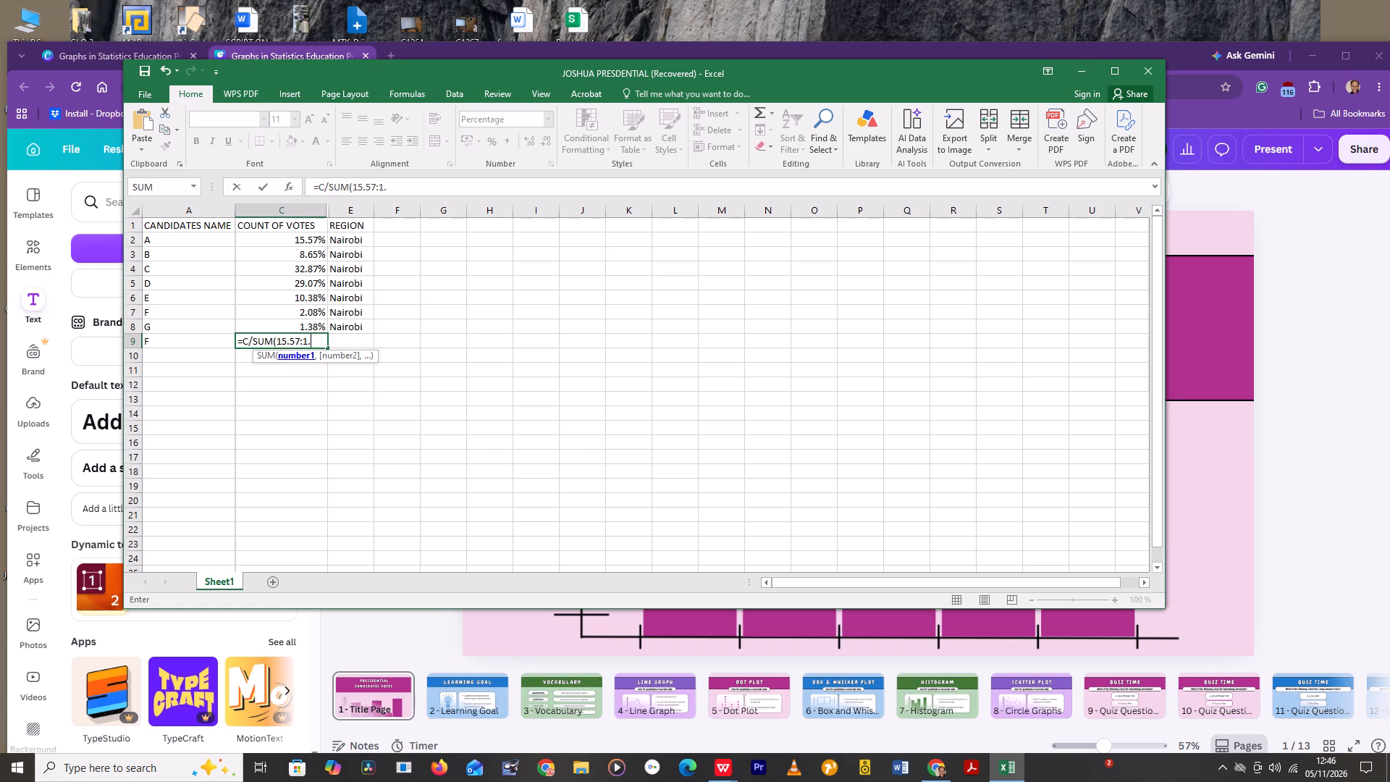
# Erase the incorrect formula text in cell C9, keeping only the equals sign.
pyautogui.click(248, 337)
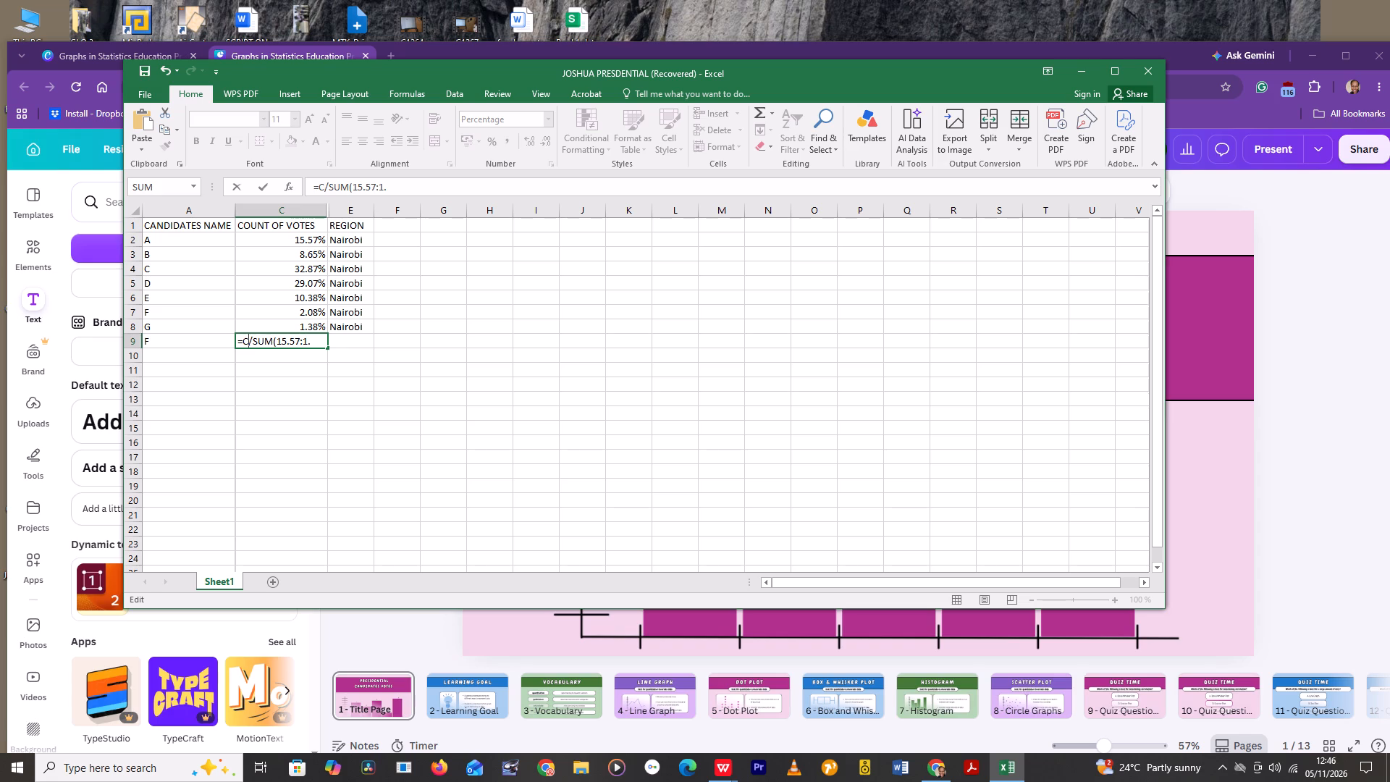
pyautogui.press('BackSpace')
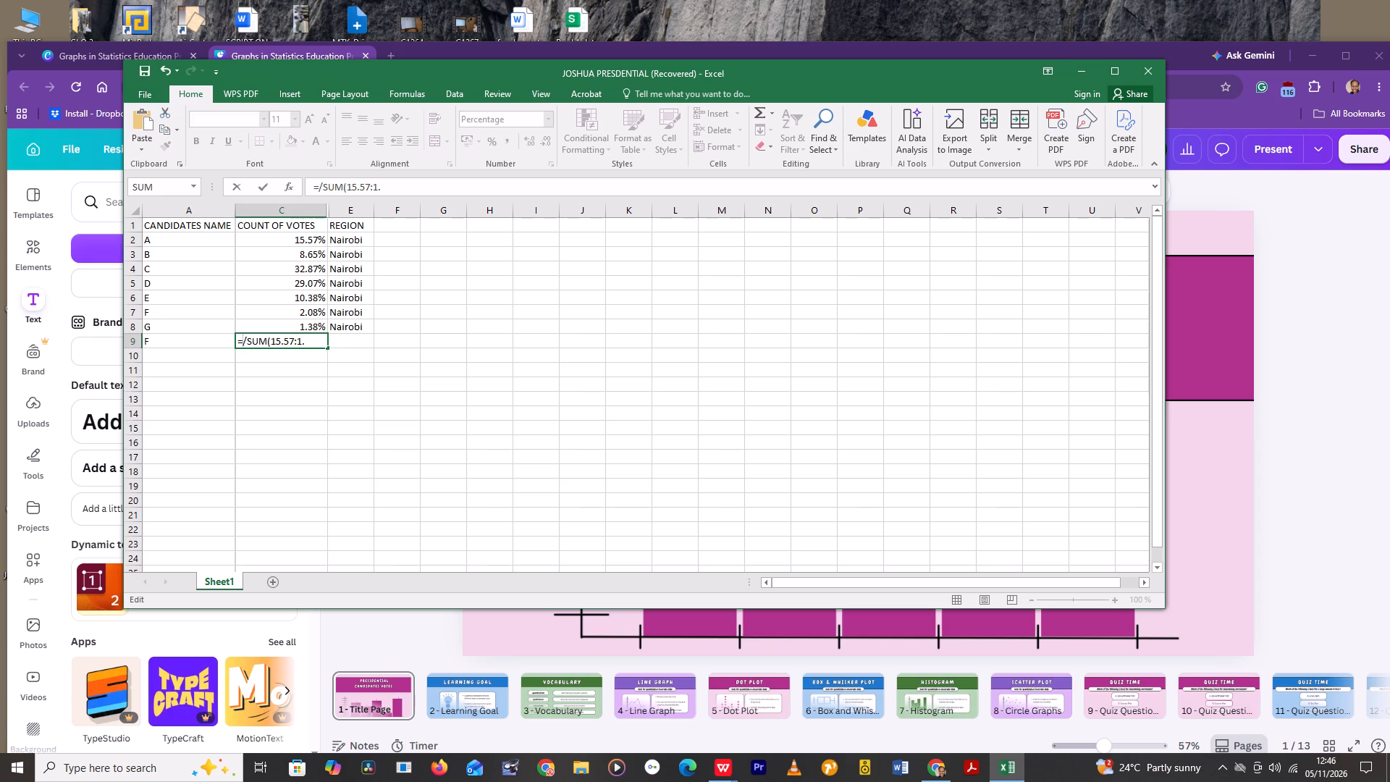
pyautogui.click(248, 337)
pyautogui.press('Delete')
pyautogui.click(311, 343)
pyautogui.press('BackSpace')
pyautogui.press('BackSpace')
pyautogui.press('BackSpace')
pyautogui.press('BackSpace')
pyautogui.press('BackSpace')
pyautogui.press('BackSpace')
pyautogui.press('BackSpace')
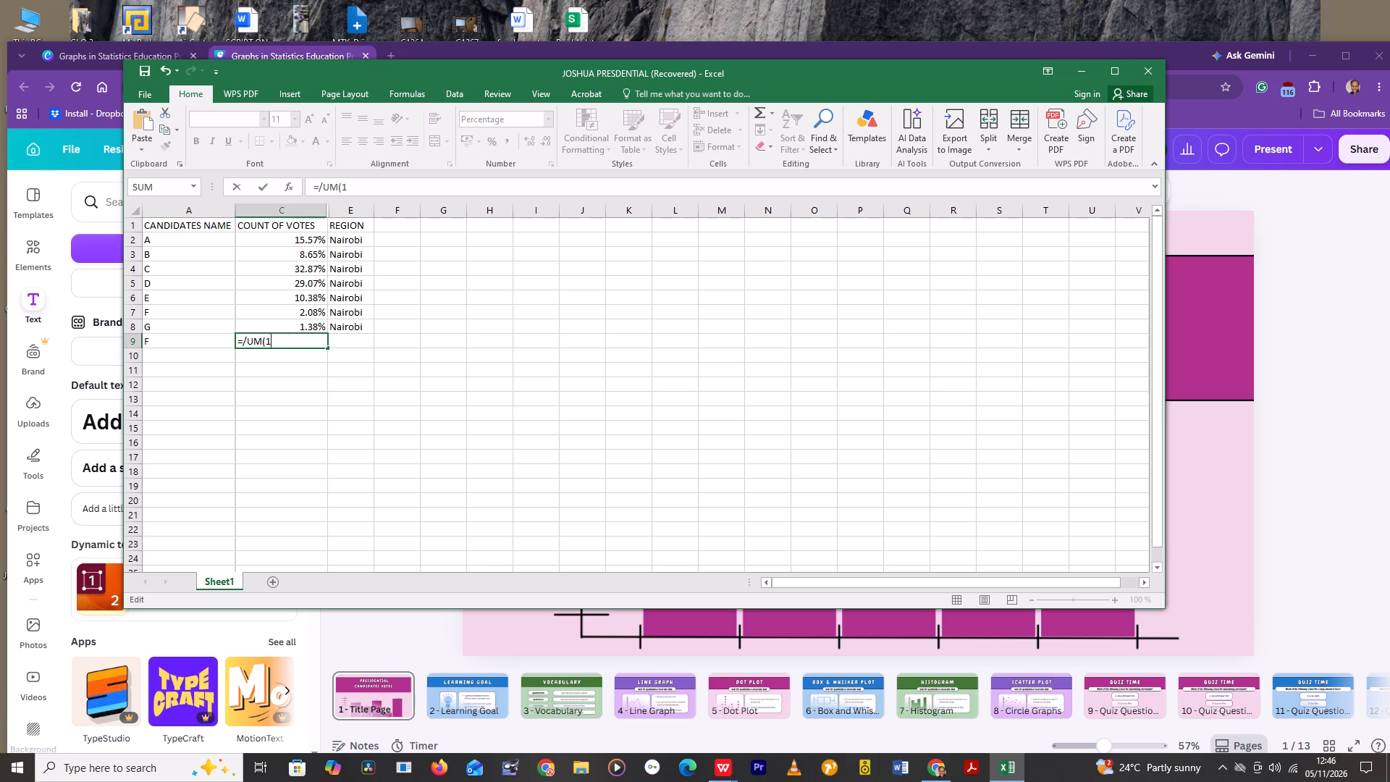
pyautogui.press('BackSpace')
pyautogui.press('BackSpace')
pyautogui.press('BackSpace')
pyautogui.press('BackSpace')
pyautogui.press('BackSpace')
# Total the candidates' vote percentages in cell C9 with a SUM formula over the range C2:C8.
pyautogui.write('SUM')
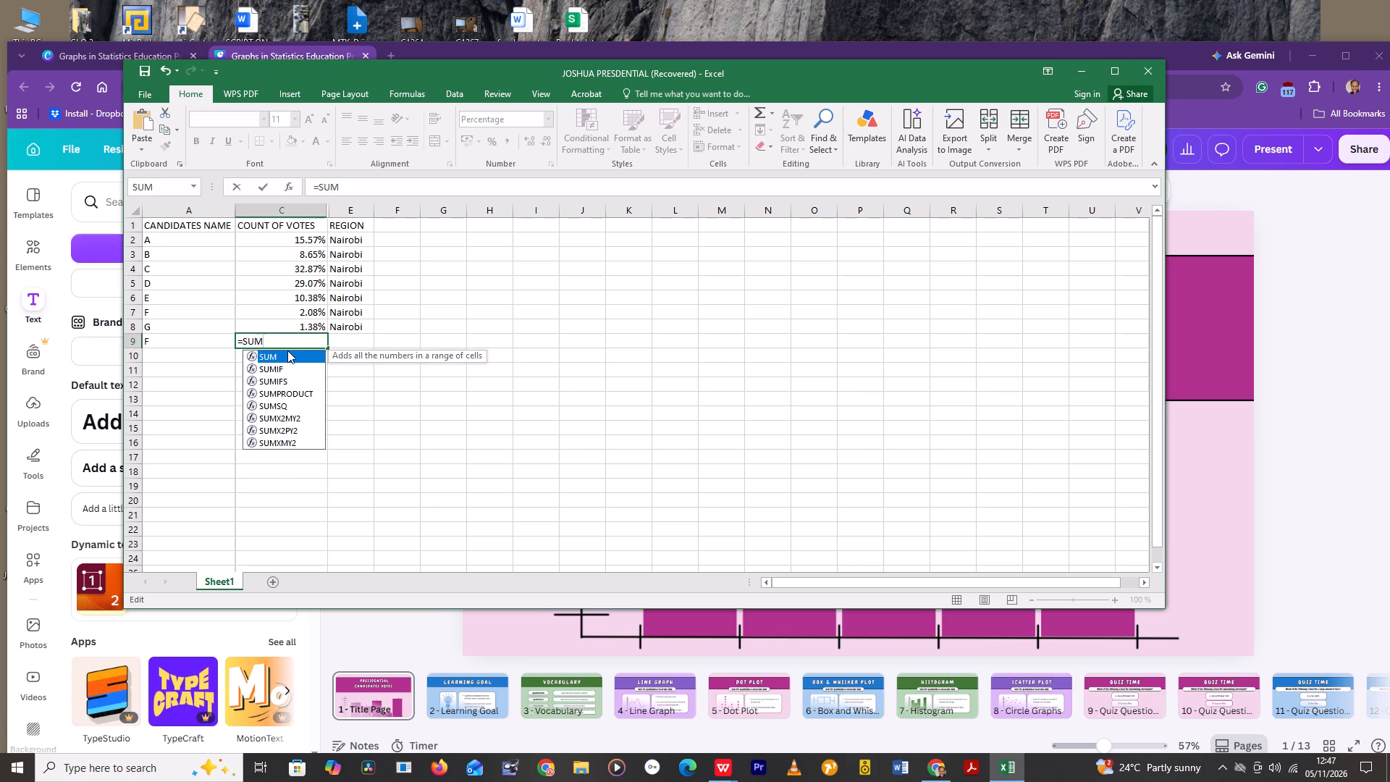
pyautogui.doubleClick(287, 350)
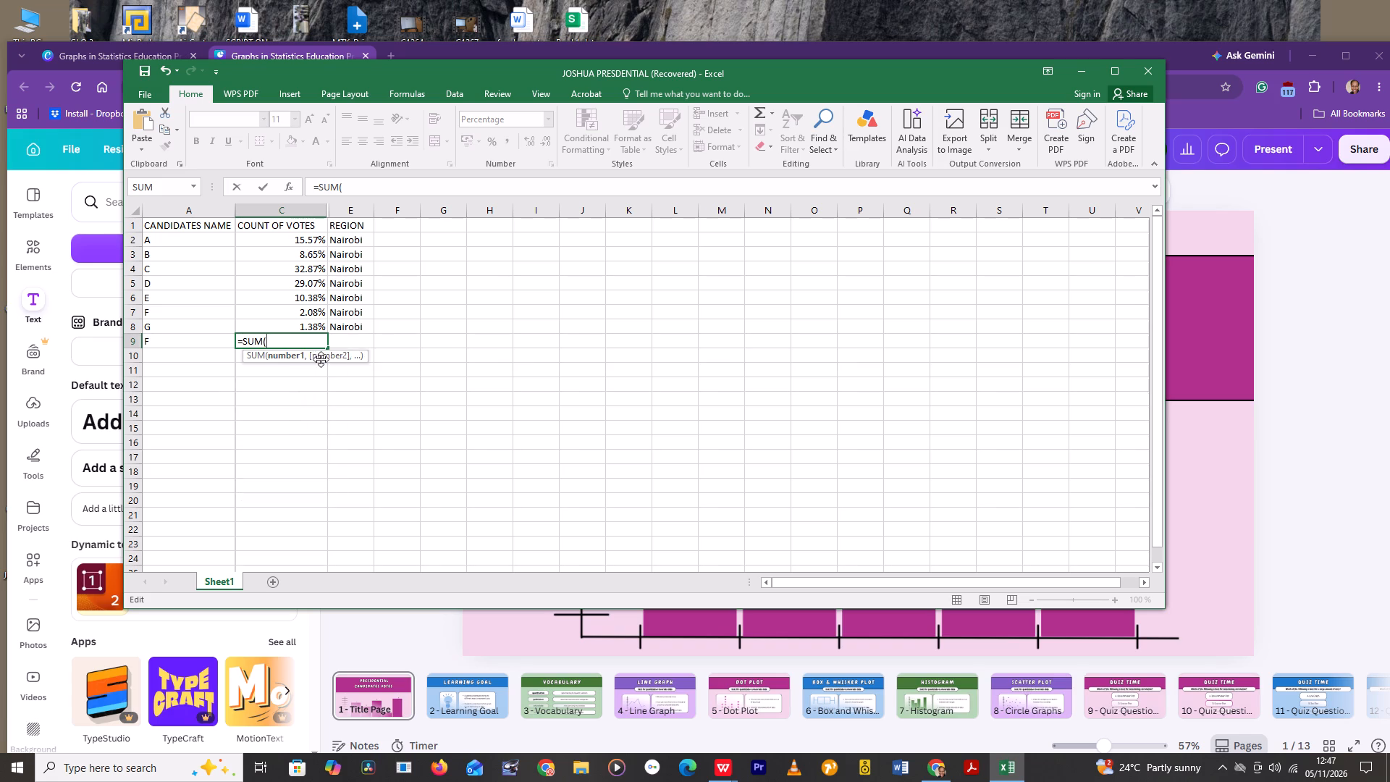
pyautogui.click(300, 241)
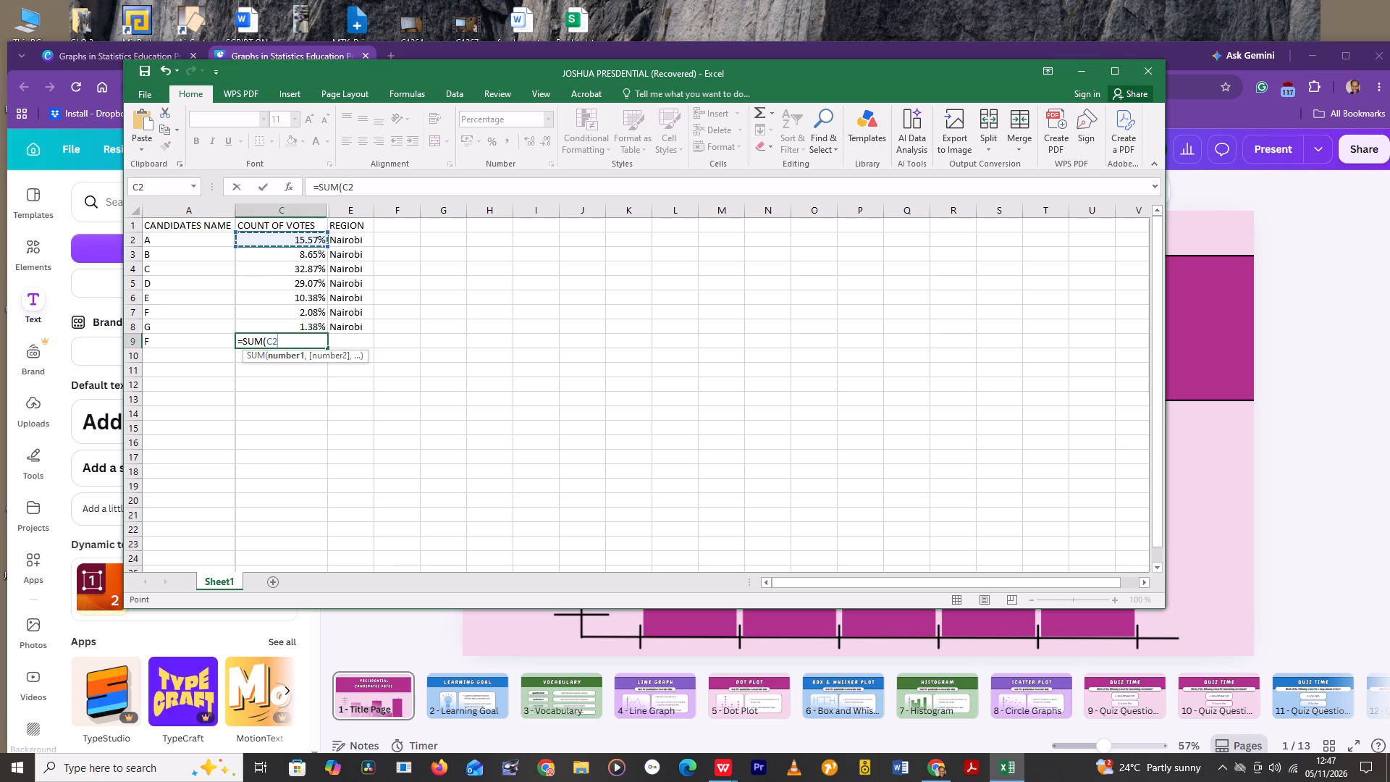
pyautogui.click(329, 246)
pyautogui.click(319, 244)
pyautogui.moveTo(313, 241); pyautogui.dragTo(313, 250)
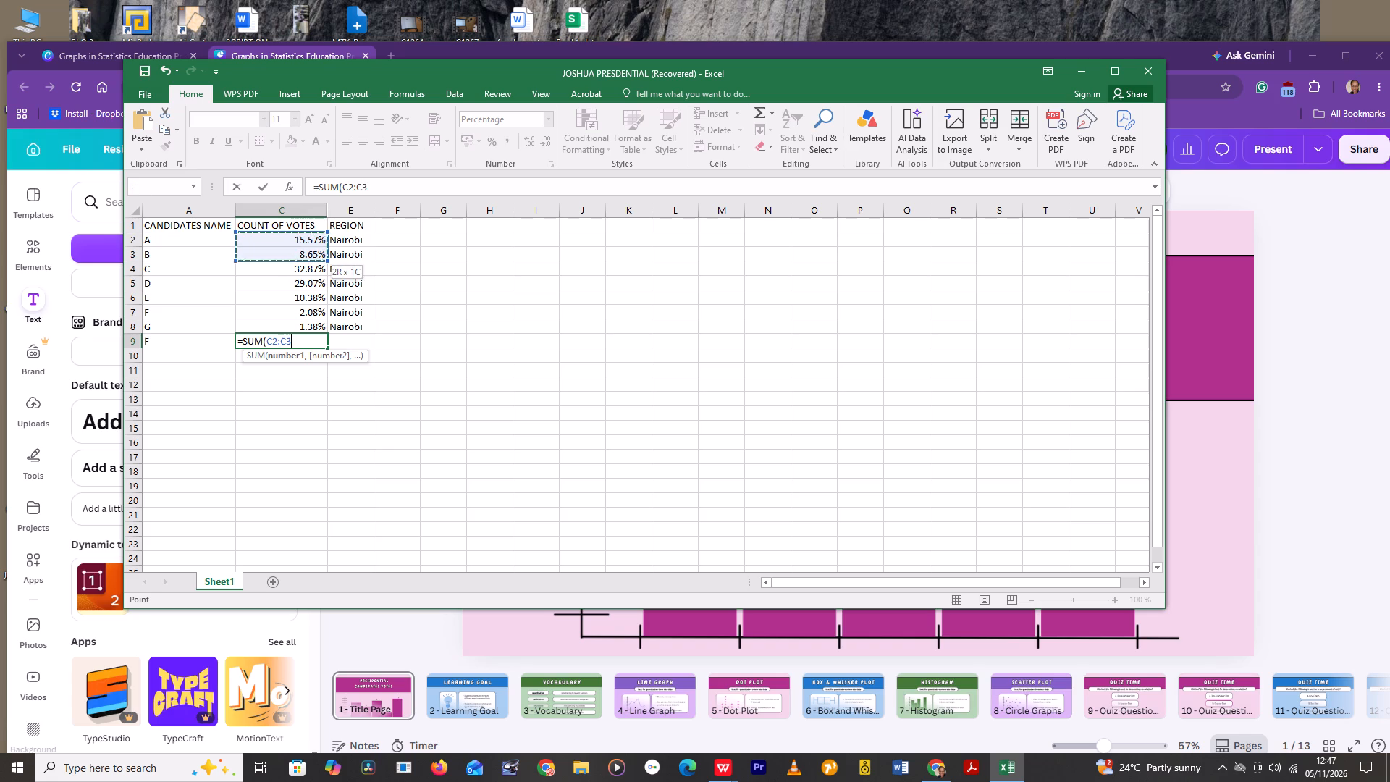
pyautogui.moveTo(313, 250); pyautogui.dragTo(305, 328)
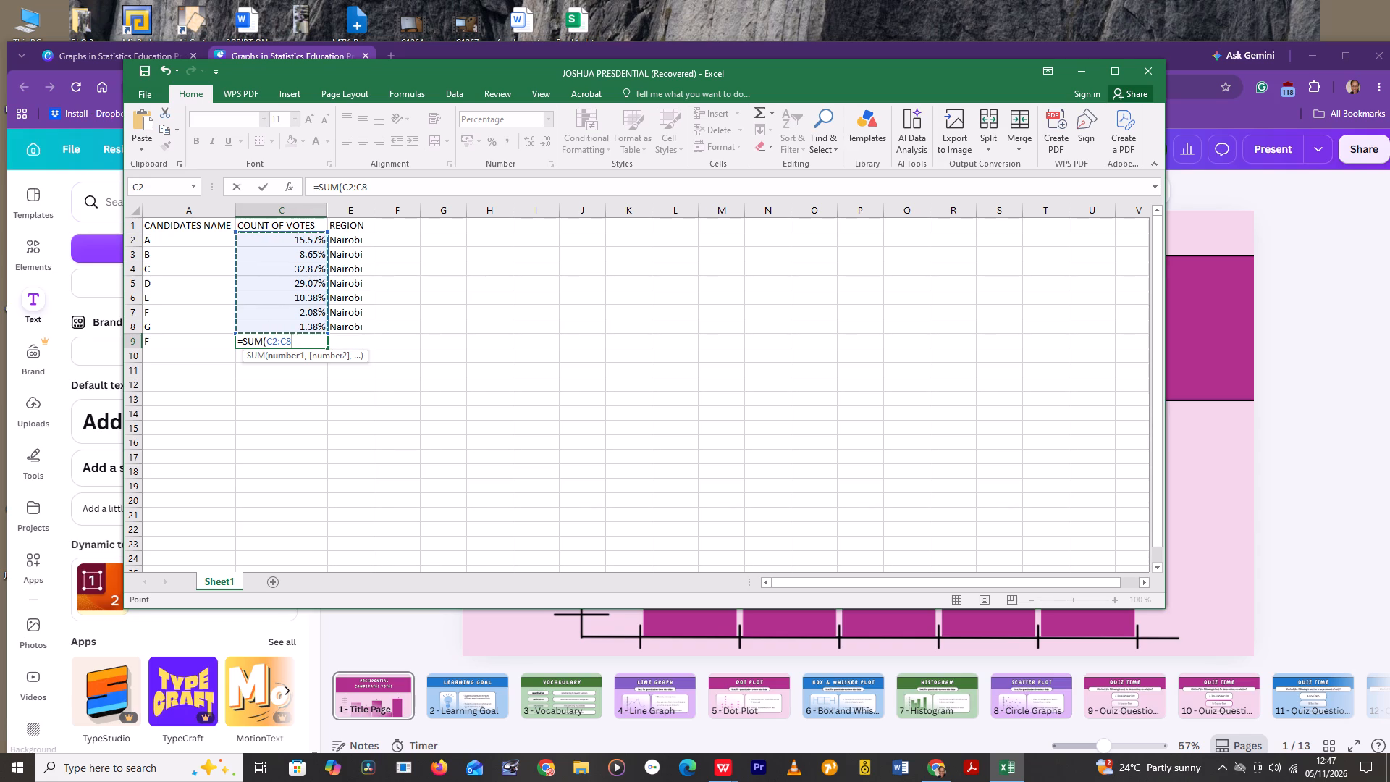
pyautogui.press('Return')
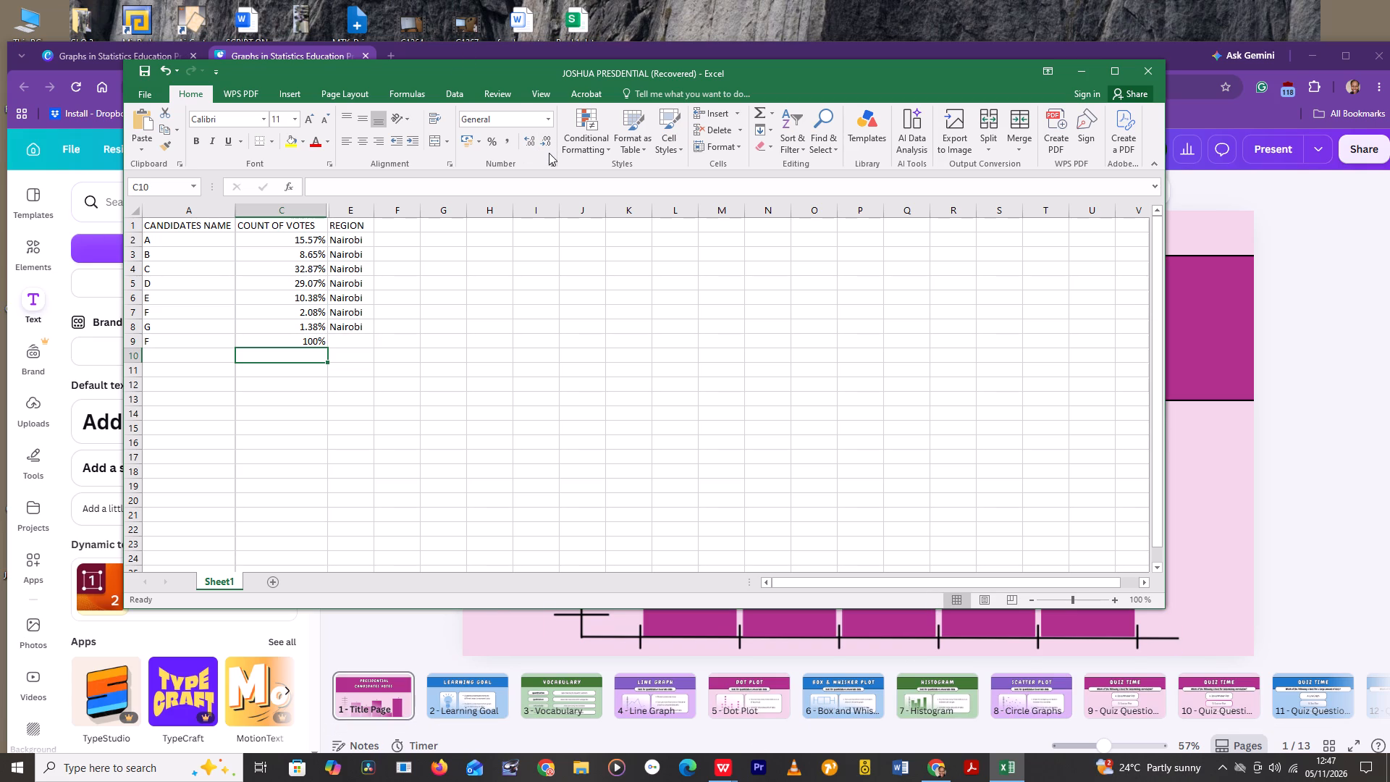
# Save the workbook.
pyautogui.hotkey('ctrl', 's')
# Replace candidate A's placeholder in cell A2 with the name RIGATHI GACHAGUA.
pyautogui.click(203, 240)
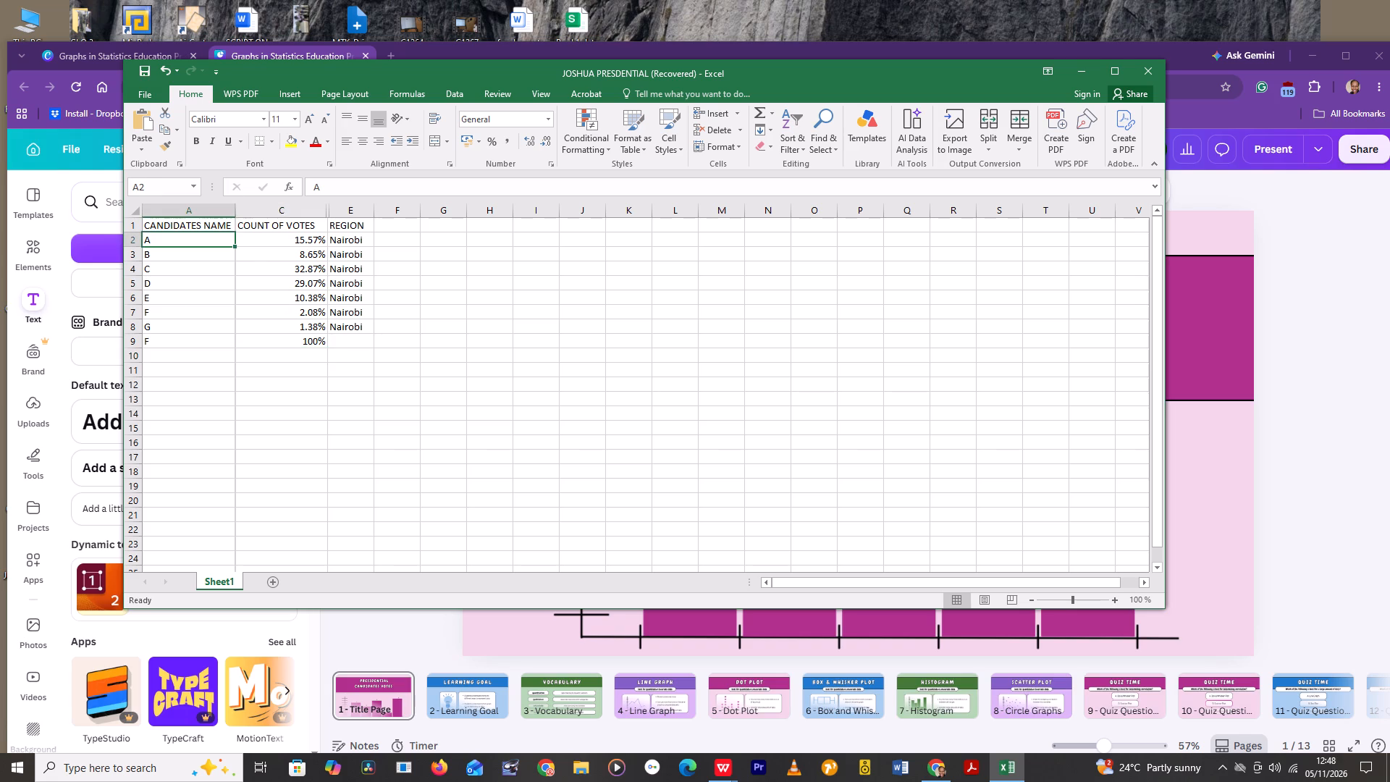
pyautogui.press('BackSpace')
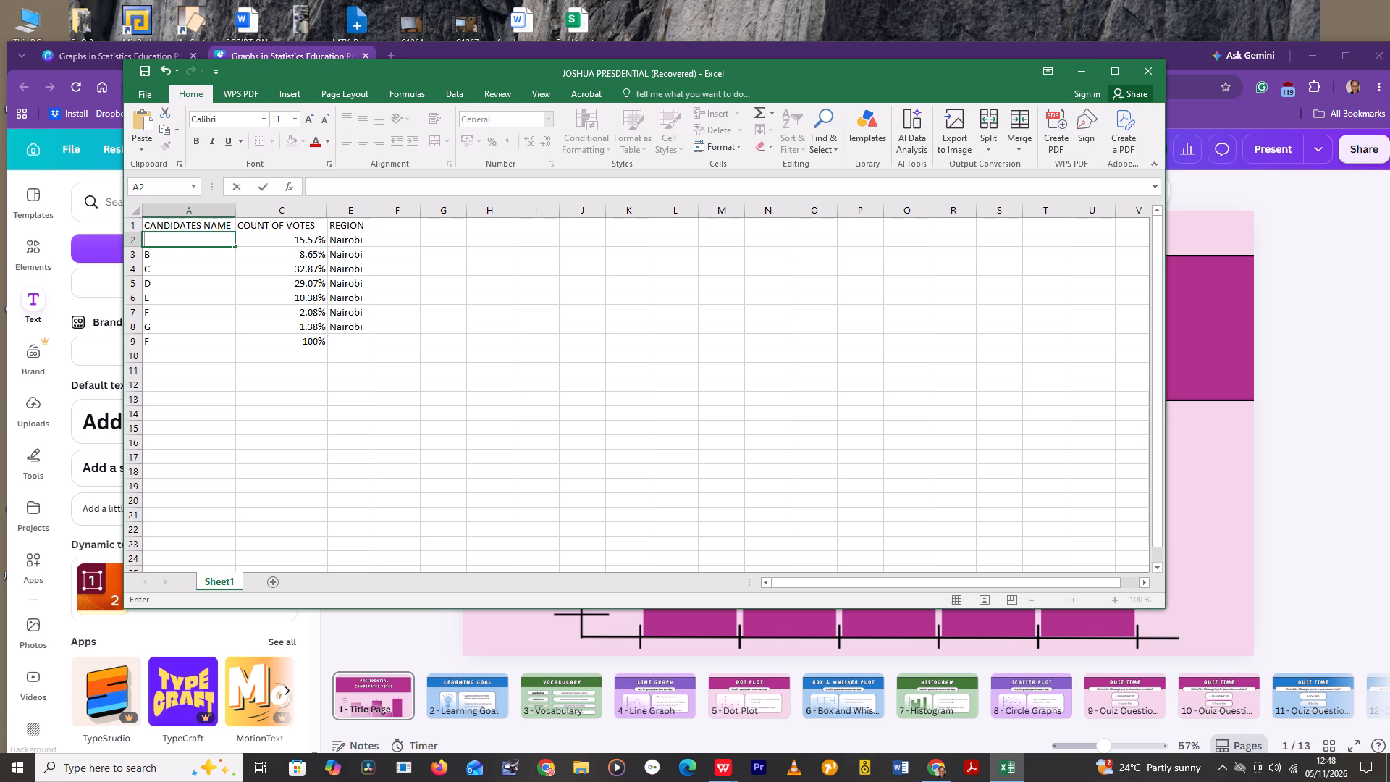
pyautogui.press('r')
pyautogui.press('i')
pyautogui.write('GA')
pyautogui.write('THI')
pyautogui.press('space')
pyautogui.write('GA')
pyautogui.write('CHAGUA')
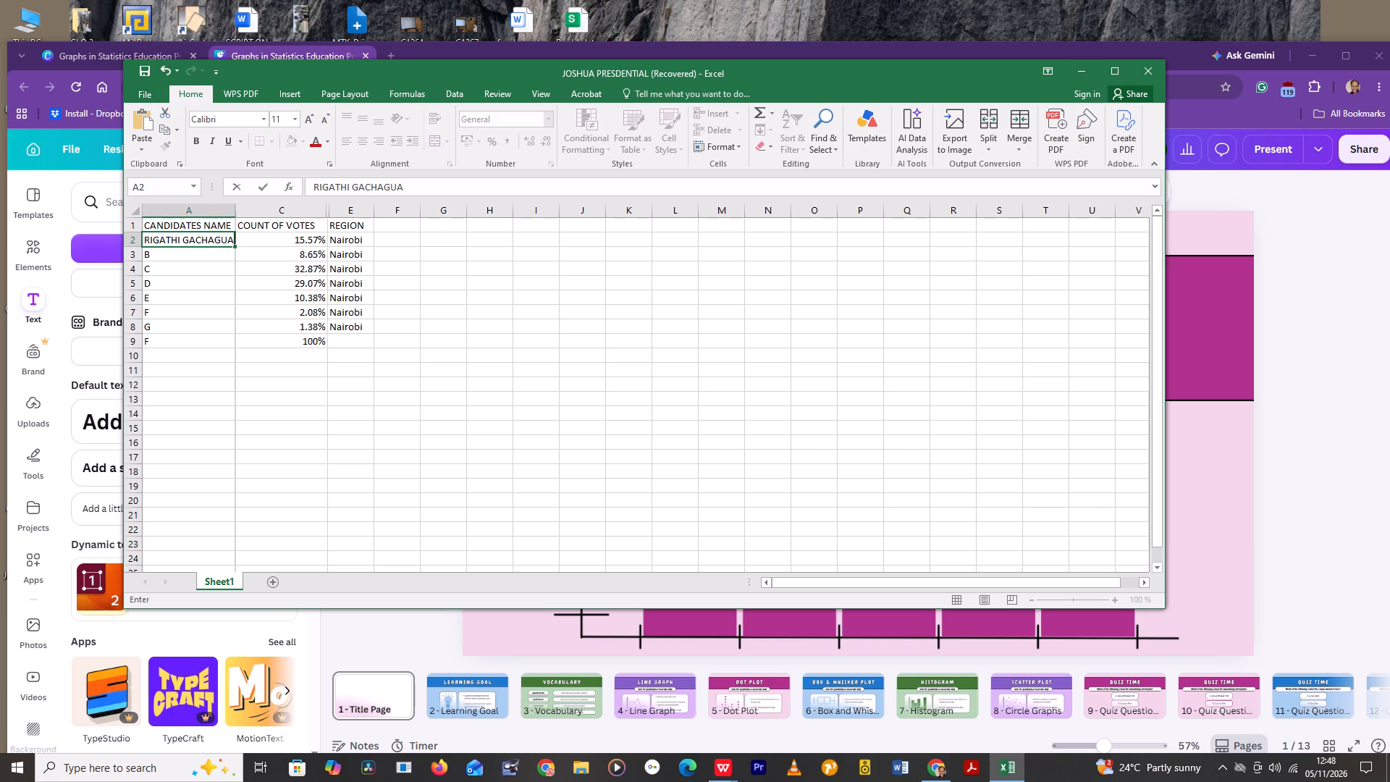
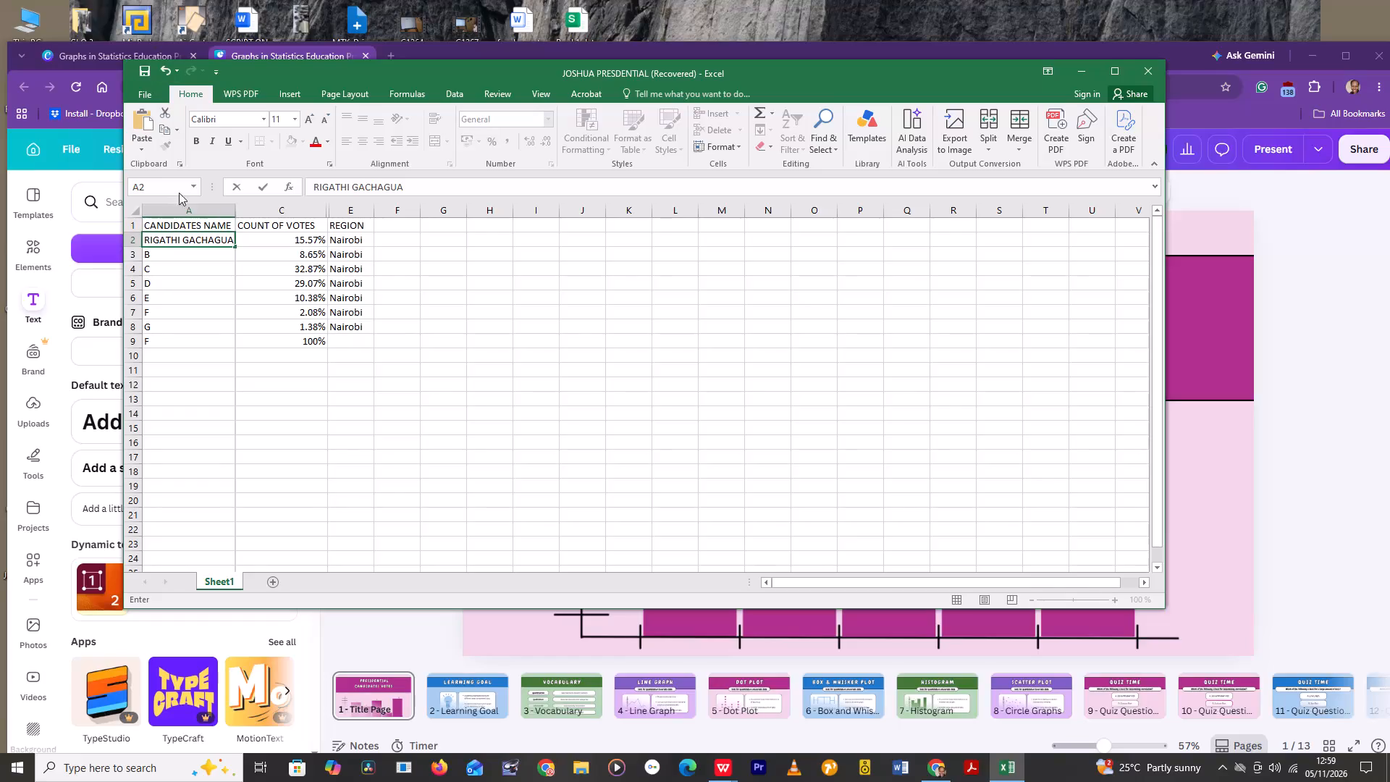
# Replace the candidate name in cell A2 with WILLIAM RUTO.
pyautogui.click(219, 238)
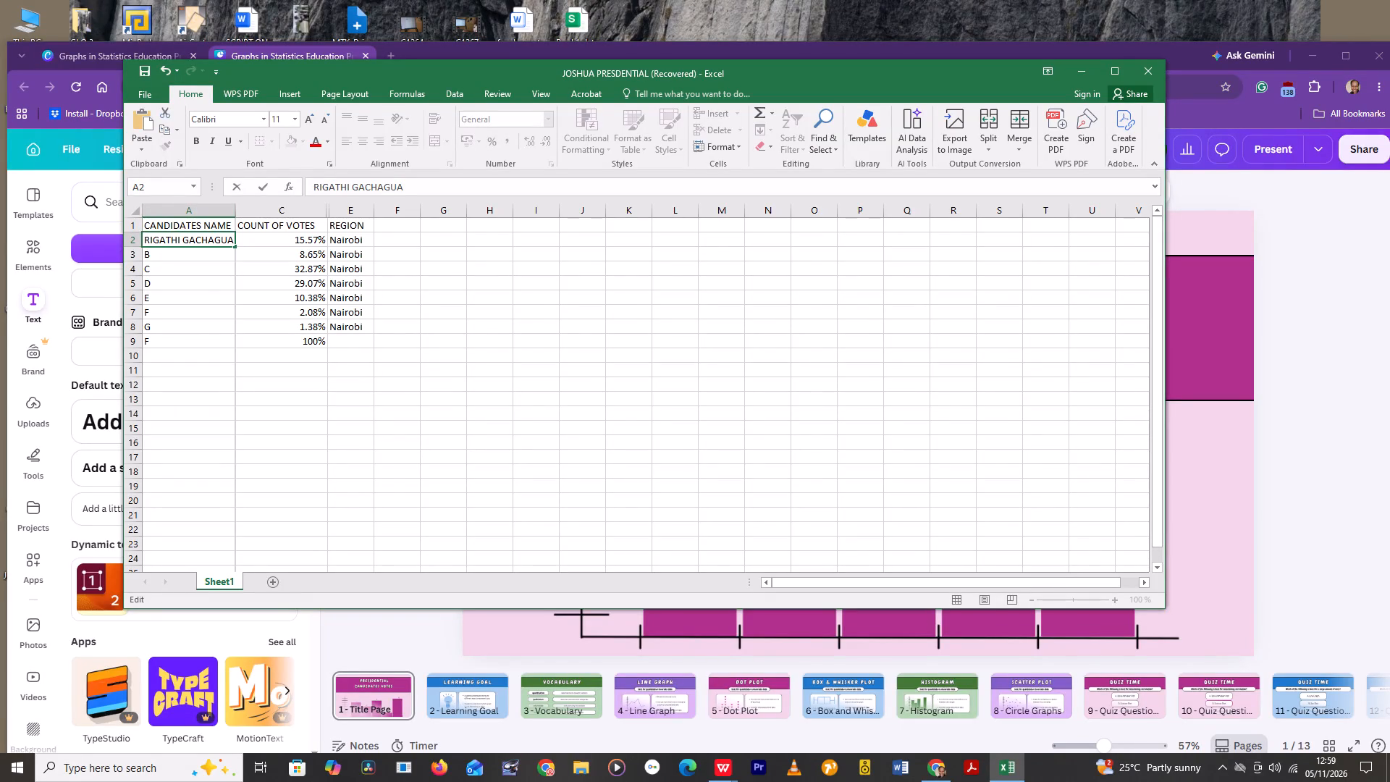
pyautogui.press('Delete')
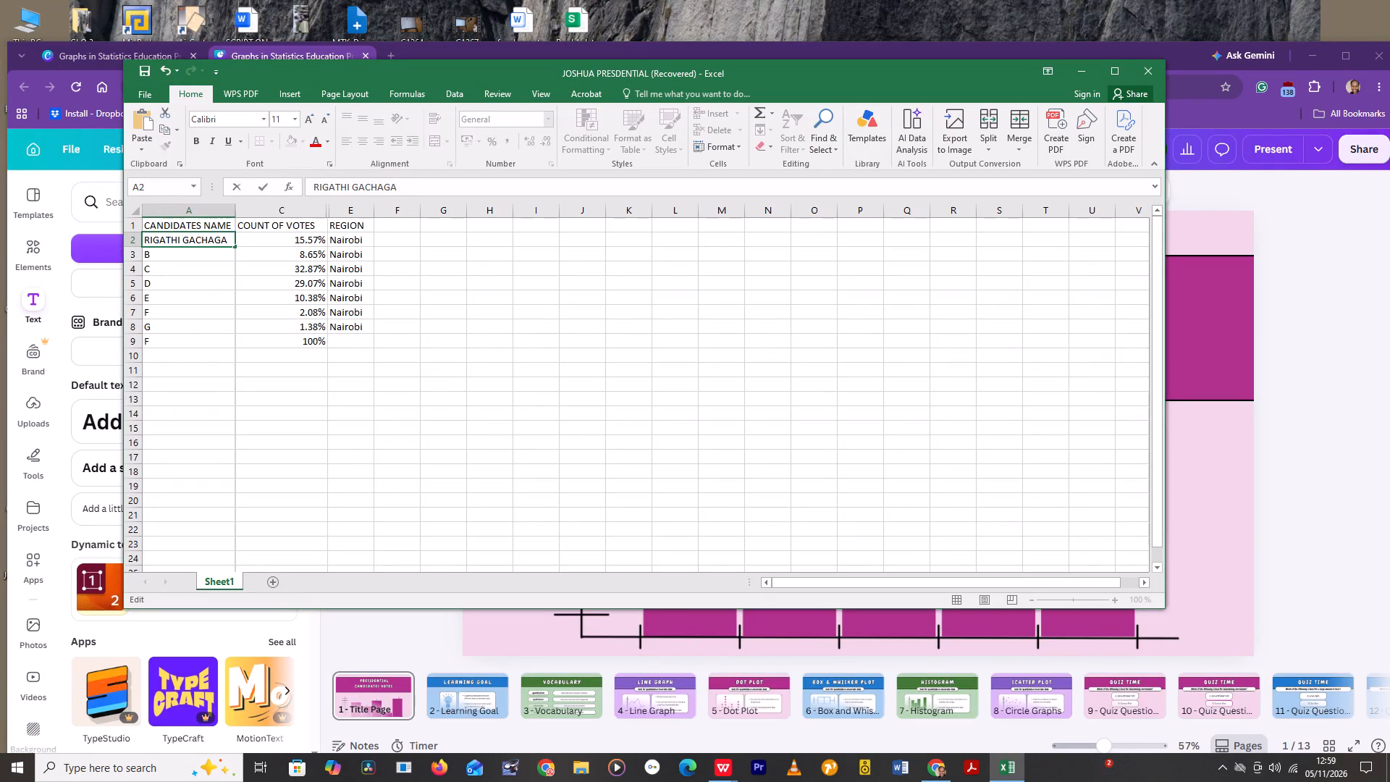
pyautogui.click(230, 237)
pyautogui.press('Delete')
pyautogui.press('Delete')
pyautogui.press('BackSpace')
pyautogui.press('BackSpace')
pyautogui.press('BackSpace')
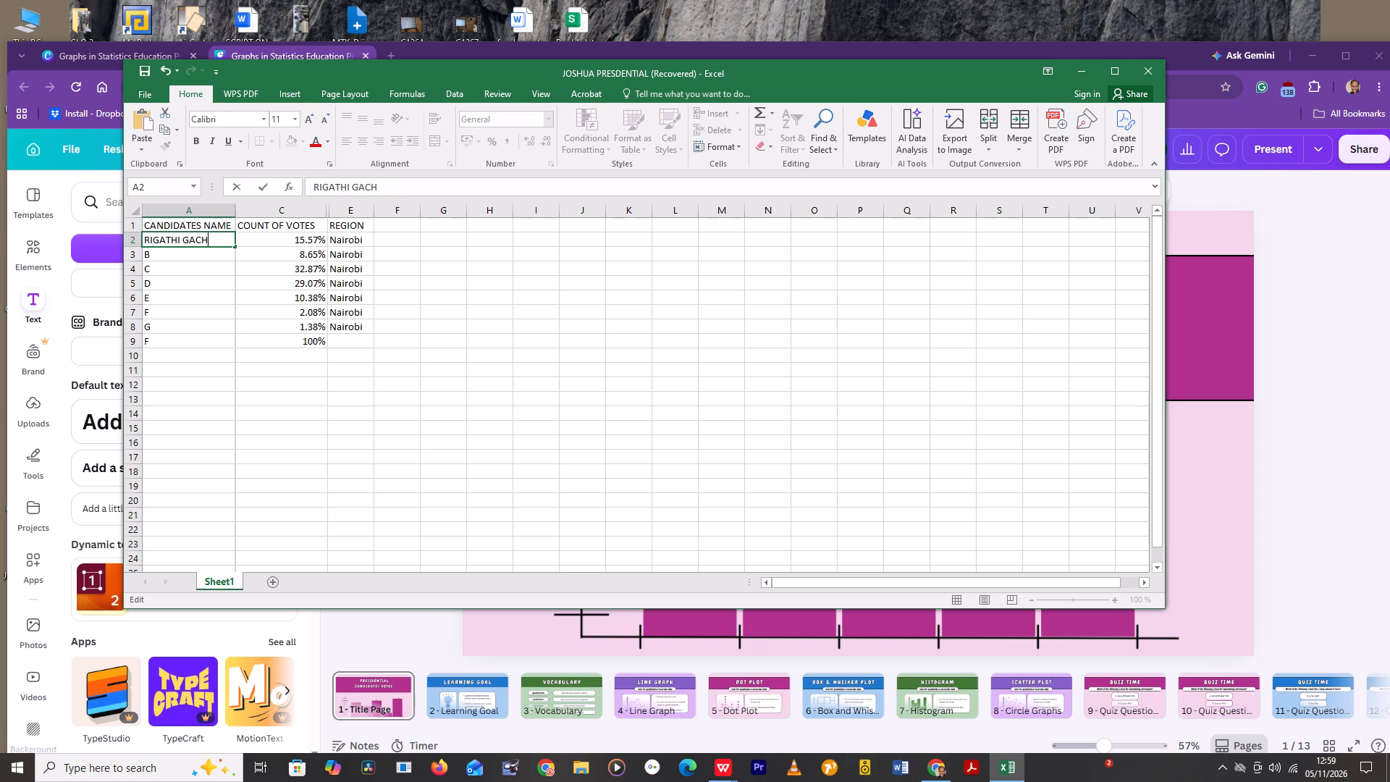
pyautogui.press('BackSpace')
pyautogui.press('BackSpace')
pyautogui.press('BackSpace')
pyautogui.press('BackSpace')
pyautogui.press('BackSpace')
pyautogui.press('BackSpace')
pyautogui.press('BackSpace')
pyautogui.press('BackSpace')
pyautogui.press('BackSpace')
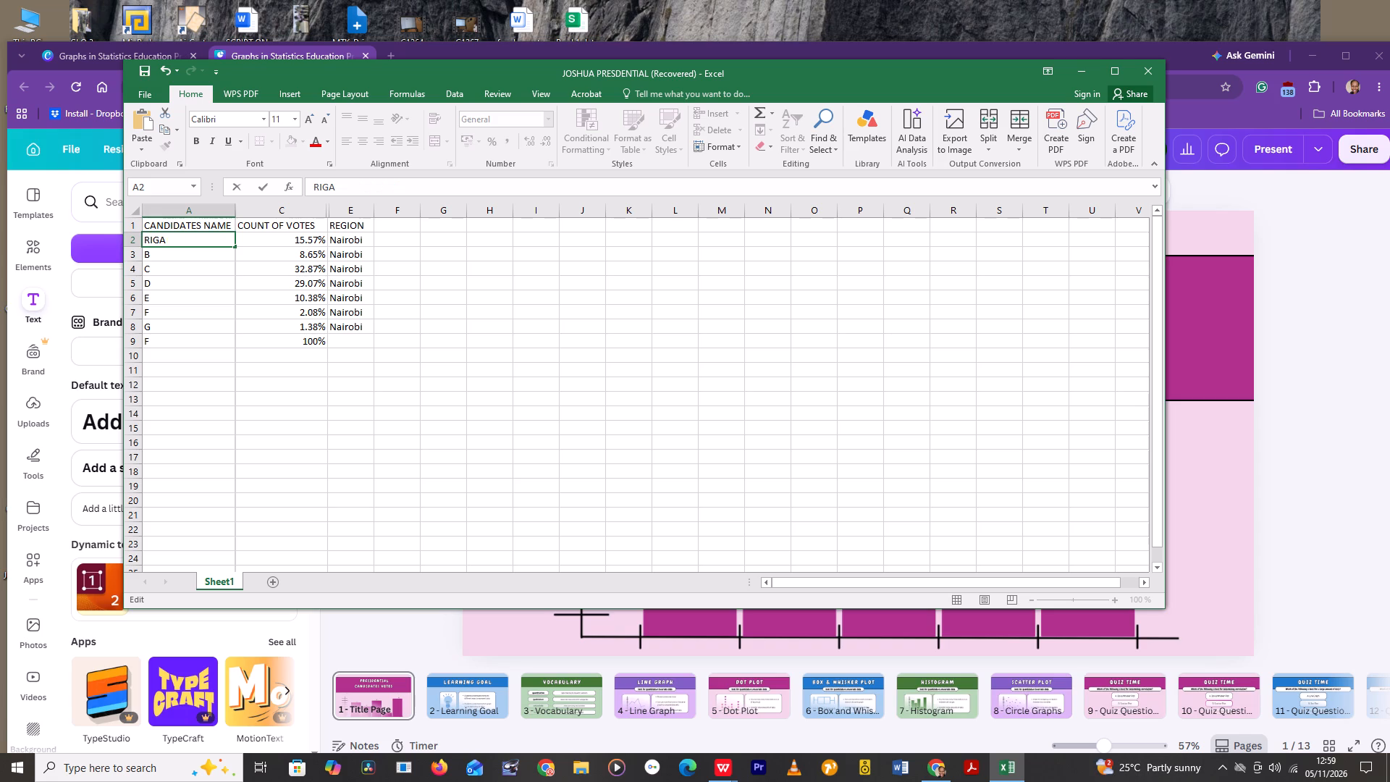
pyautogui.press('BackSpace')
pyautogui.press('BackSpace')
pyautogui.press('BackSpace')
pyautogui.write('WI')
pyautogui.write('LL')
pyautogui.write('IAM')
pyautogui.press('space')
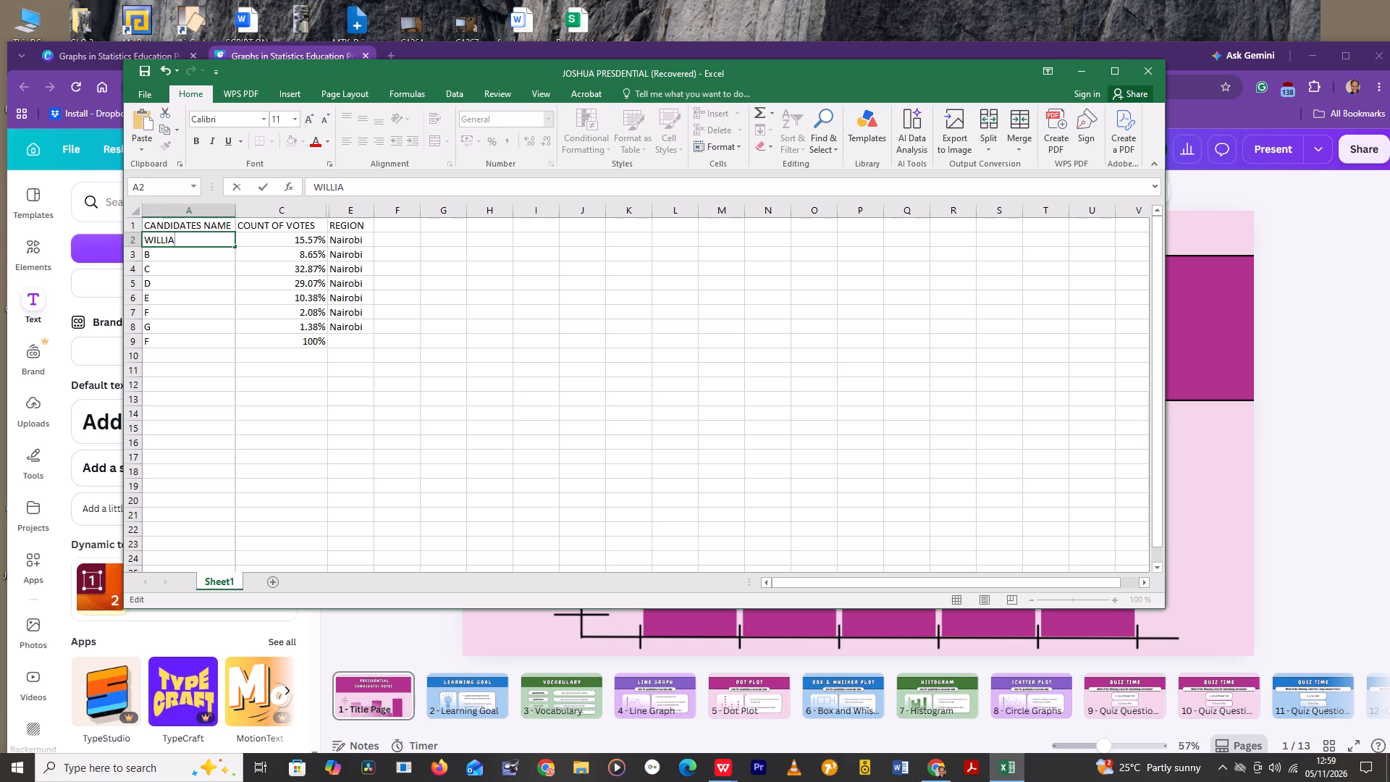
pyautogui.write('RUTO')
pyautogui.press('Down')
pyautogui.press('Down')
pyautogui.press('Down')
# Replace candidate B's placeholder in cell A3 with the name KALONZO MUSYOKA.
pyautogui.click(198, 256)
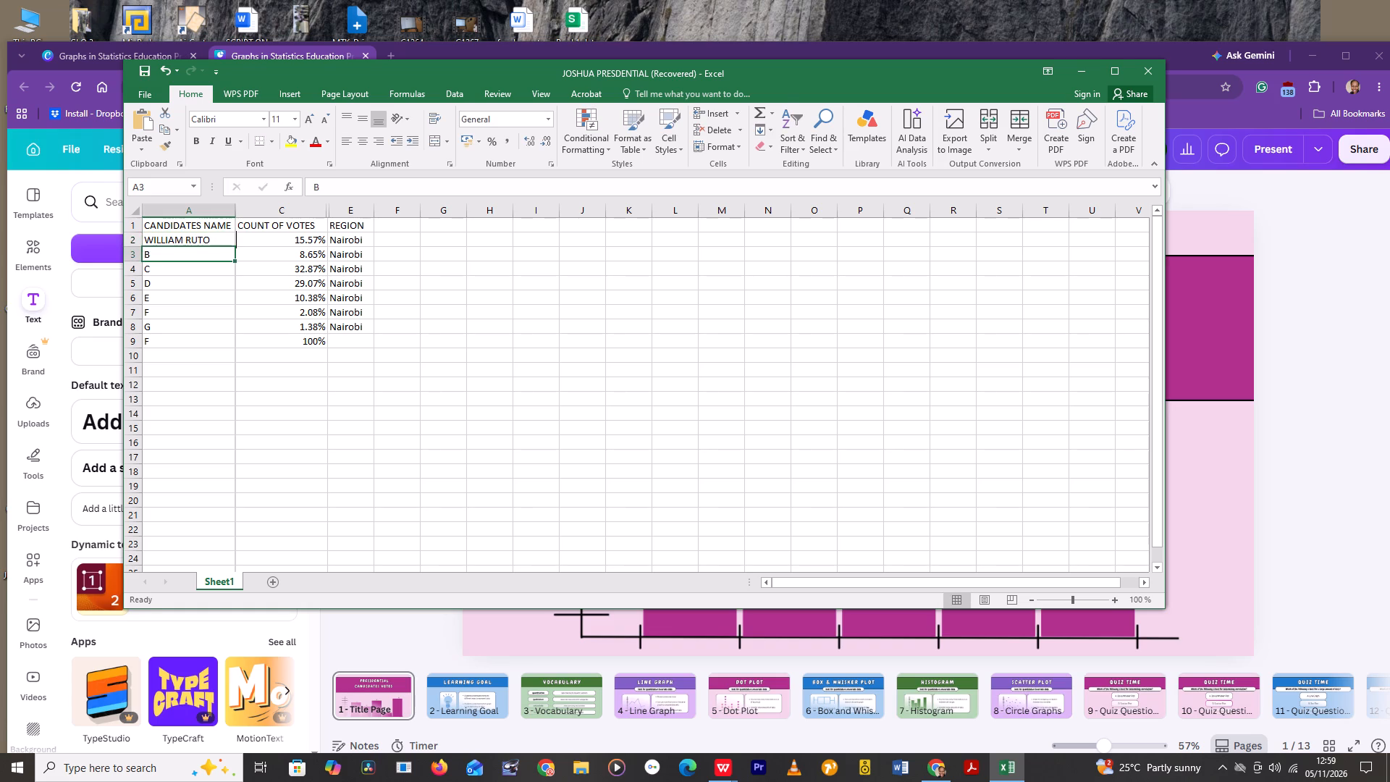
pyautogui.write('KALO')
pyautogui.write('NZO')
pyautogui.press('space')
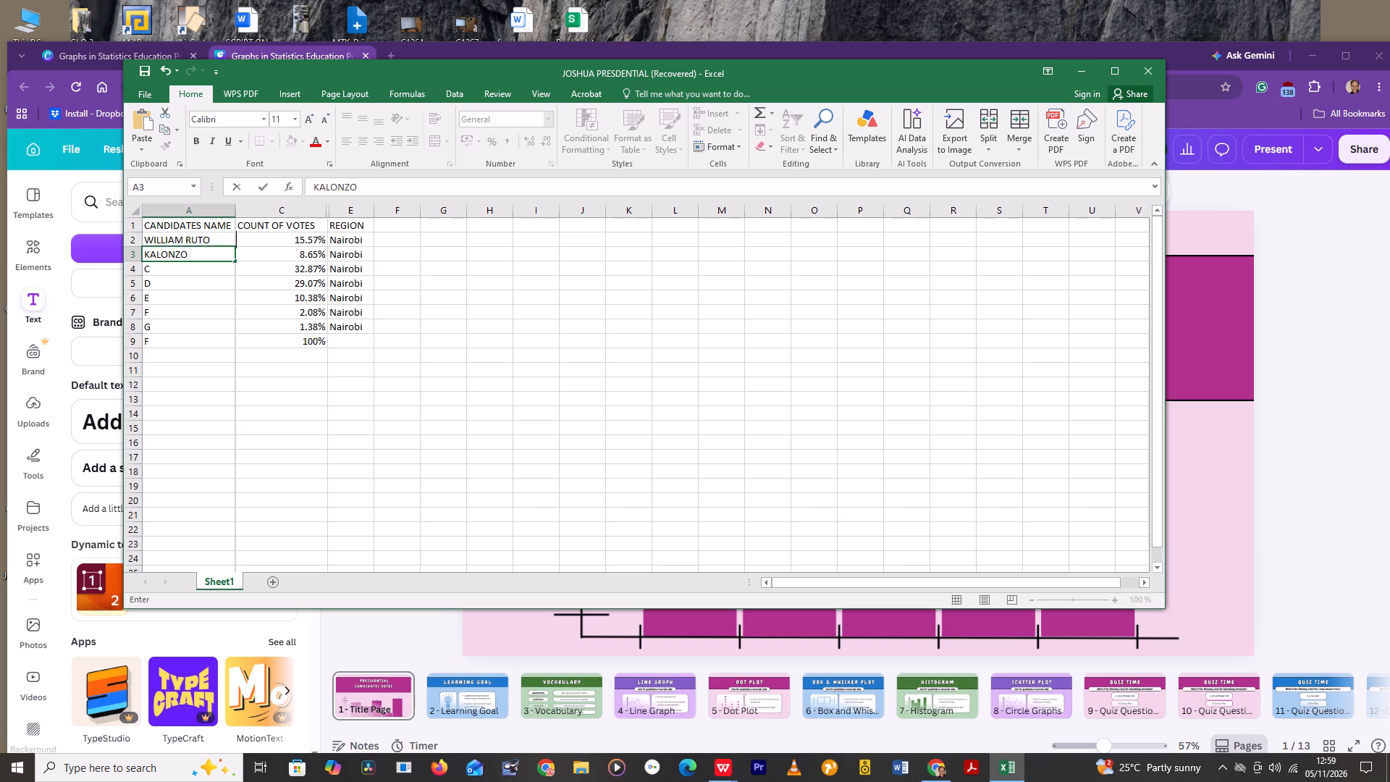
pyautogui.write('MUSYOKA')
pyautogui.press('Down')
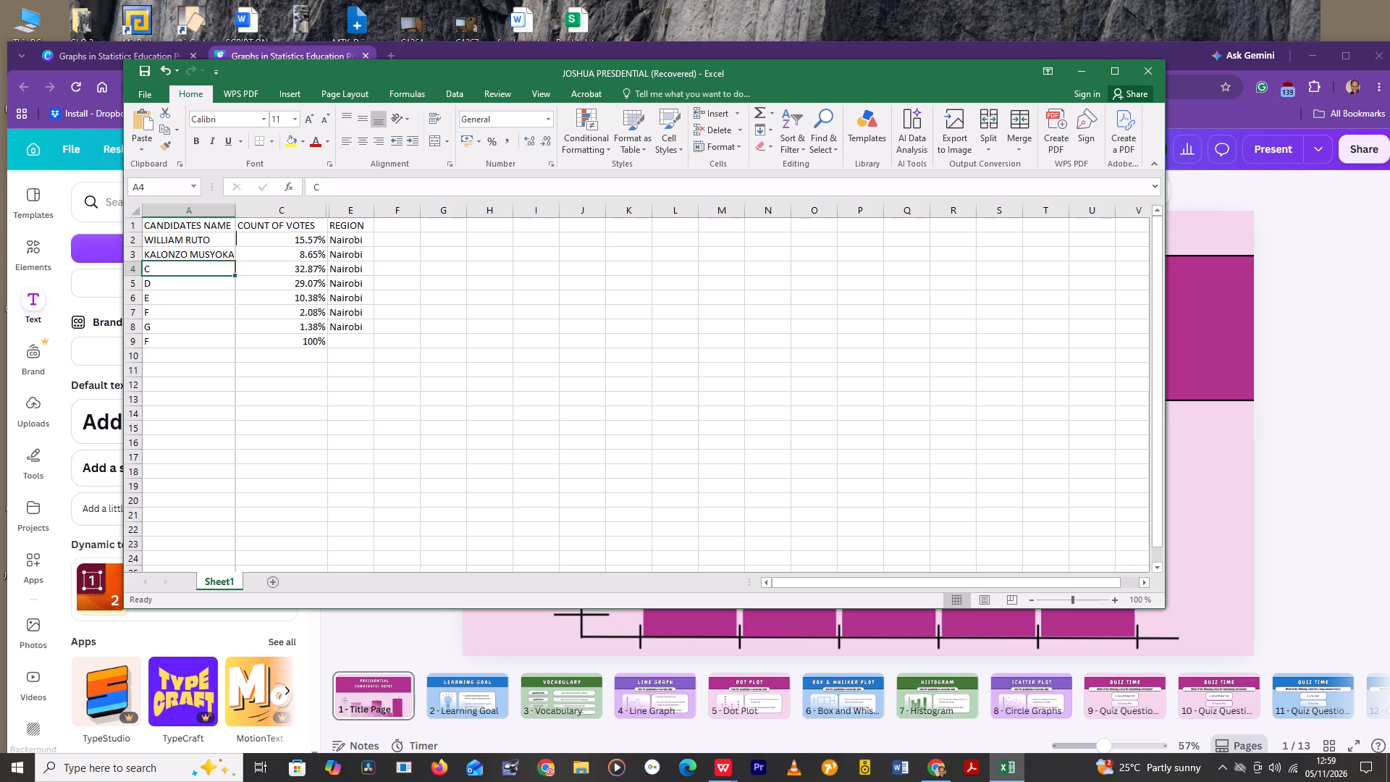
# Replace candidate C's placeholder in cell A4 with the name FRED MATIANGI.
pyautogui.press('Delete')
pyautogui.write('FRED MATIANGI')
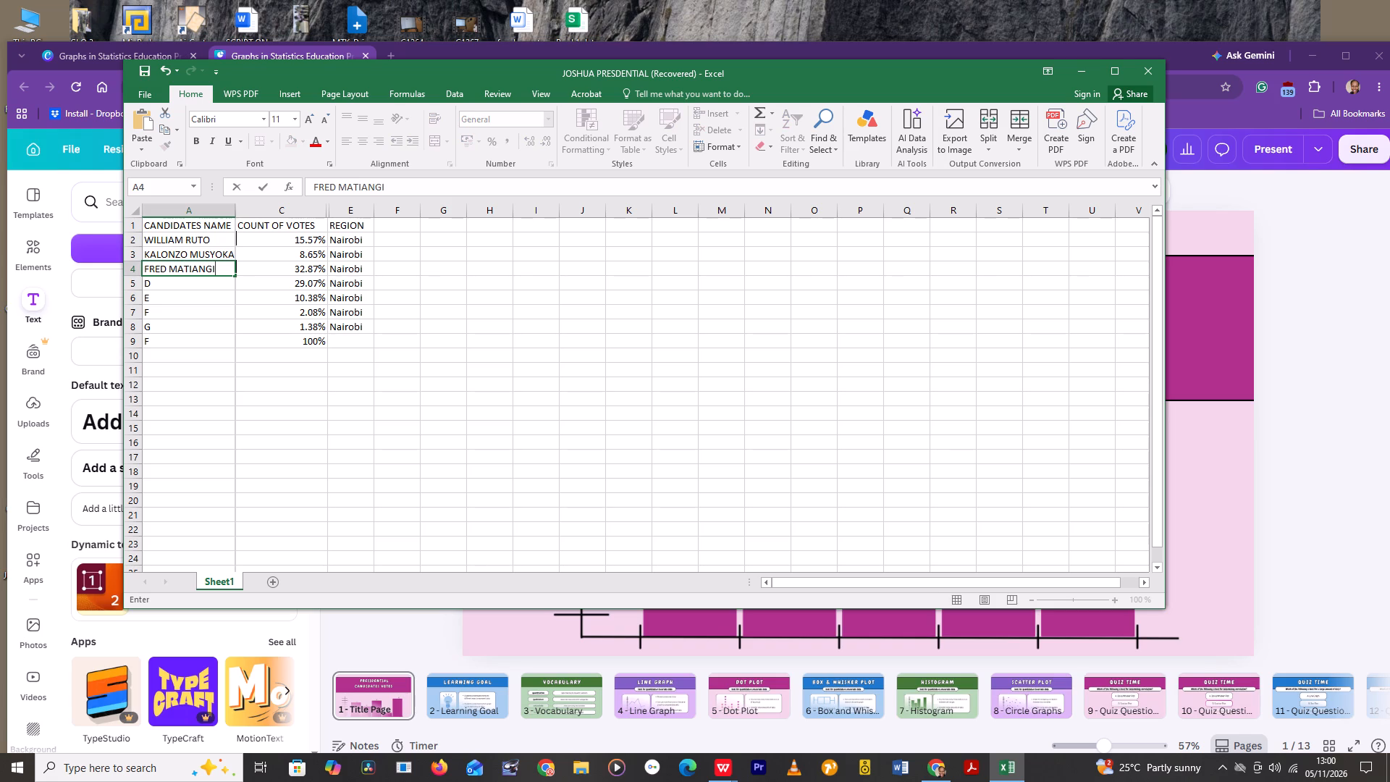
pyautogui.press('Down')
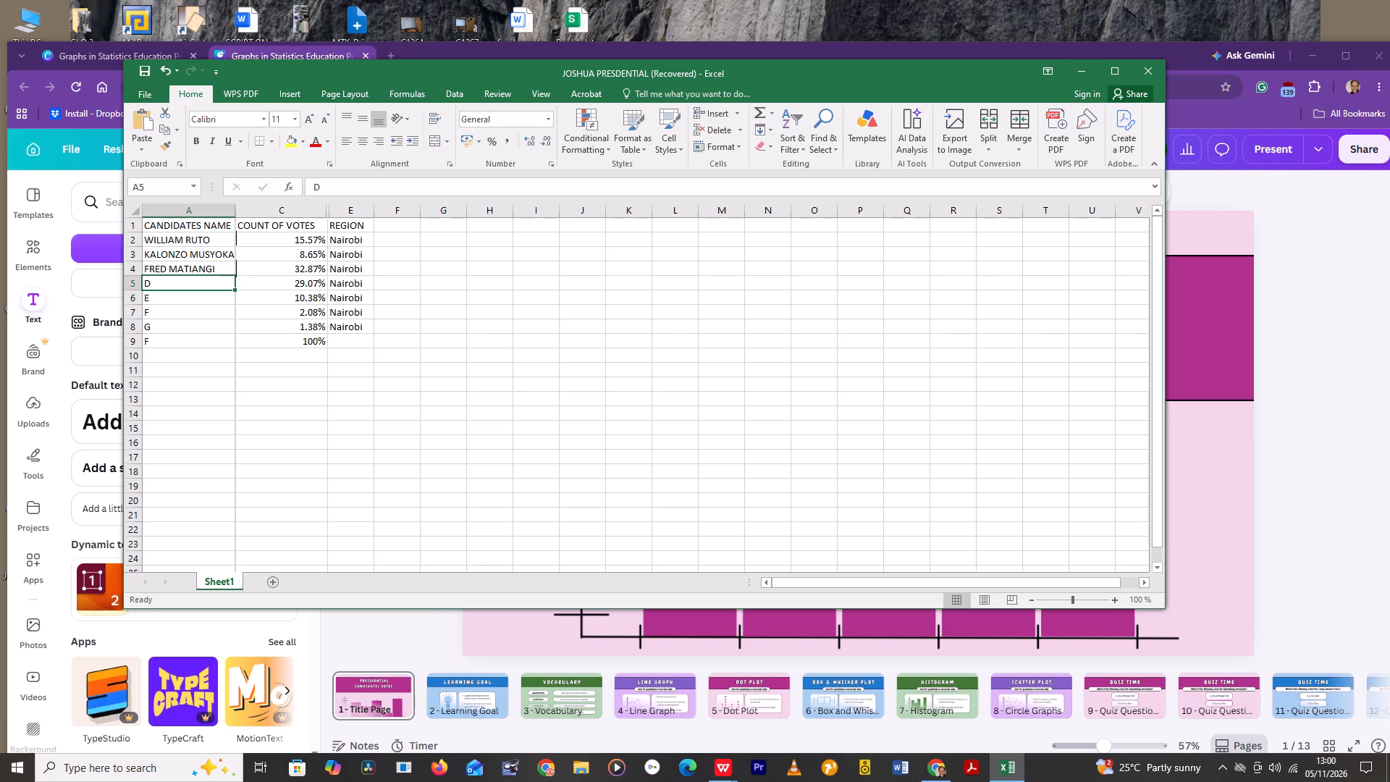
# Replace candidate D's placeholder in cell A5 with the name RIGATHI GACHAGUA.
pyautogui.press('Delete')
pyautogui.write('RIGATHI')
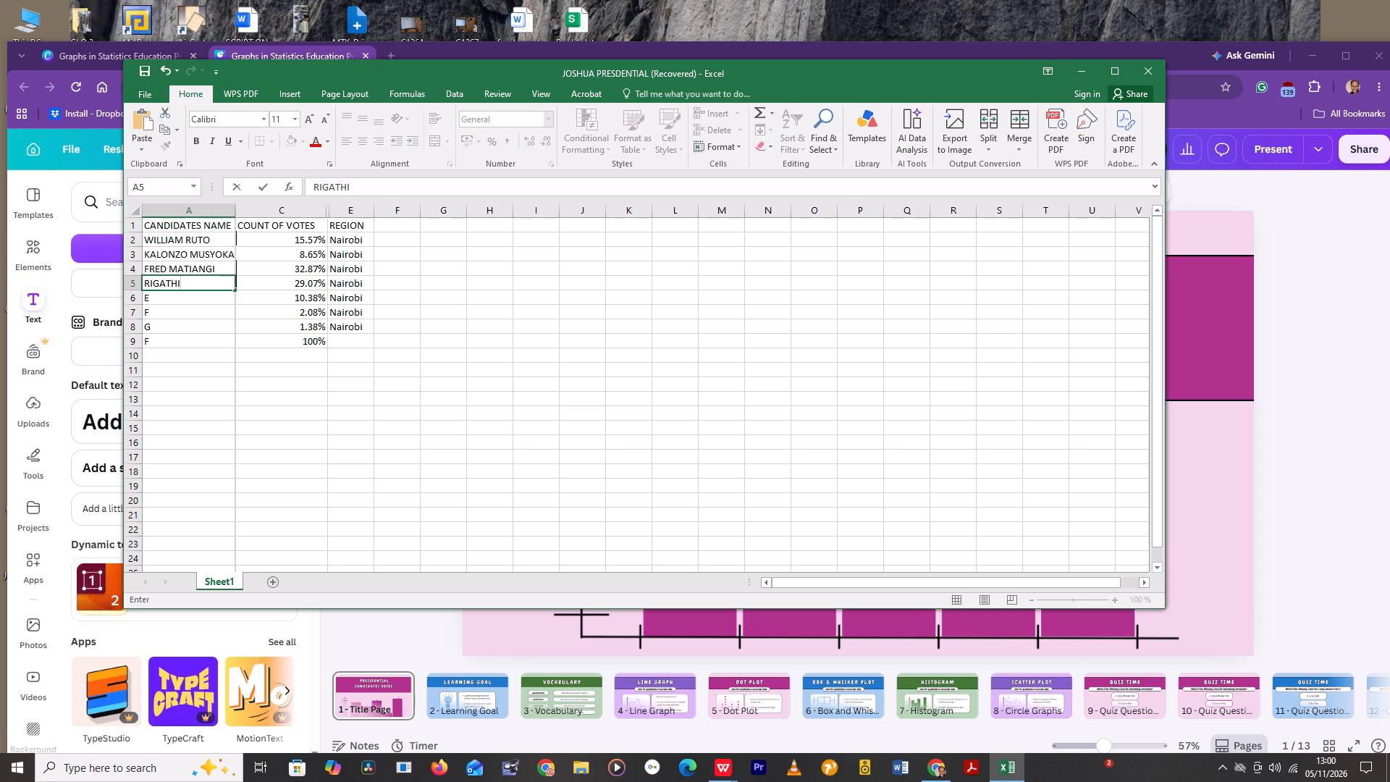
pyautogui.press('space')
pyautogui.write('GAC')
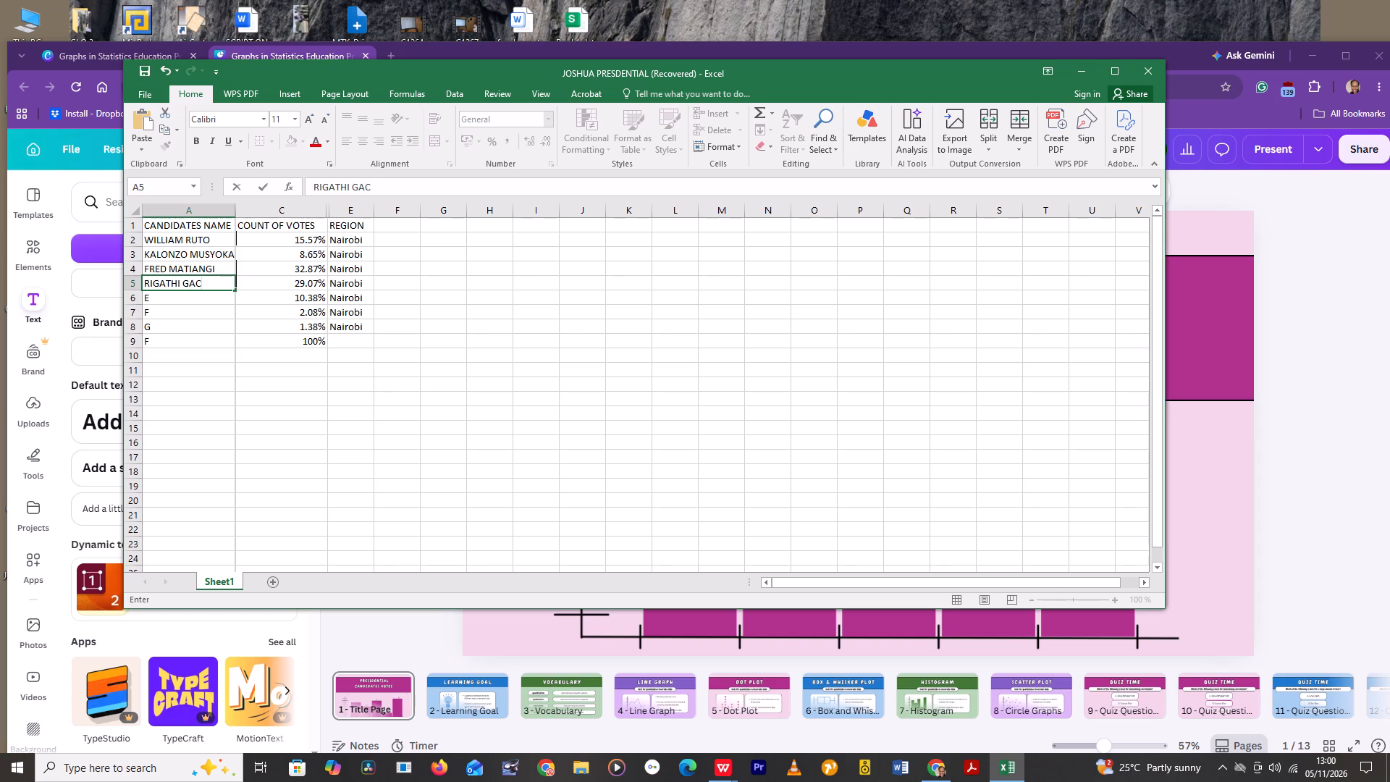
pyautogui.write('HA')
pyautogui.write('GUA')
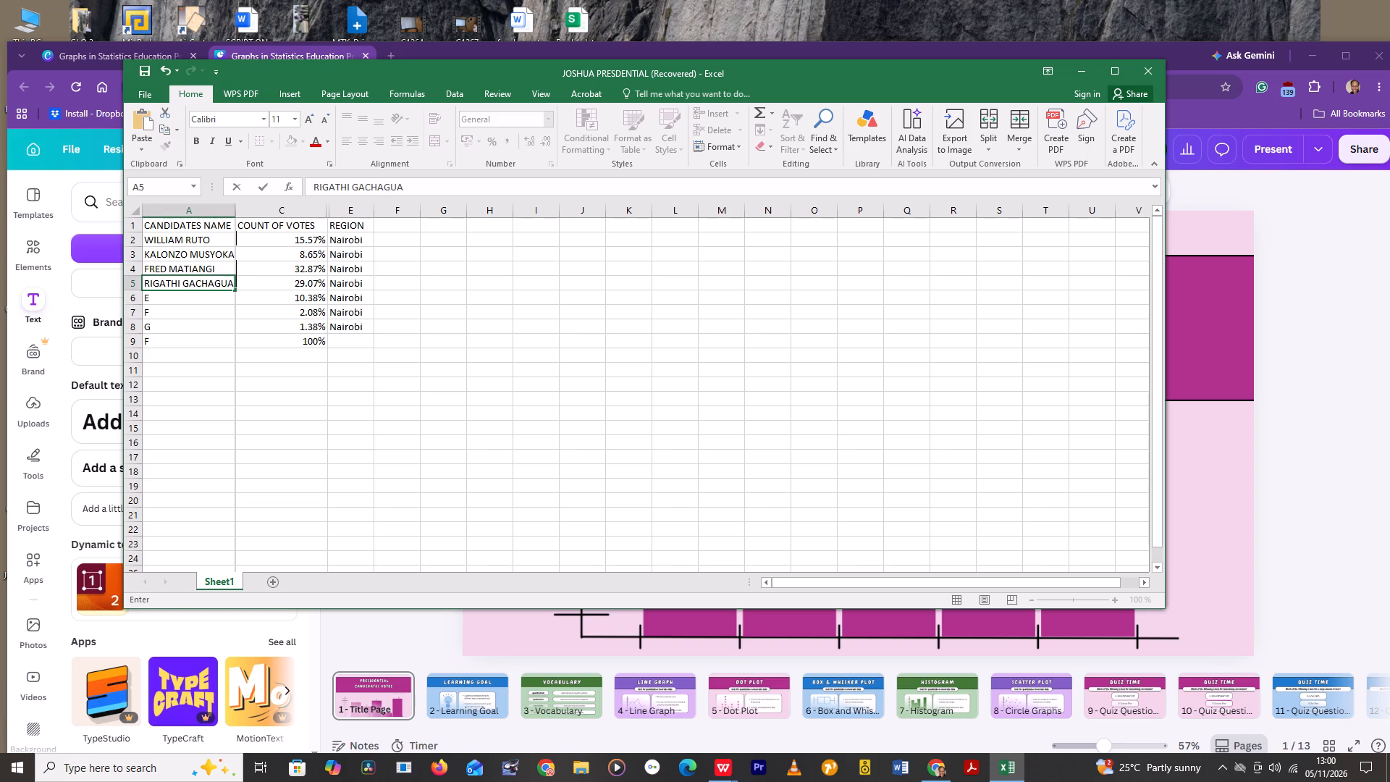
pyautogui.press('Down')
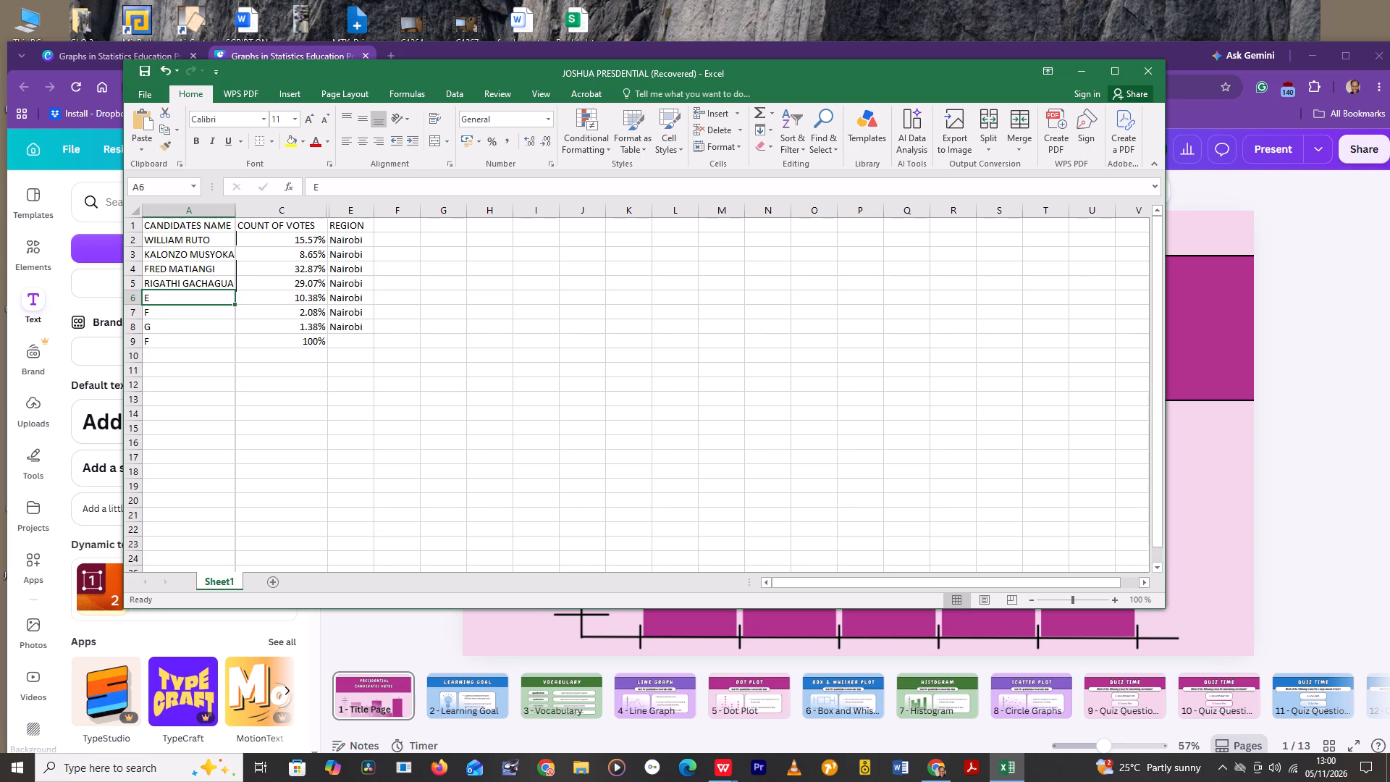
# Replace candidate E's placeholder in cell A6 with the name EDWIN SIFUNA.
pyautogui.press('Delete')
pyautogui.write('ED')
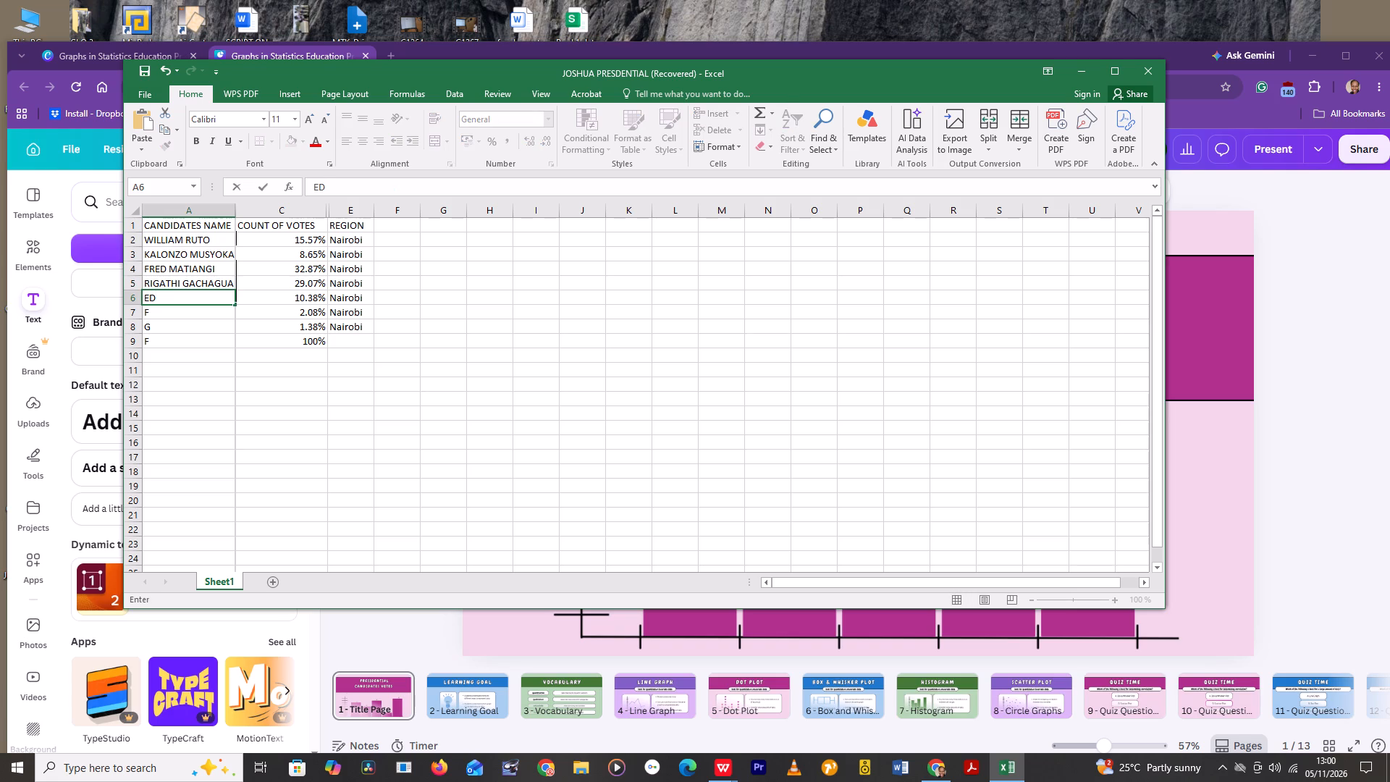
pyautogui.write('WIN')
pyautogui.press('space')
pyautogui.write('SIFUNA')
pyautogui.press('Down')
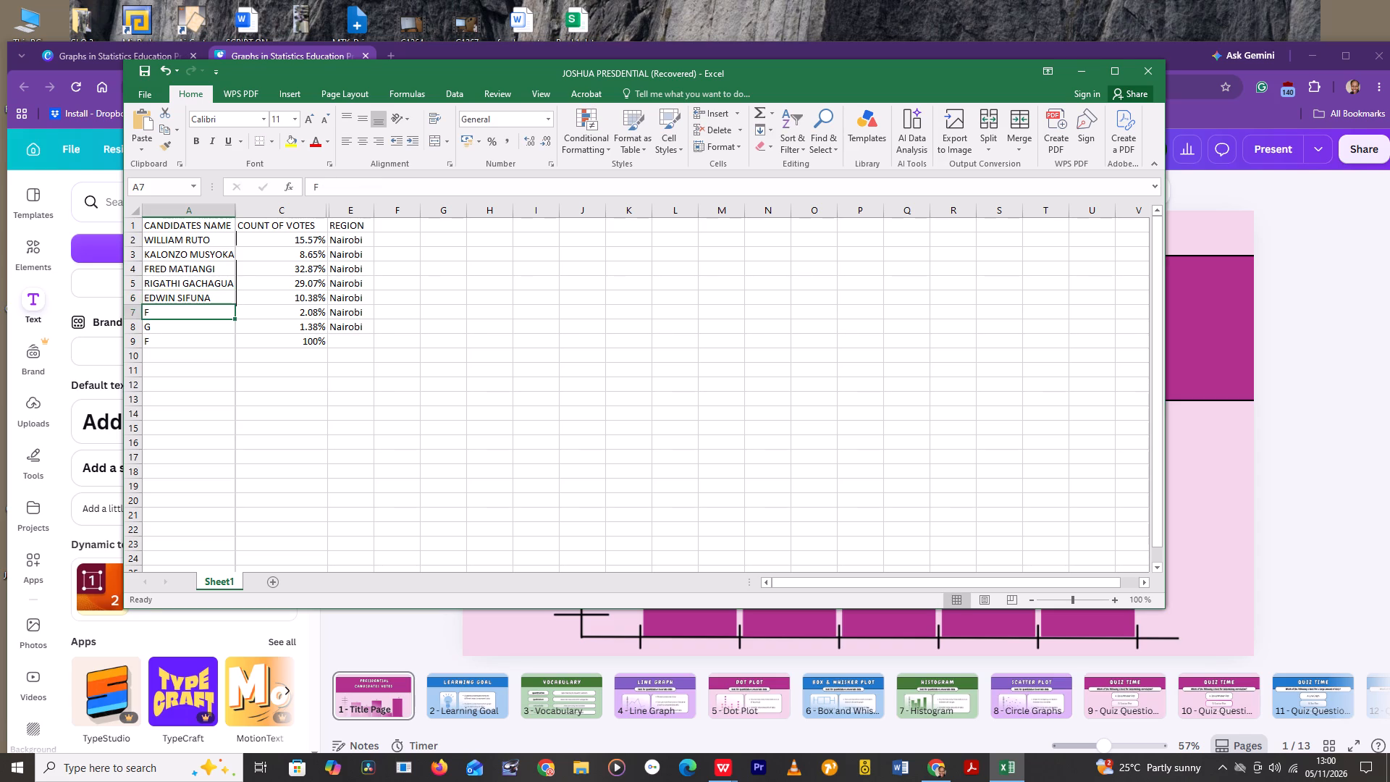
# Replace candidate F's placeholder in cell A7 with the name DAVID MARAGA.
pyautogui.press('Delete')
pyautogui.write('DAVID')
pyautogui.press('space')
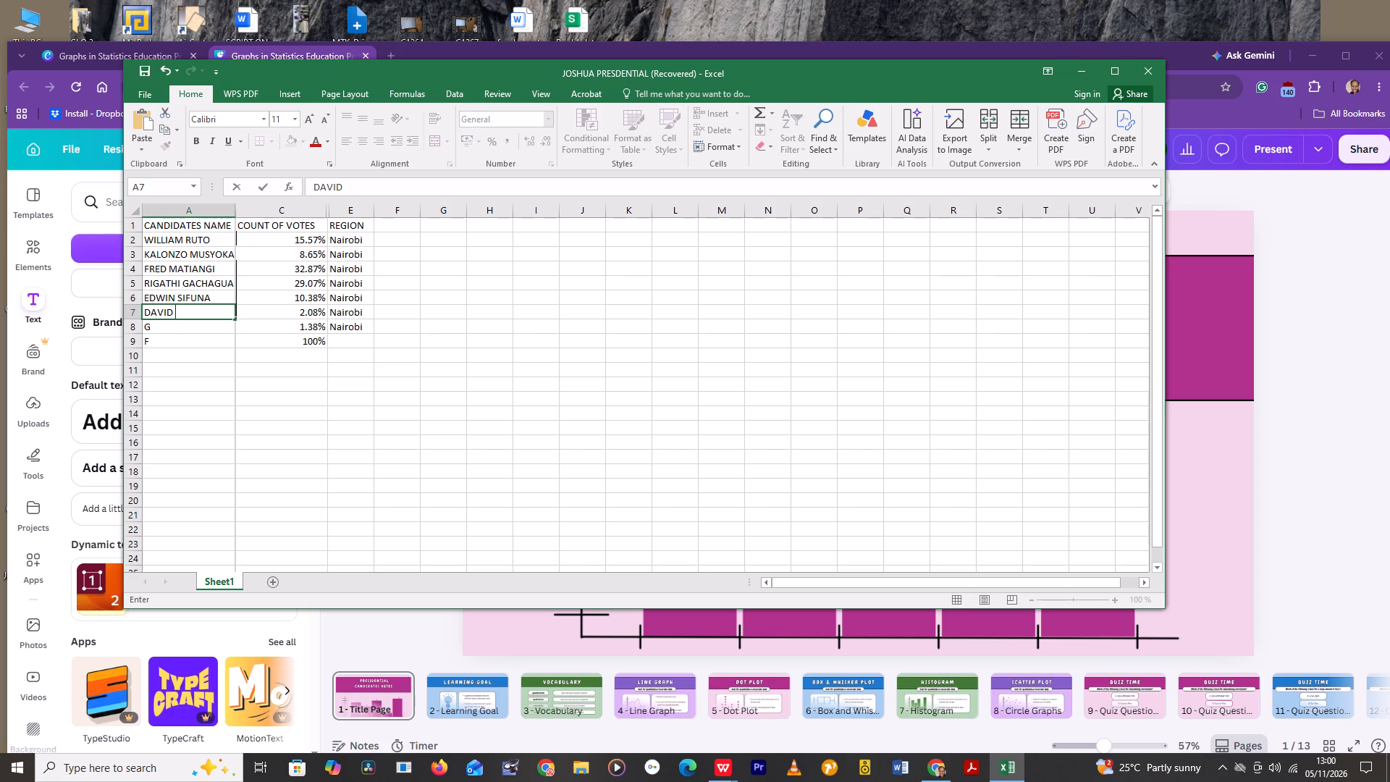
pyautogui.write('MA')
pyautogui.press('r')
pyautogui.press('a')
pyautogui.write('GA')
pyautogui.press('space')
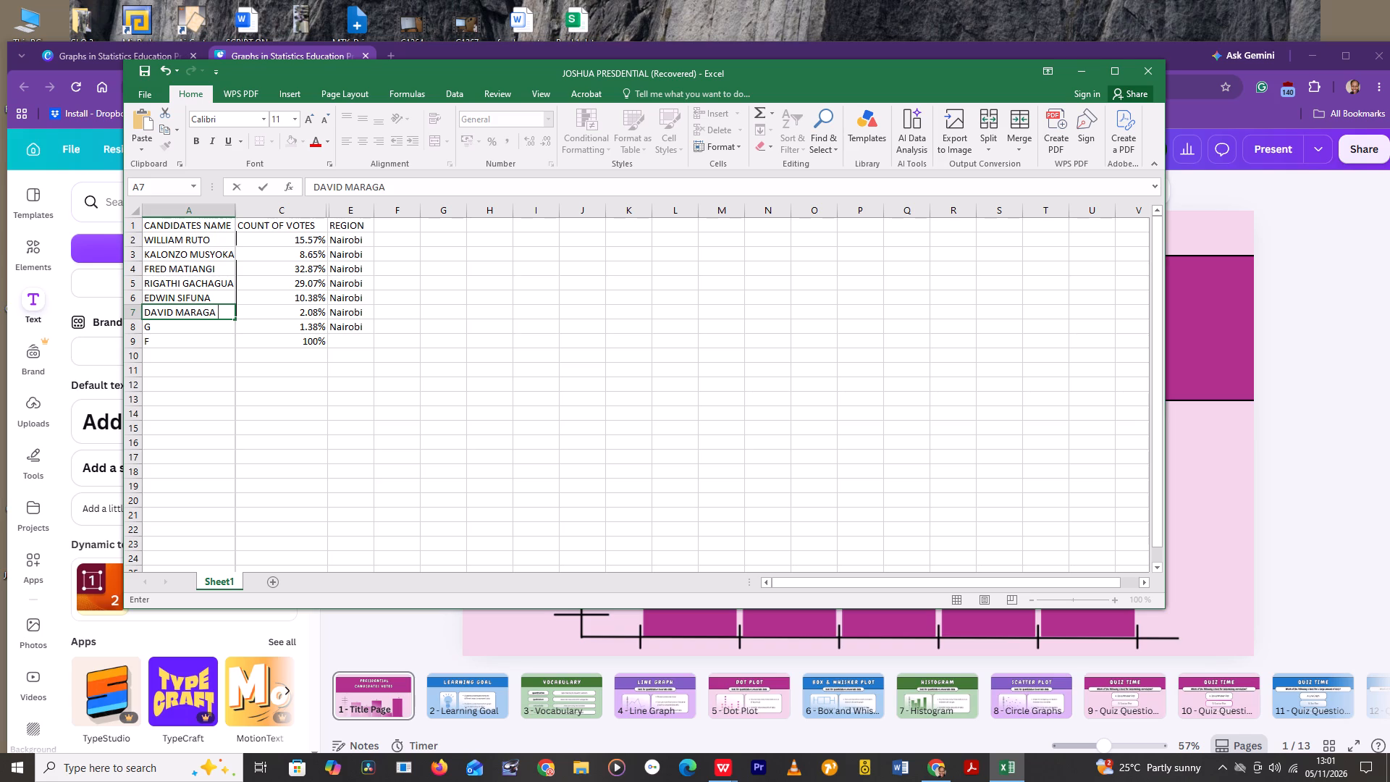
pyautogui.press('Down')
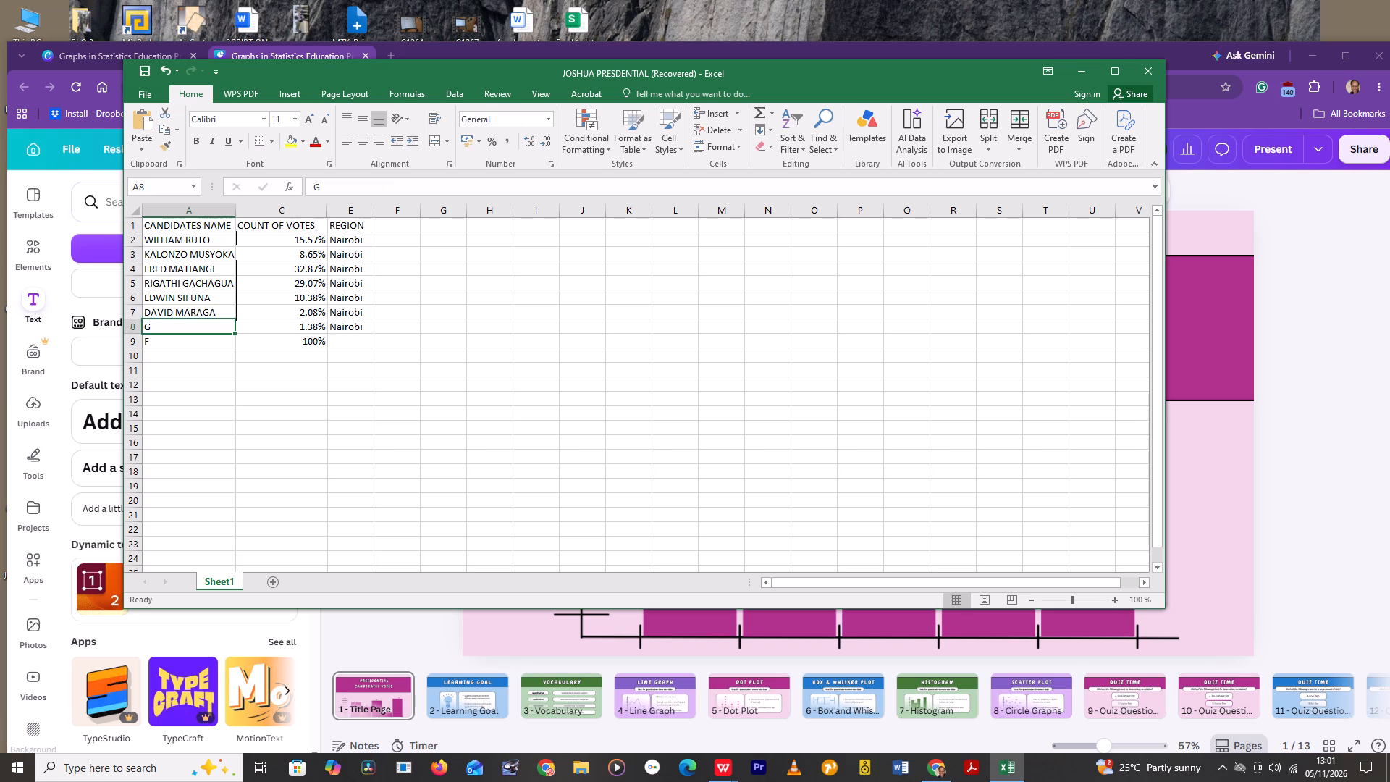
# Replace candidate G's placeholder in cell A8 with the name MARTHA KARUA and save the workbook.
pyautogui.press('Delete')
pyautogui.write('MA')
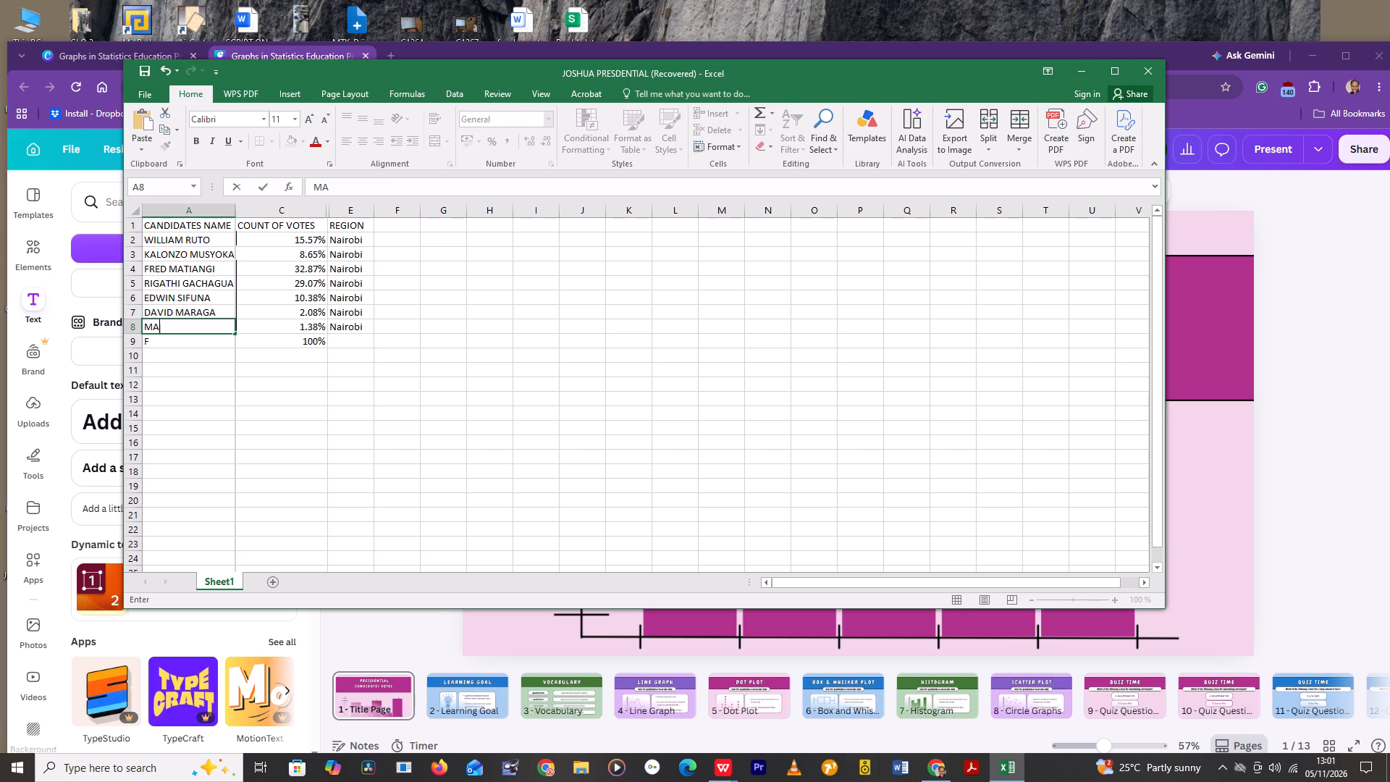
pyautogui.write('THA')
pyautogui.press('space')
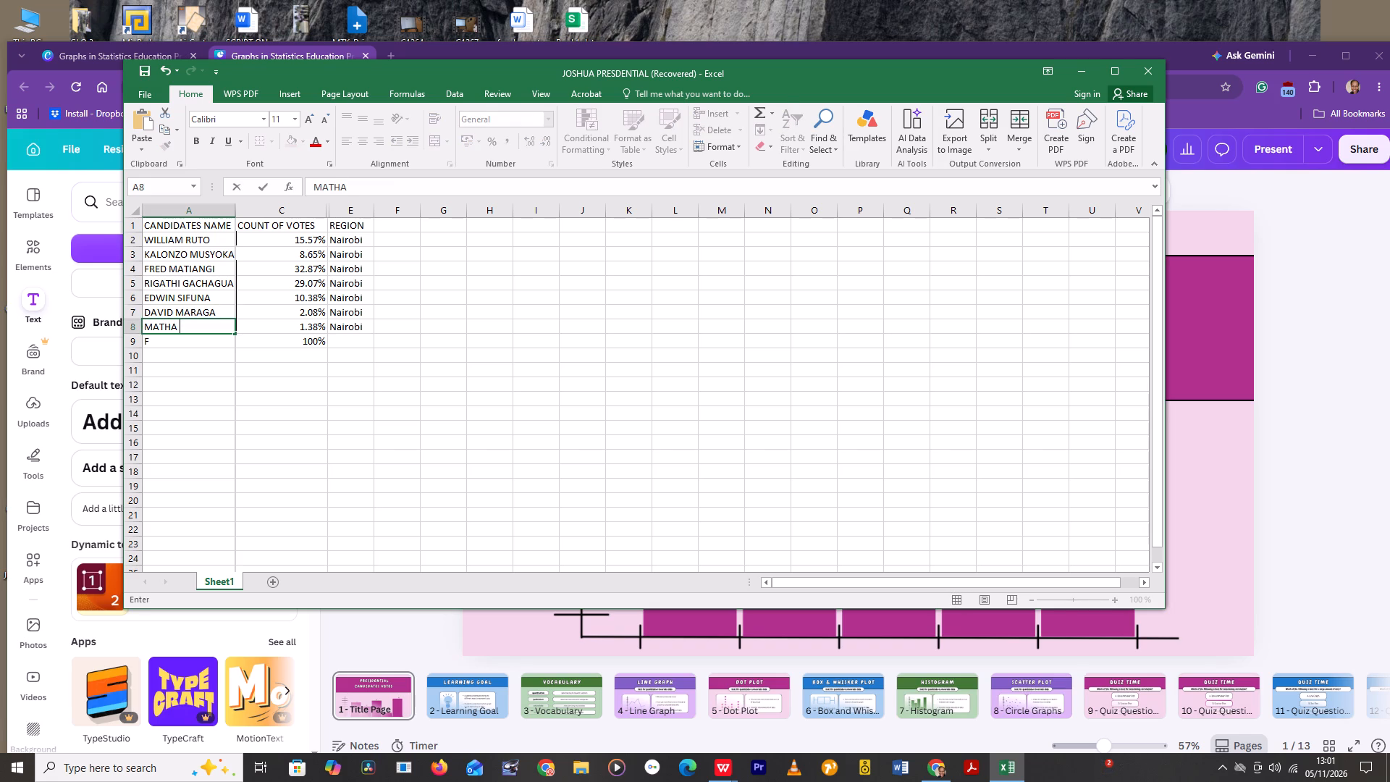
pyautogui.press('BackSpace')
pyautogui.press('BackSpace')
pyautogui.press('BackSpace')
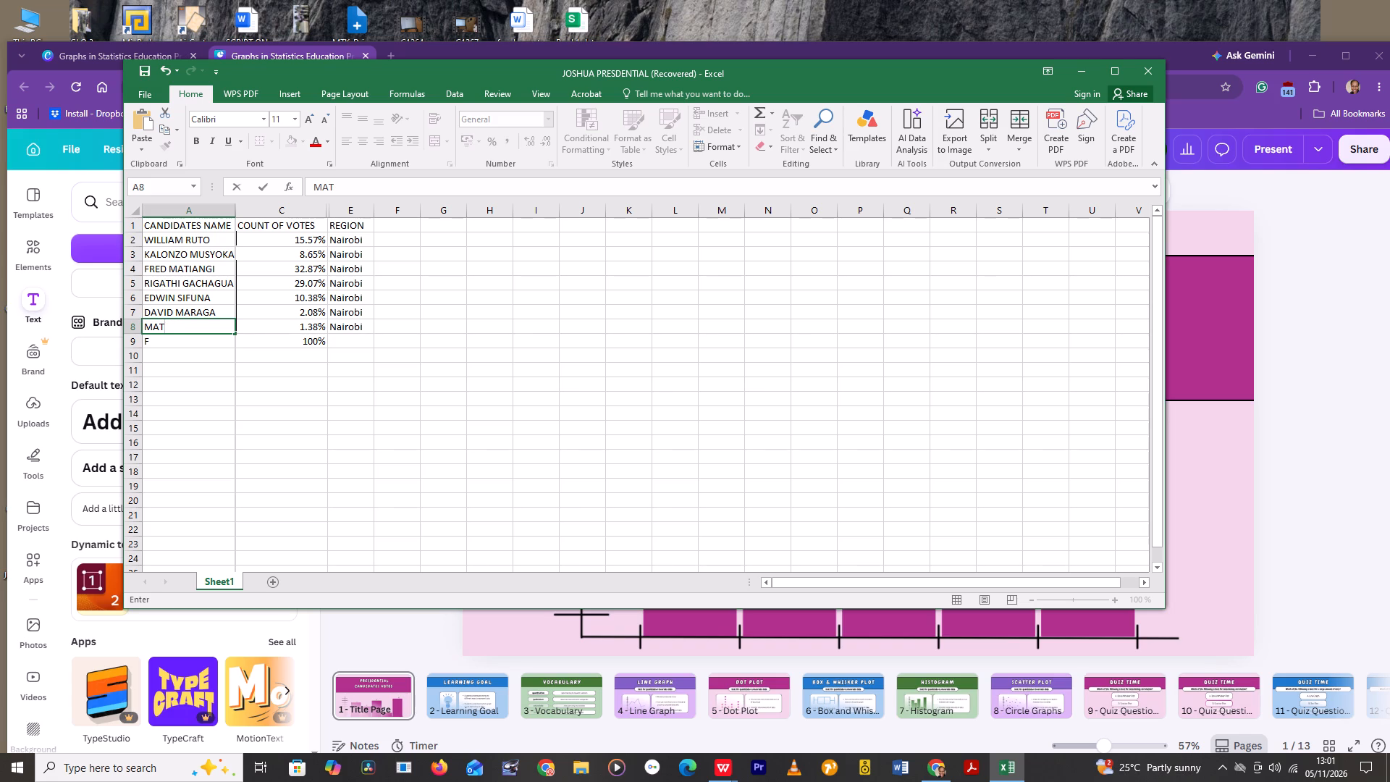
pyautogui.press('BackSpace')
pyautogui.write('RTHA')
pyautogui.press('space')
pyautogui.write('KA')
pyautogui.write('RU')
pyautogui.press('a')
pyautogui.hotkey('ctrl', 's')
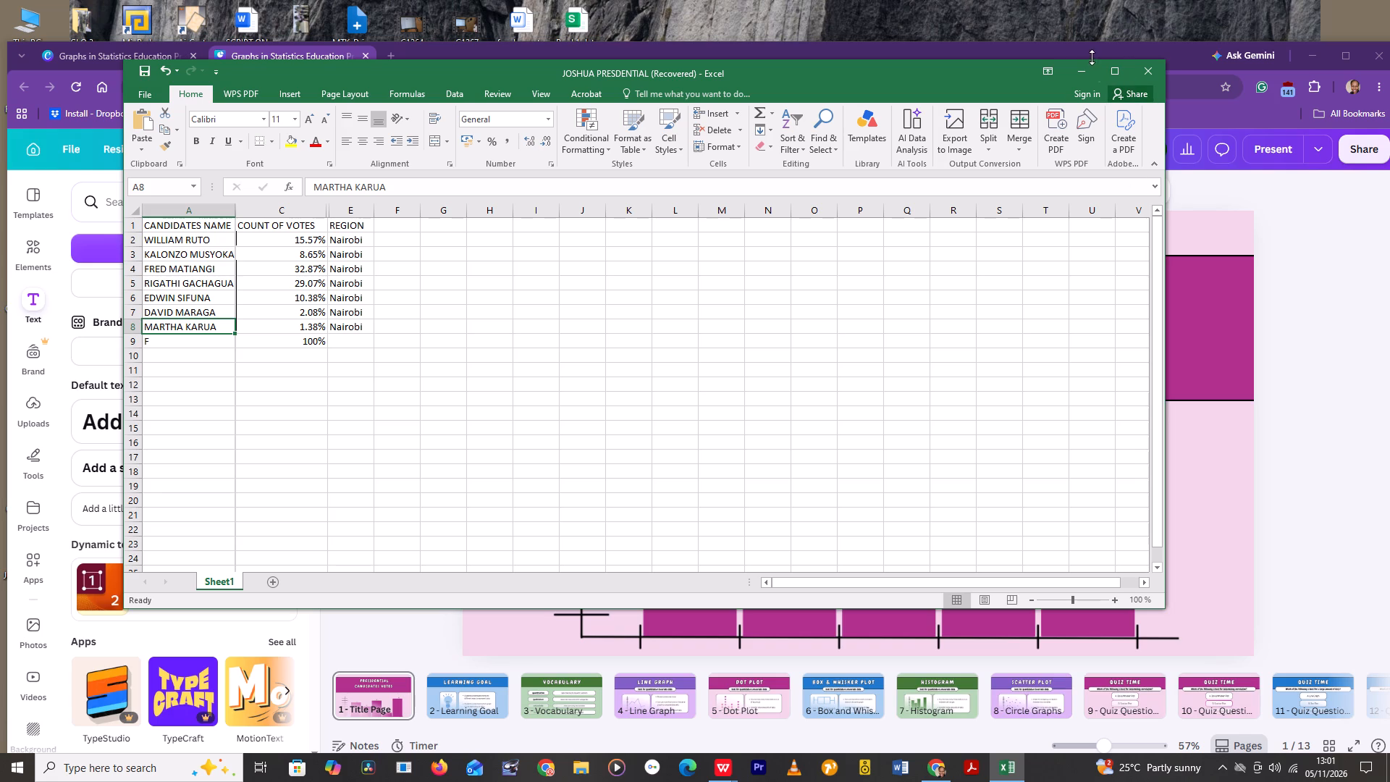
# Switch back to the Canva presentation and shift the grouped bar chart slightly down on the title page.
pyautogui.click(1111, 62)
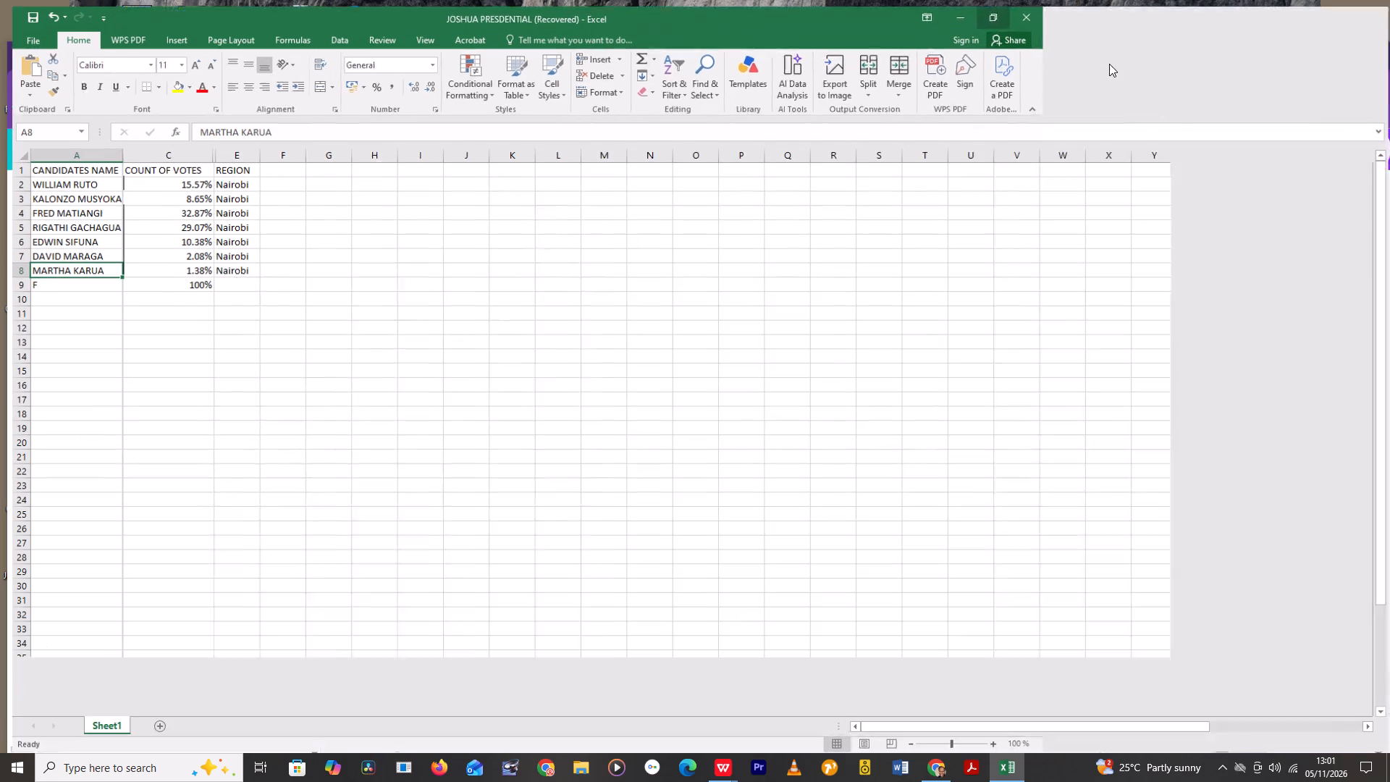
pyautogui.click(1341, 1)
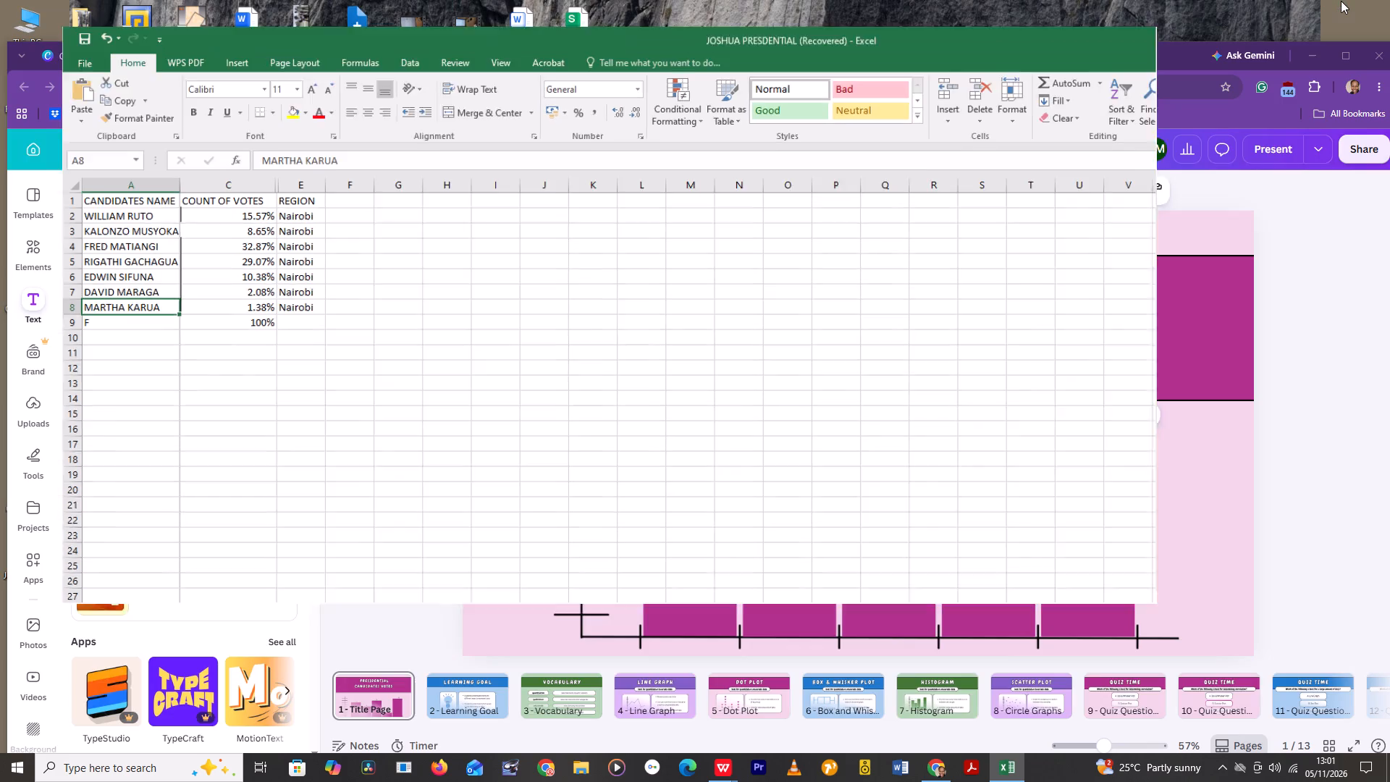
pyautogui.click(1081, 69)
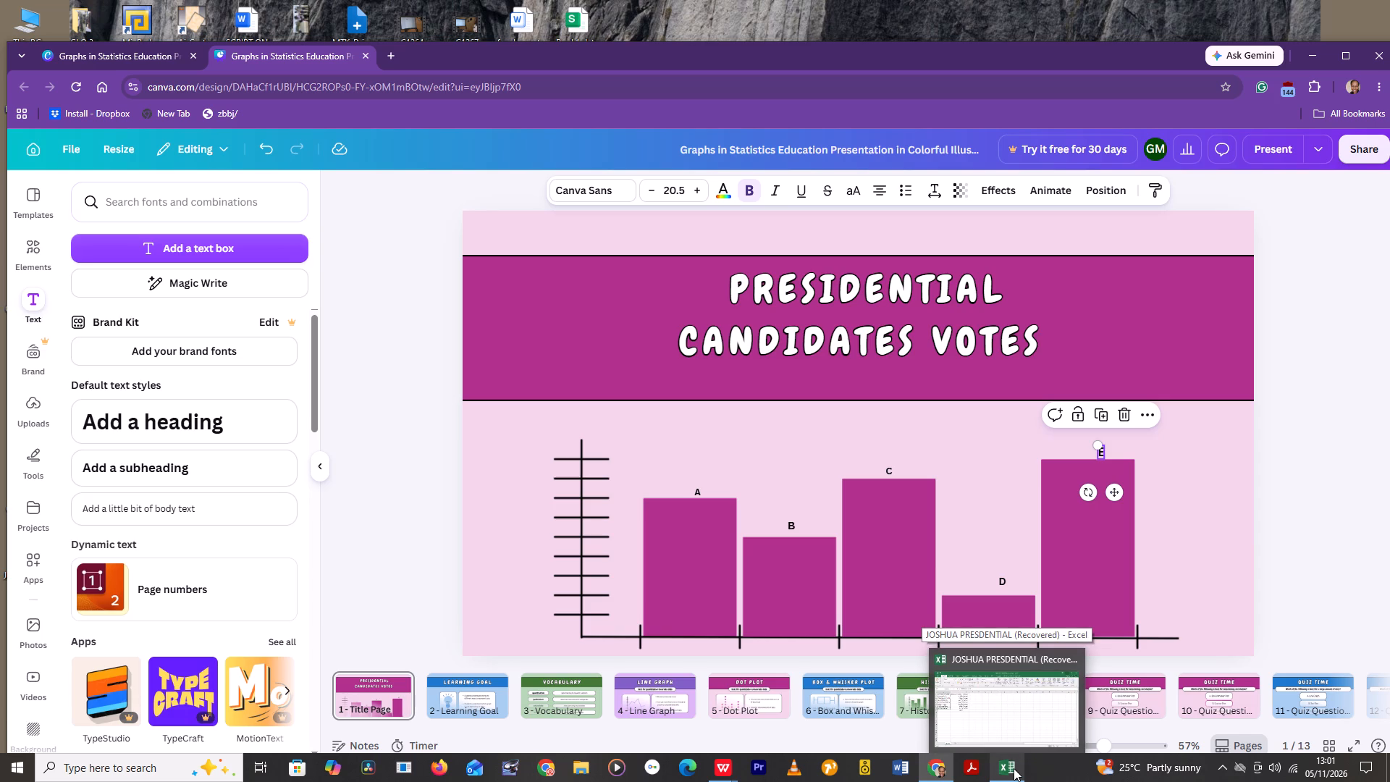
pyautogui.click(1173, 559)
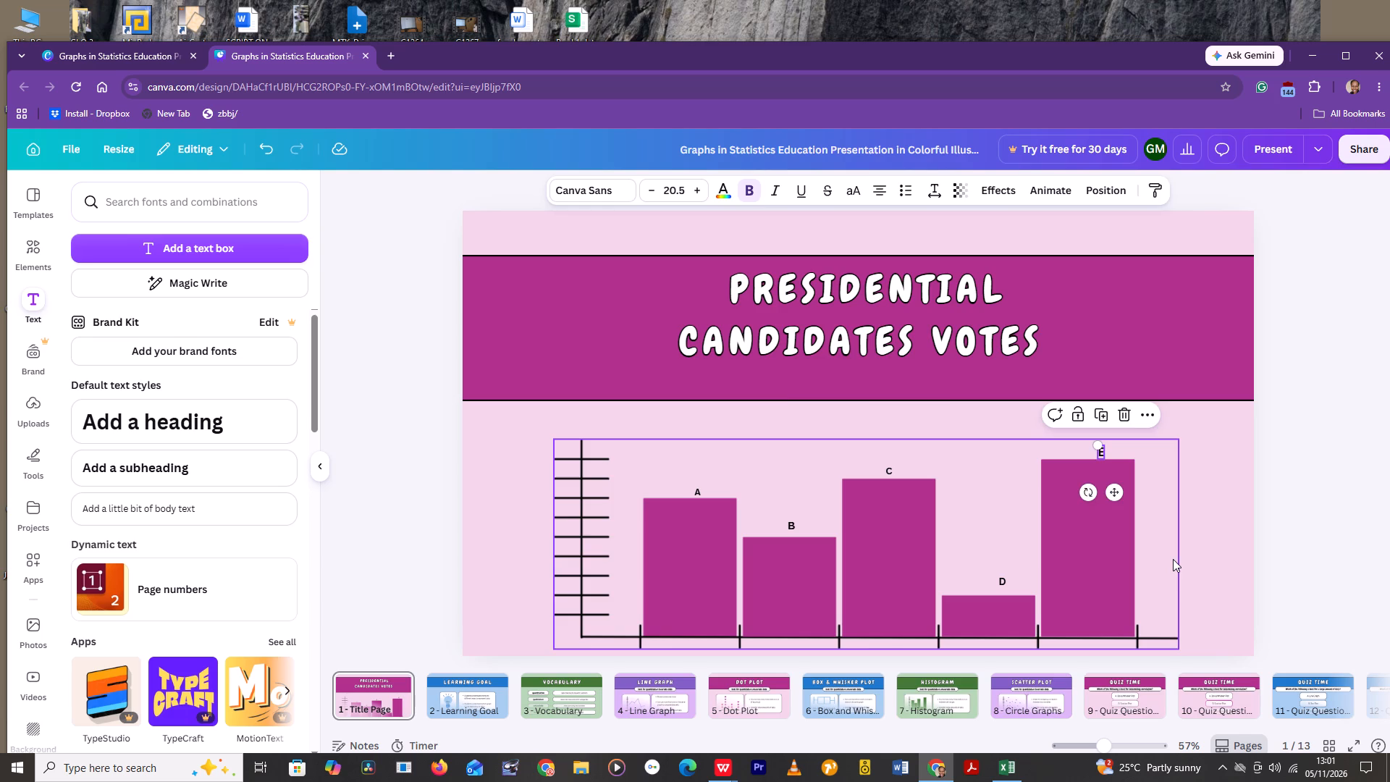
pyautogui.click(1149, 615)
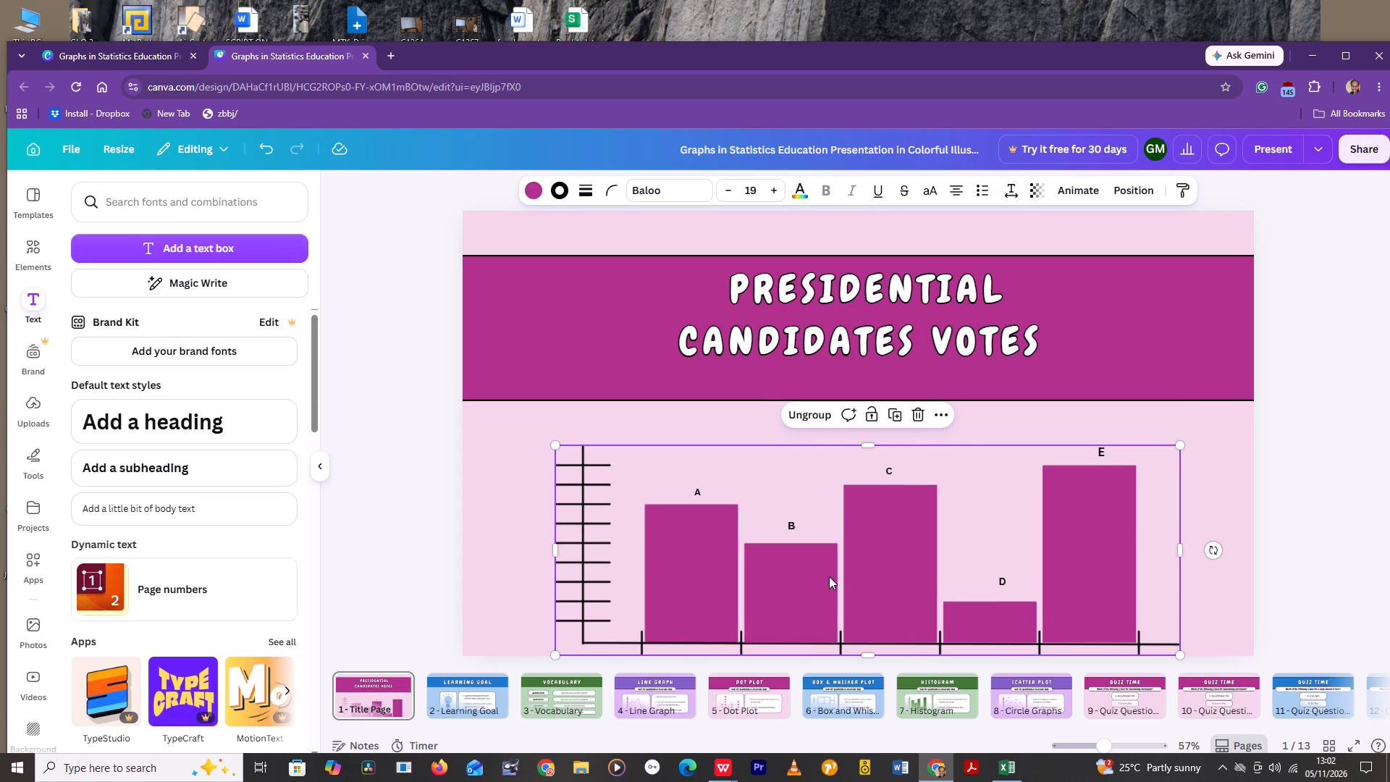
# Look through the presentation's pages from Learning Goal to the final Assignment page, examining the graph types.
pyautogui.scroll(-1, 895, 566)
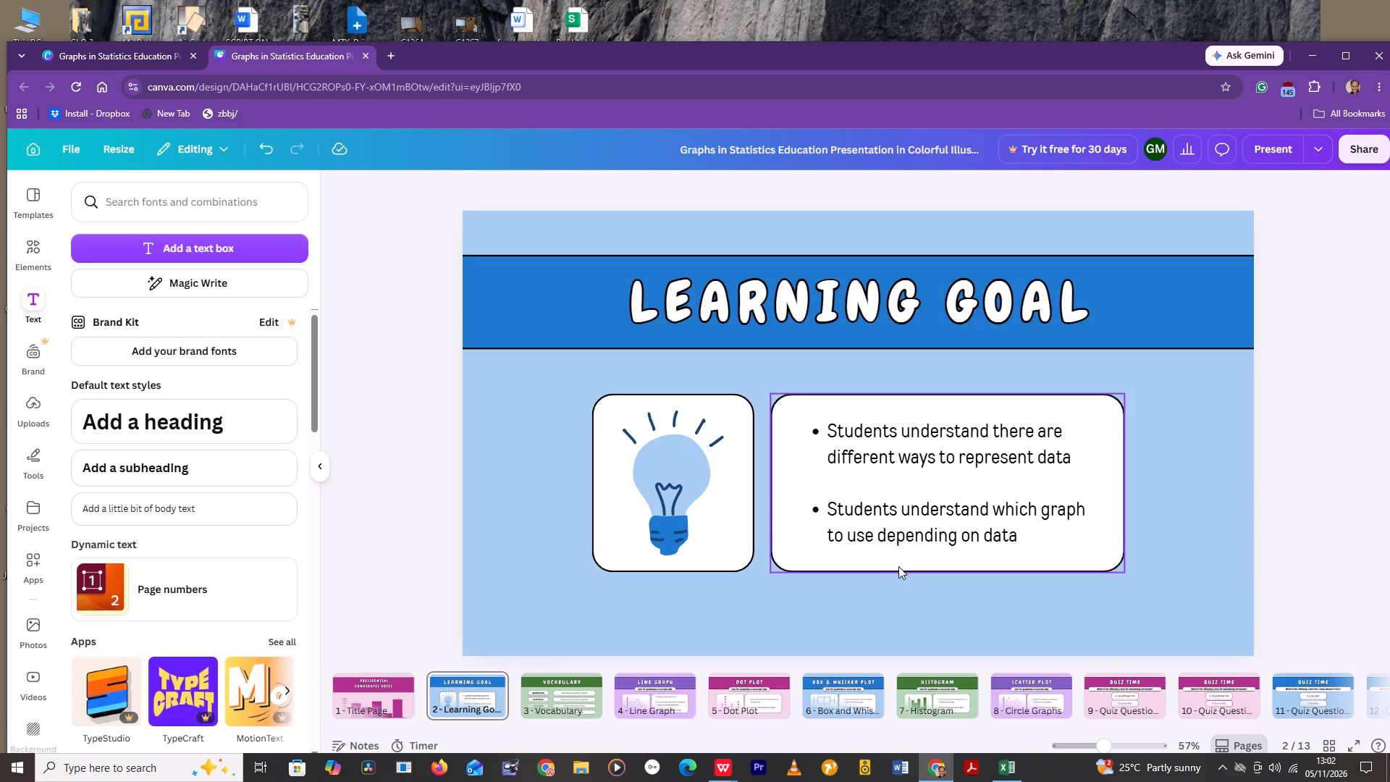
pyautogui.scroll(-2, 898, 566)
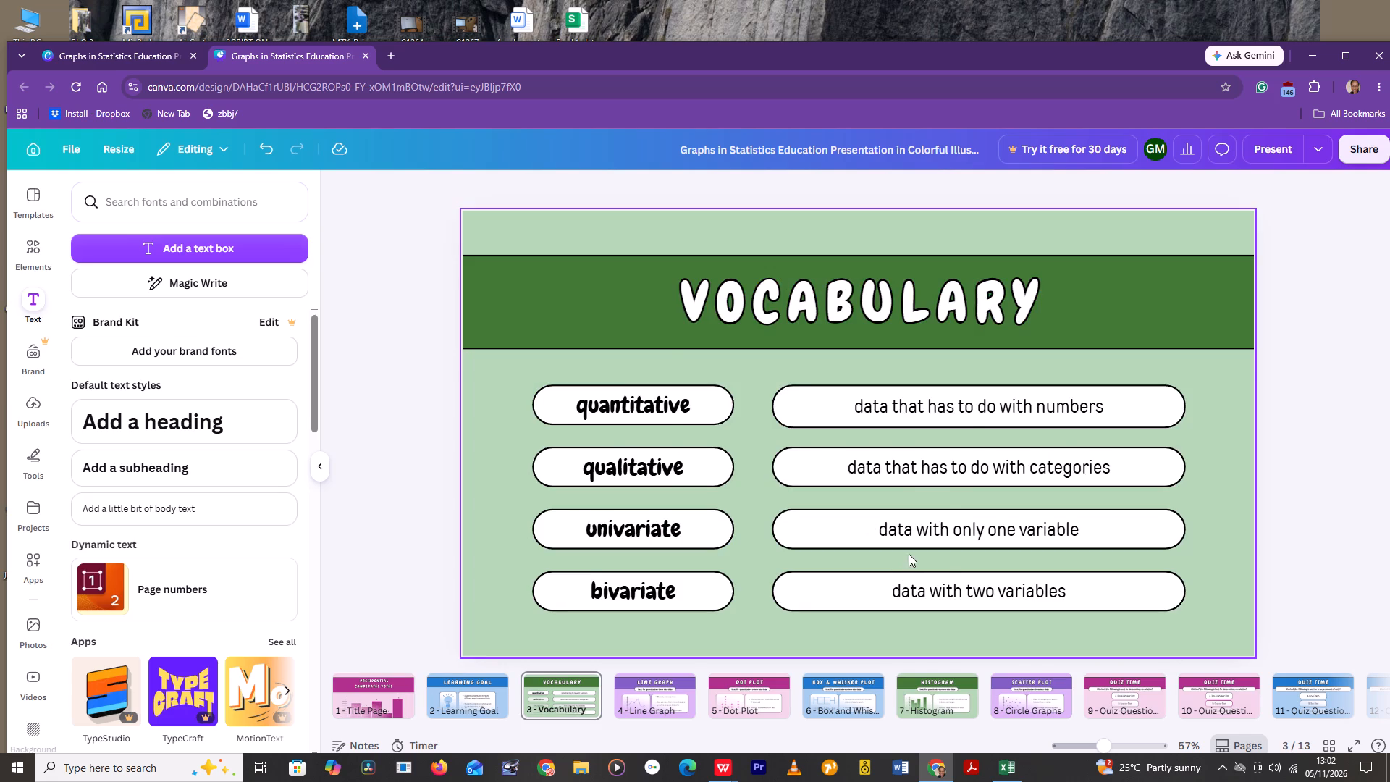
pyautogui.scroll(-4, 909, 554)
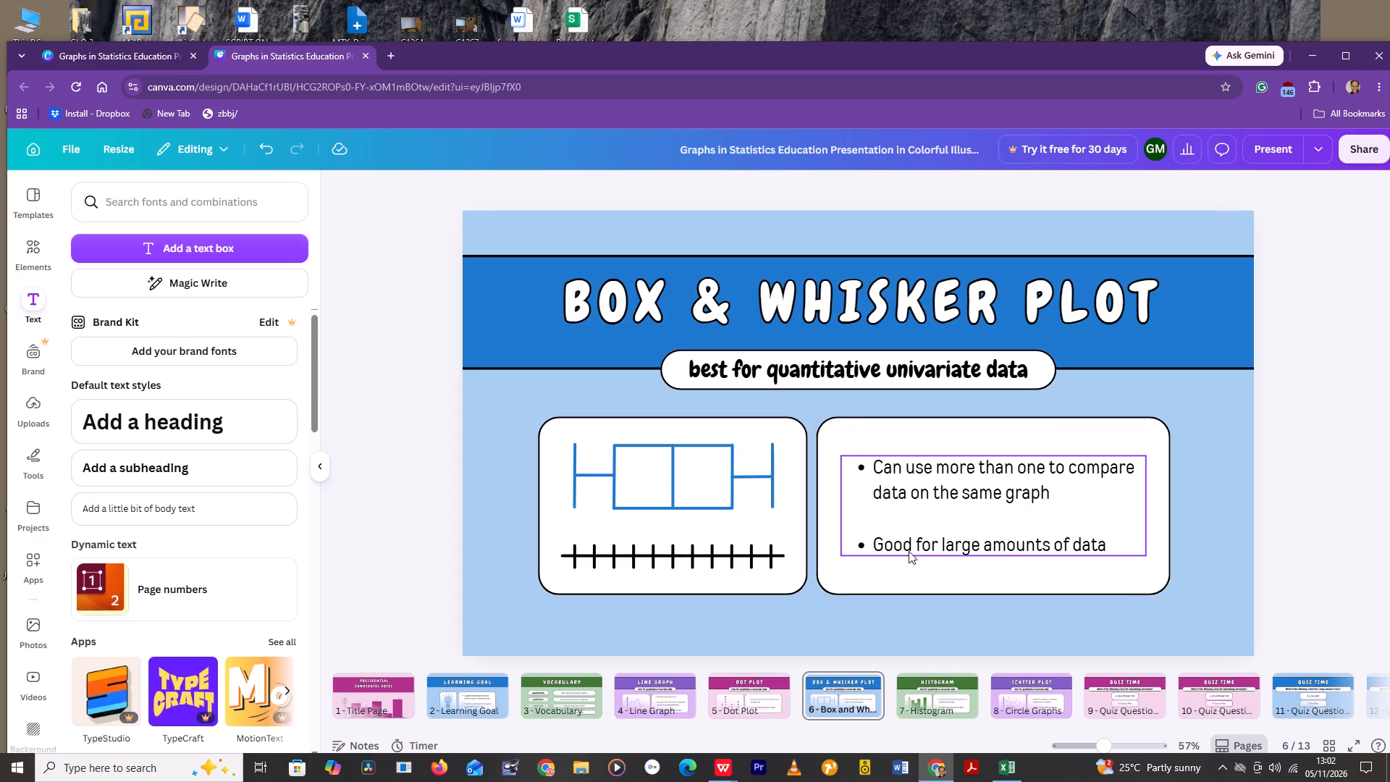
pyautogui.scroll(-3, 909, 551)
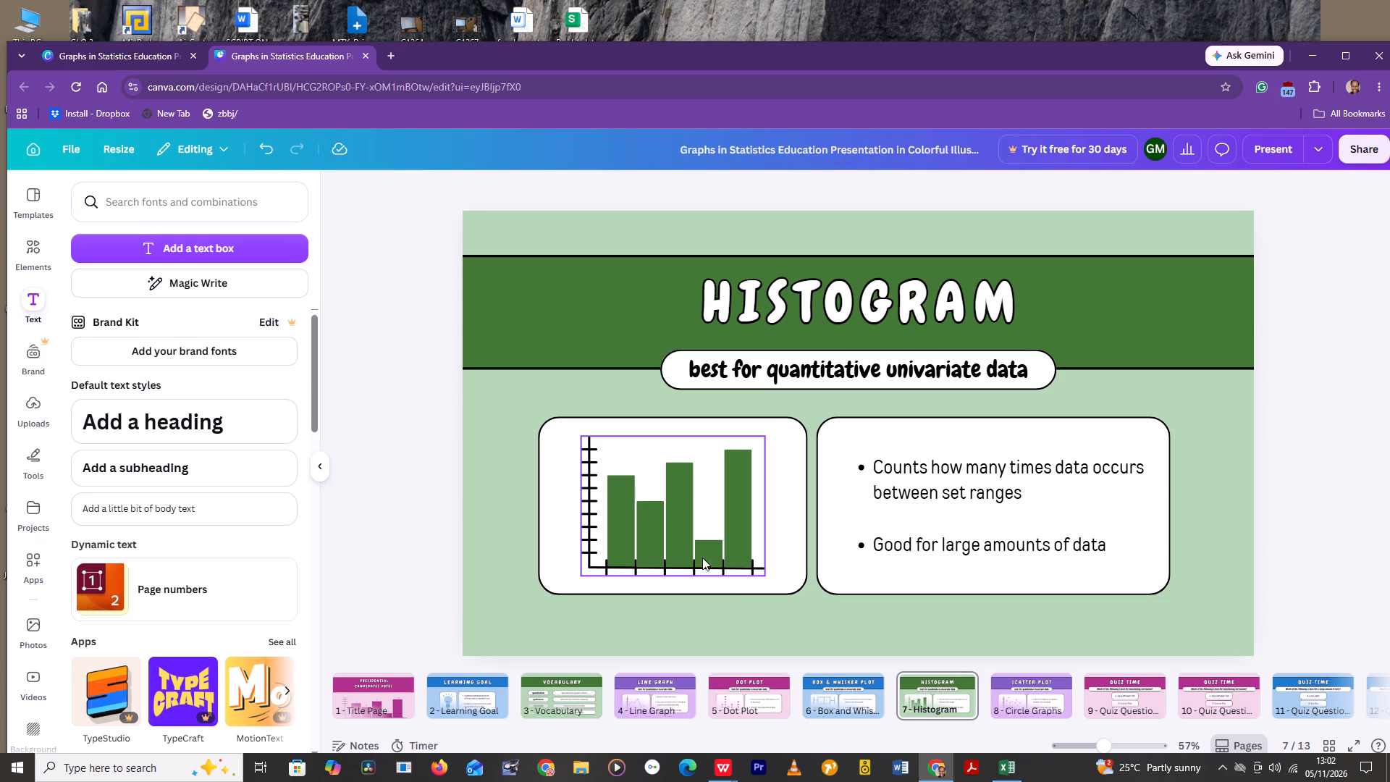
pyautogui.scroll(-3, 906, 610)
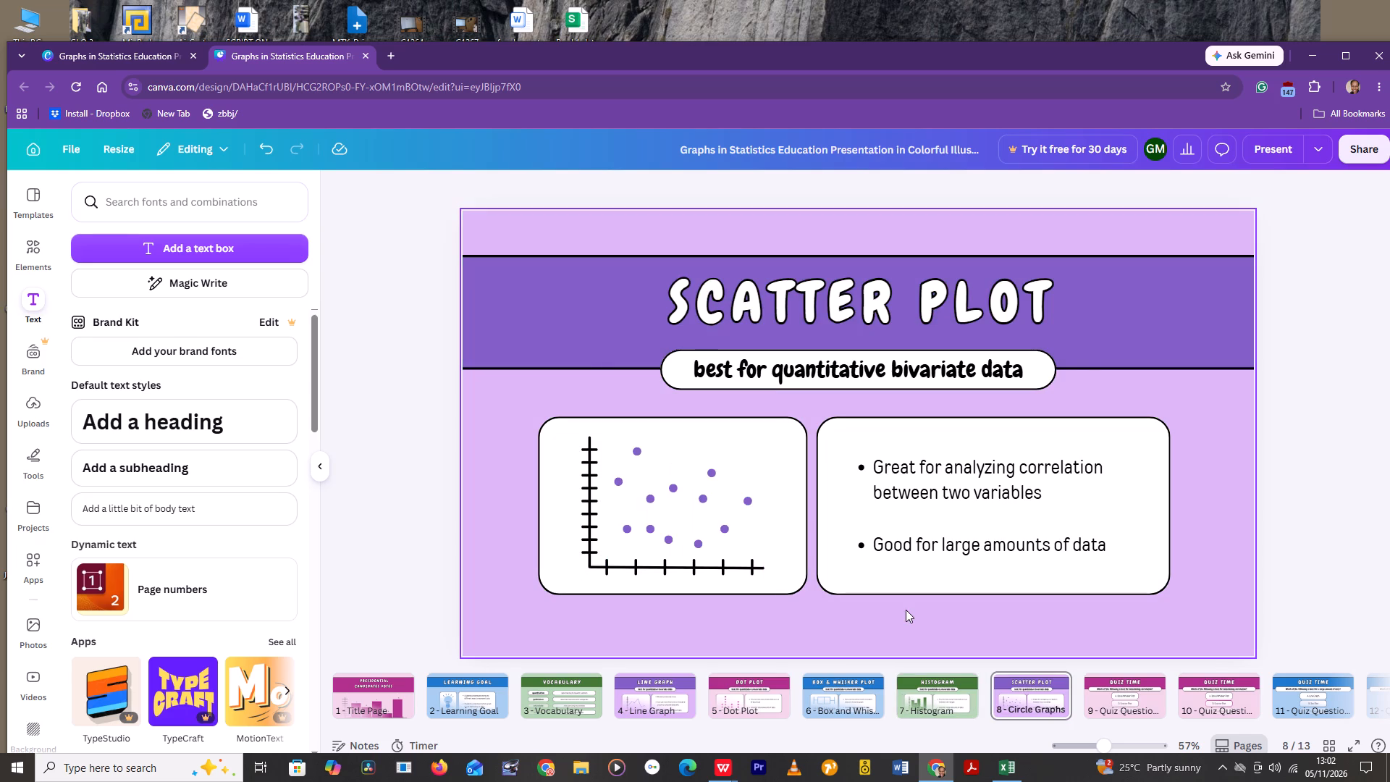
pyautogui.scroll(-16, 906, 608)
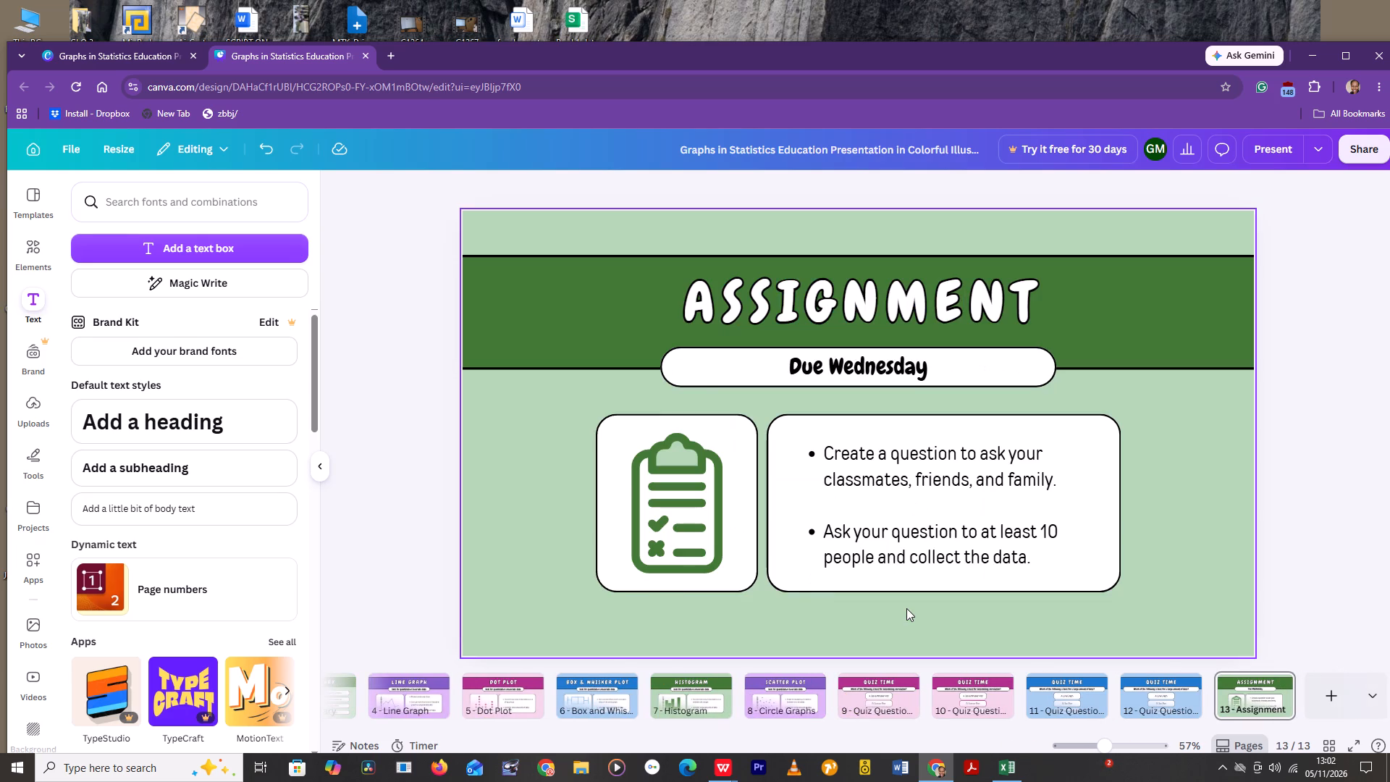
pyautogui.scroll(-7, 906, 608)
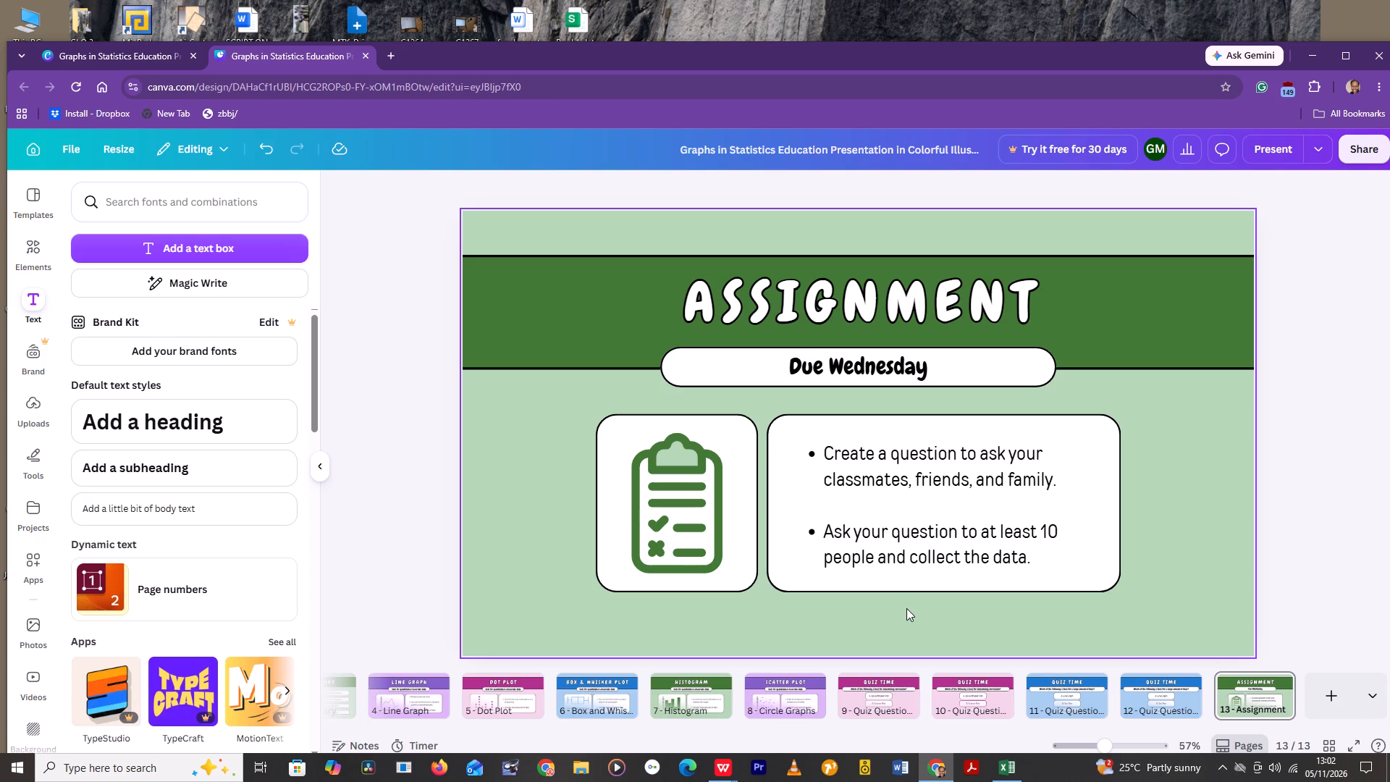
pyautogui.scroll(-6, 906, 608)
# Review the quiz, graph and vocabulary pages in reverse order, back to the title page with the bar chart.
pyautogui.scroll(3, 906, 608)
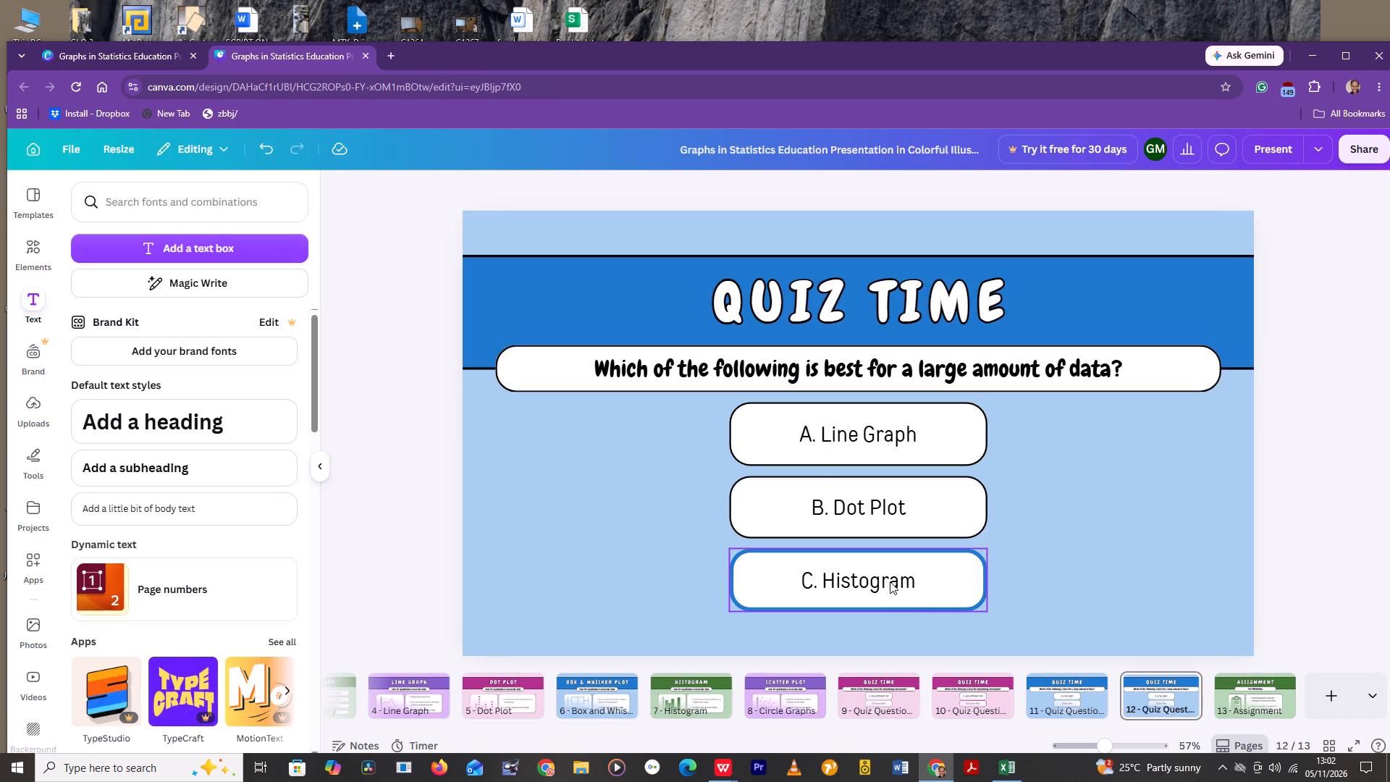
pyautogui.scroll(4, 890, 581)
pyautogui.scroll(6, 825, 486)
pyautogui.scroll(-1, 848, 471)
pyautogui.scroll(6, 848, 471)
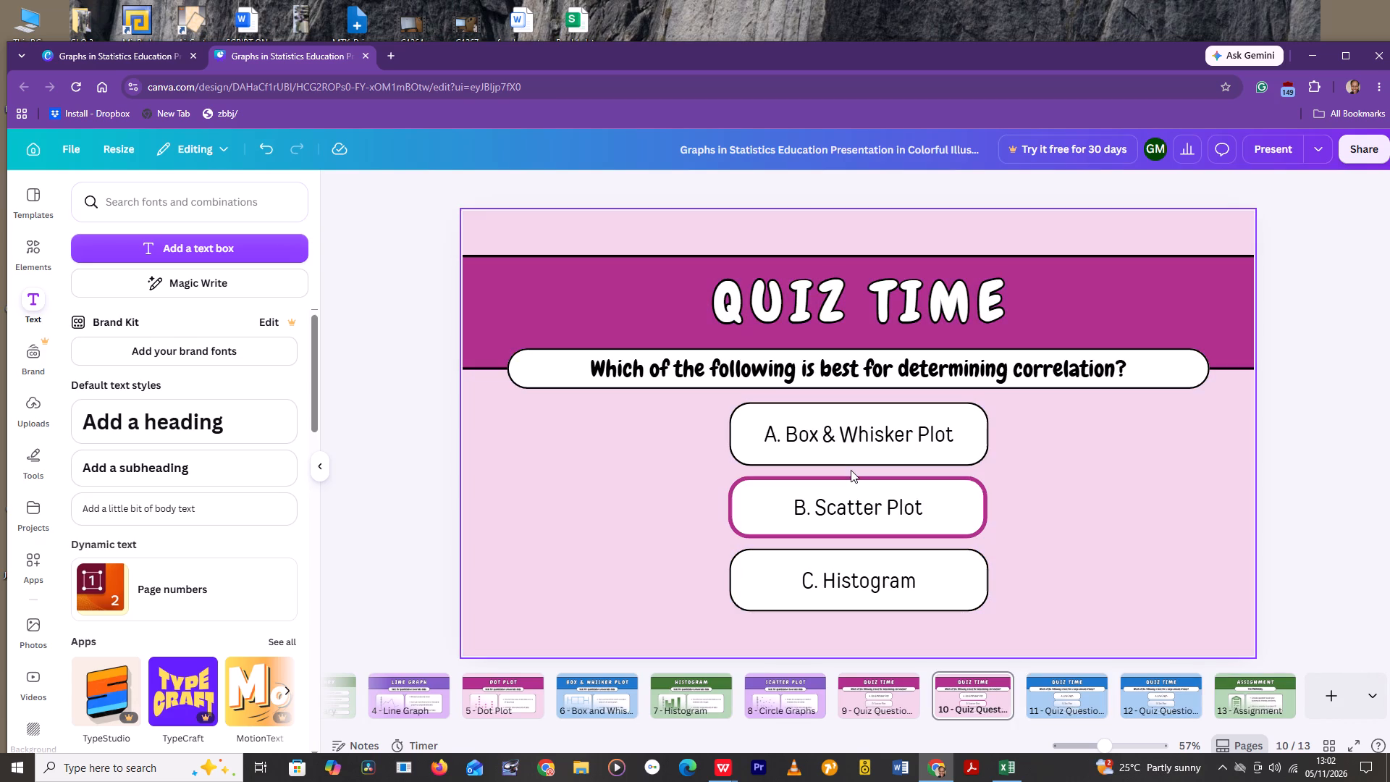
pyautogui.scroll(9, 851, 470)
pyautogui.scroll(-1, 851, 469)
pyautogui.scroll(3, 851, 469)
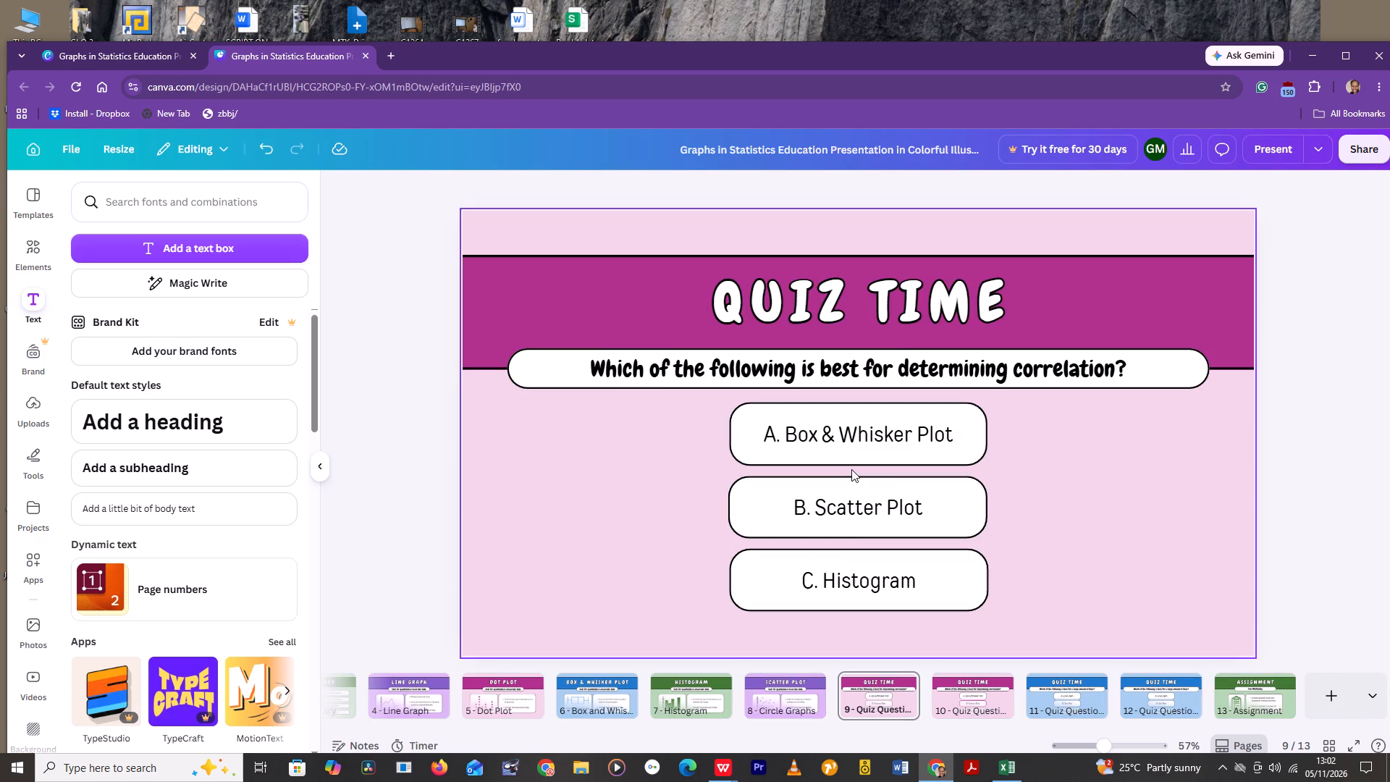
pyautogui.scroll(9, 851, 469)
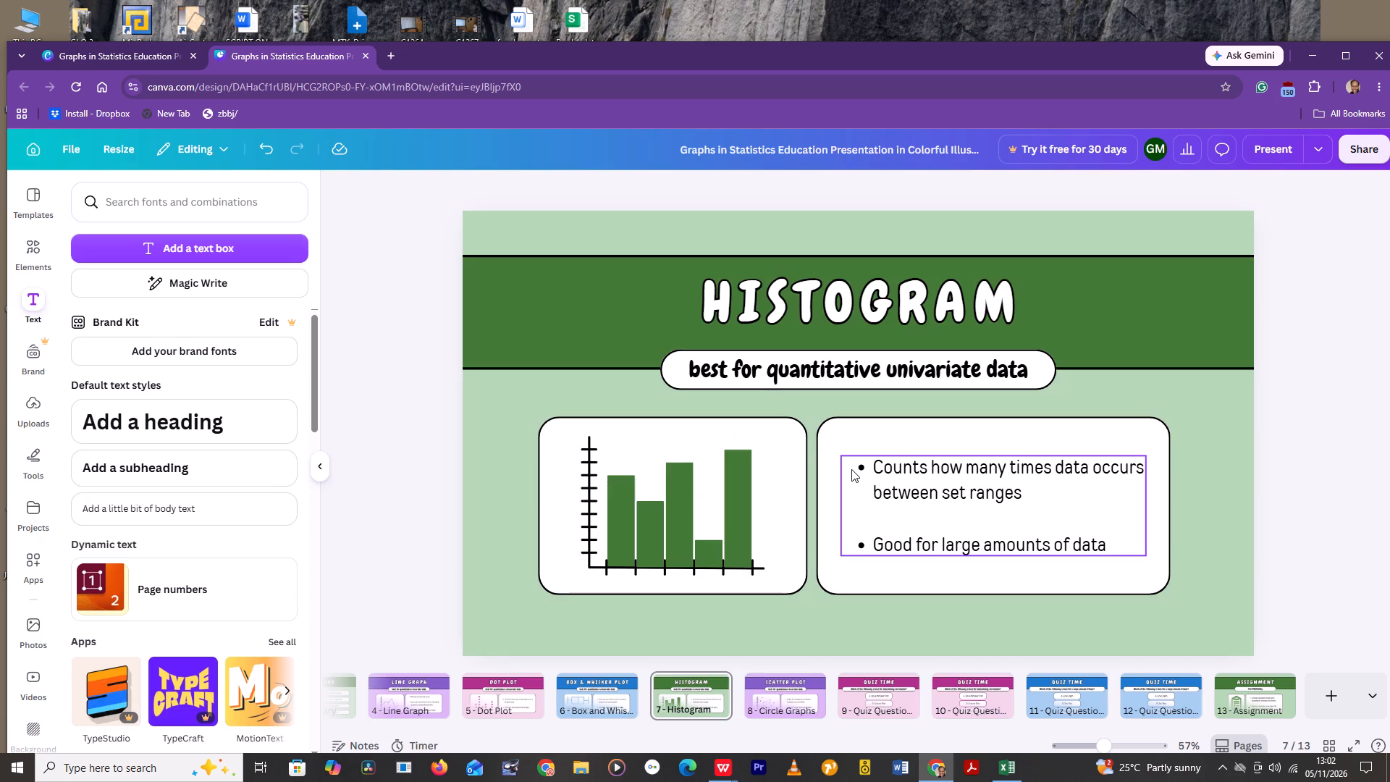
pyautogui.scroll(12, 851, 469)
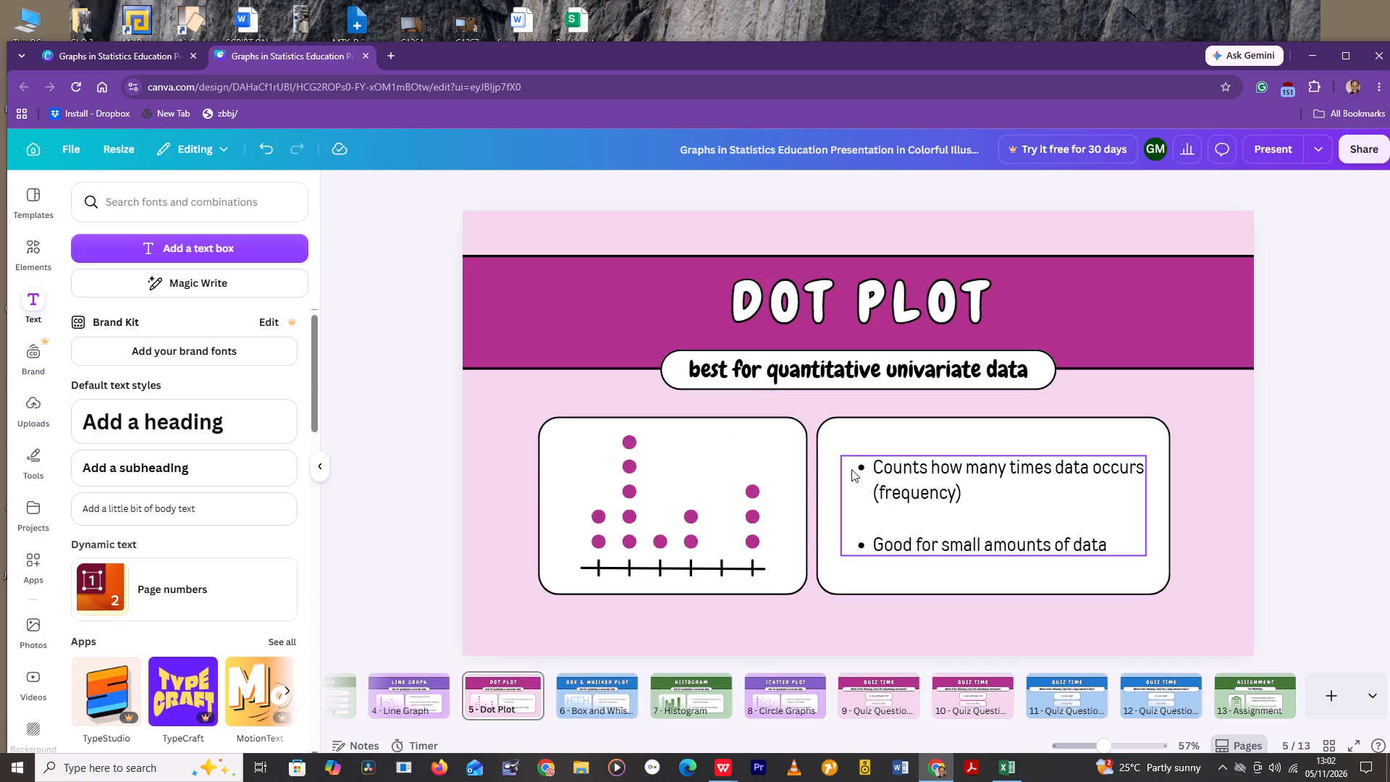
pyautogui.scroll(8, 851, 469)
pyautogui.scroll(-2, 851, 469)
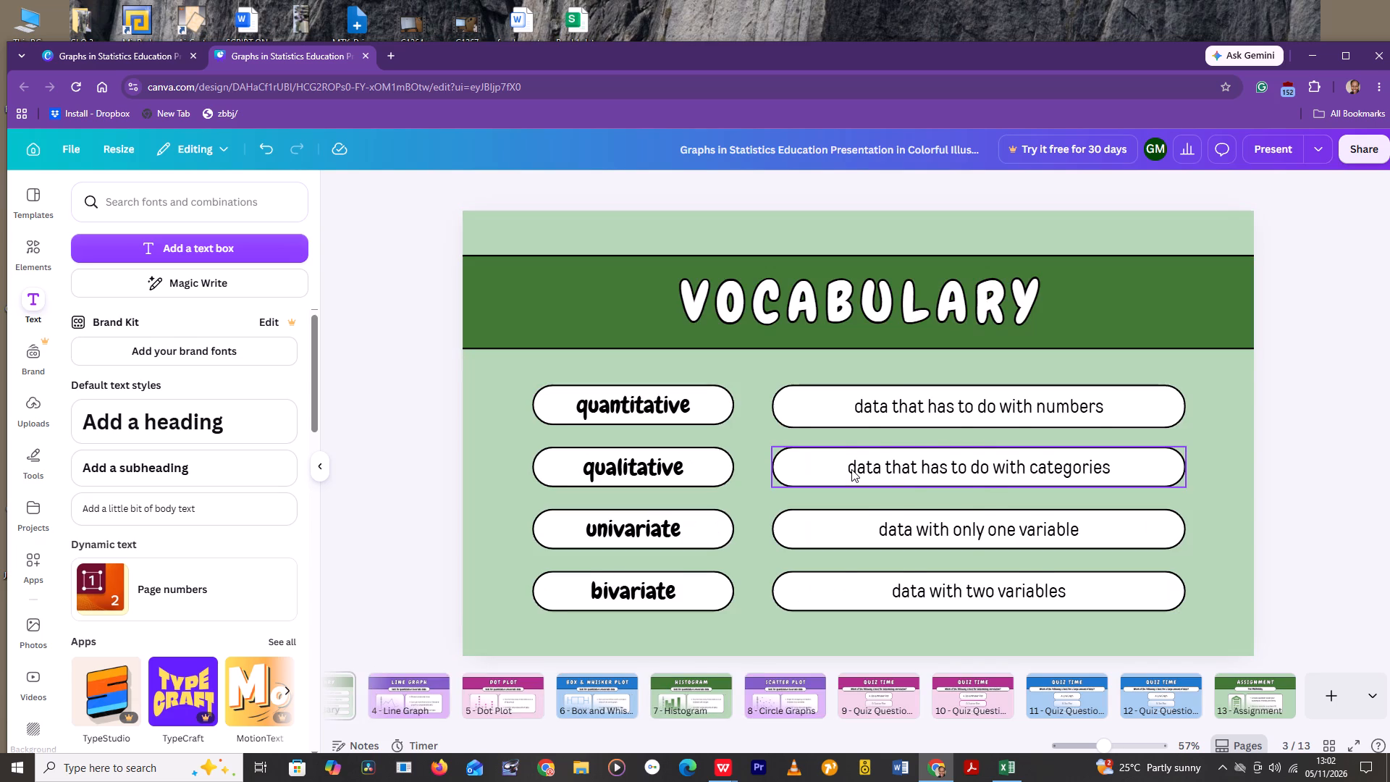
pyautogui.scroll(-2, 851, 469)
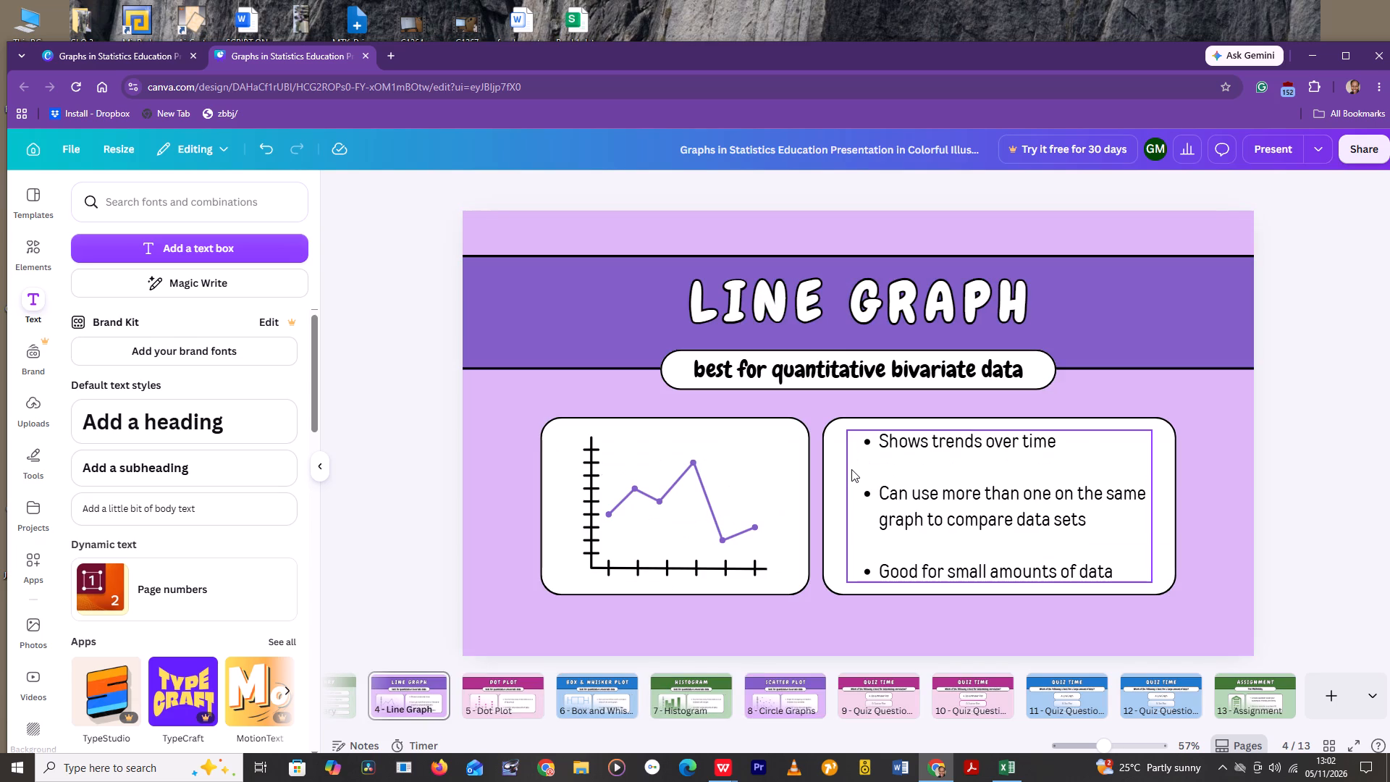
pyautogui.scroll(8, 851, 469)
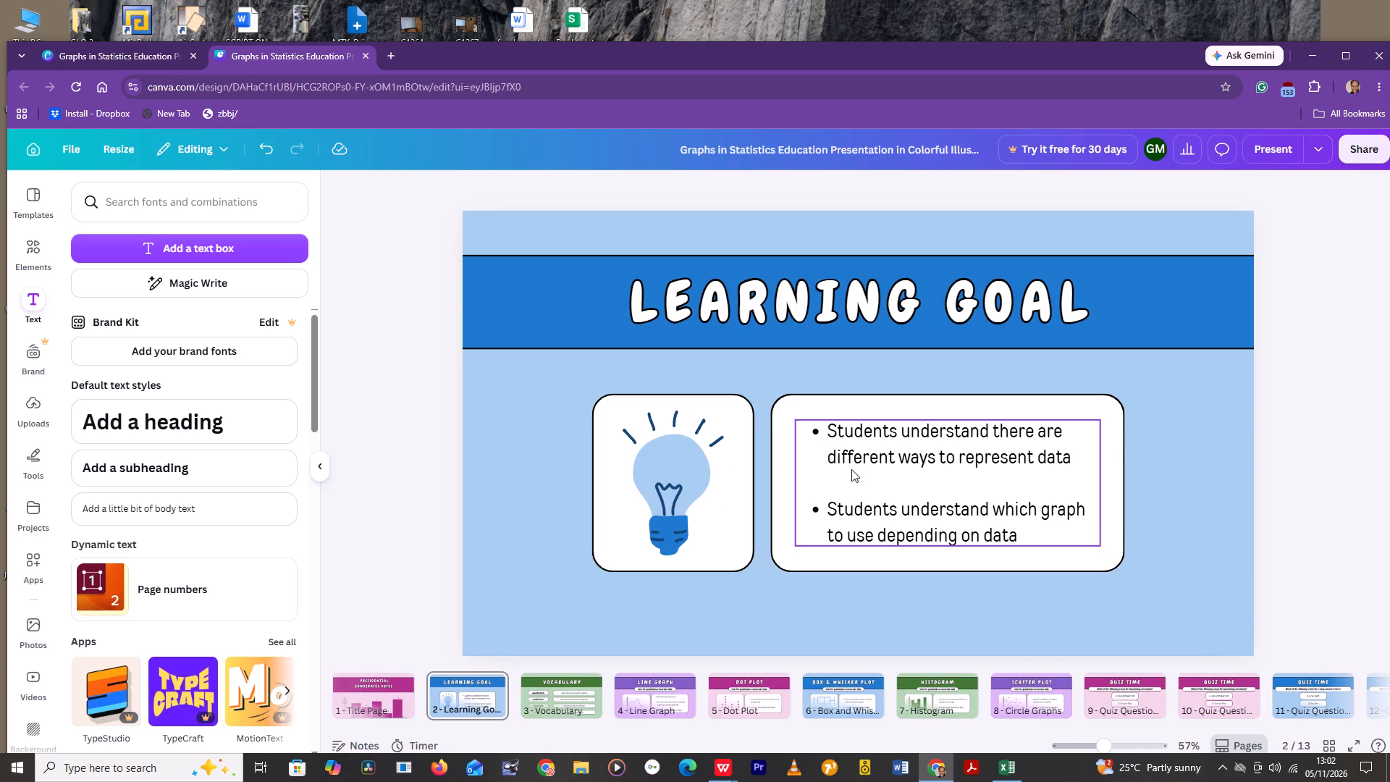
pyautogui.scroll(3, 851, 469)
pyautogui.scroll(-1, 851, 469)
pyautogui.scroll(6, 851, 469)
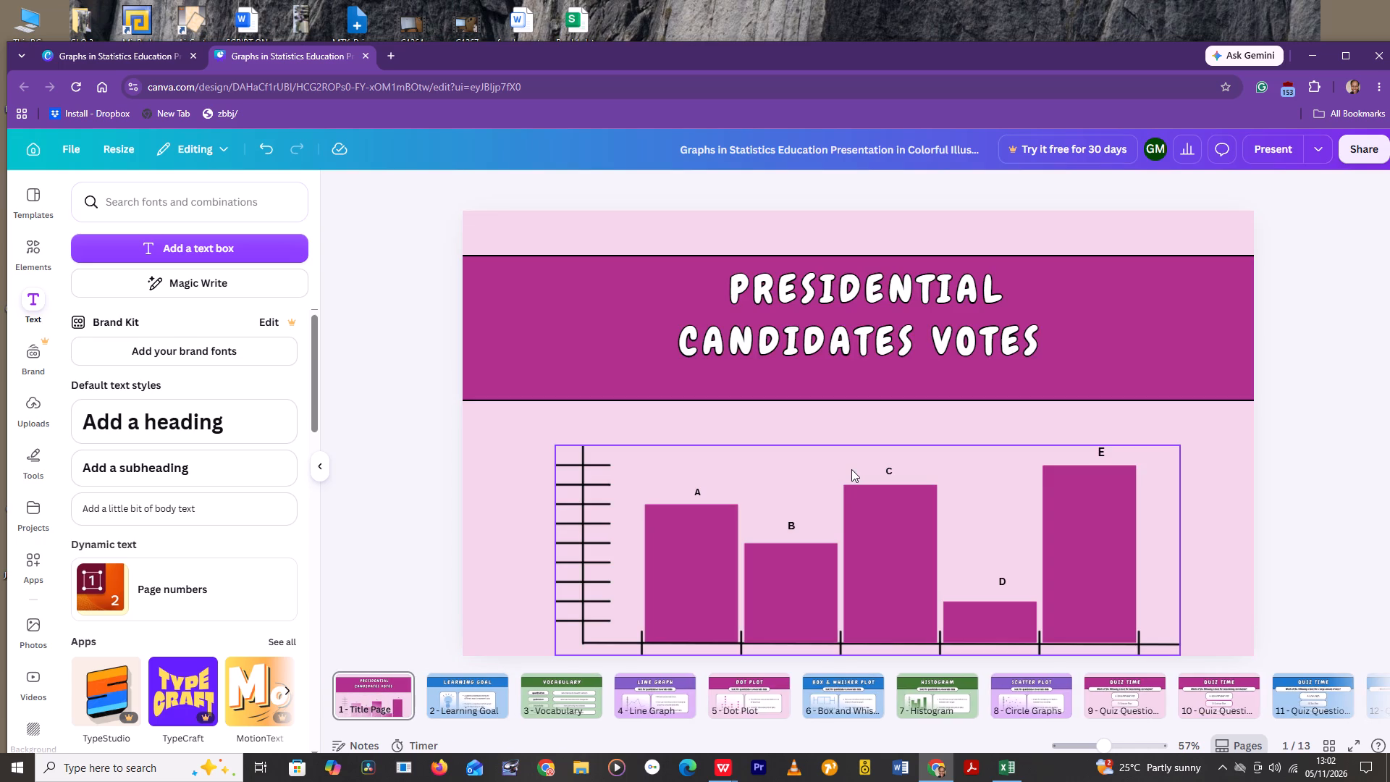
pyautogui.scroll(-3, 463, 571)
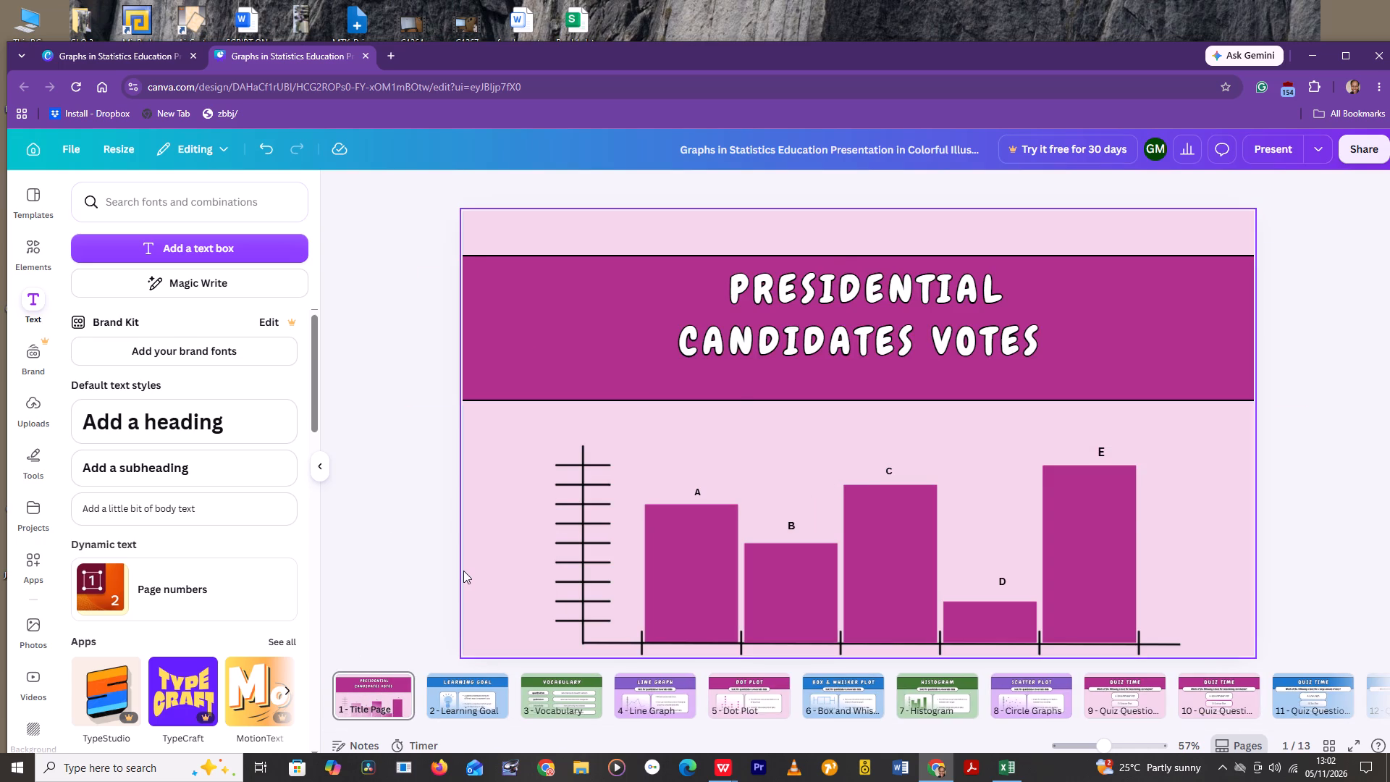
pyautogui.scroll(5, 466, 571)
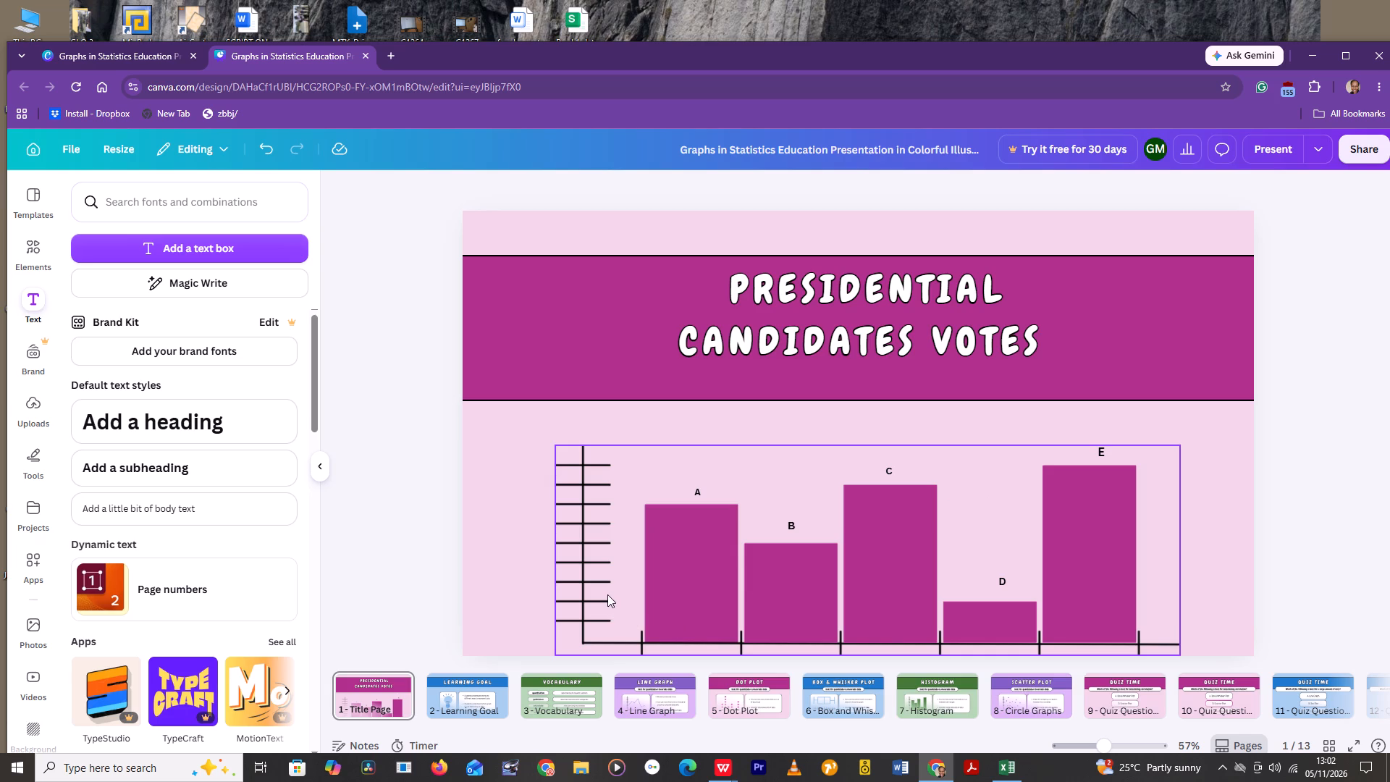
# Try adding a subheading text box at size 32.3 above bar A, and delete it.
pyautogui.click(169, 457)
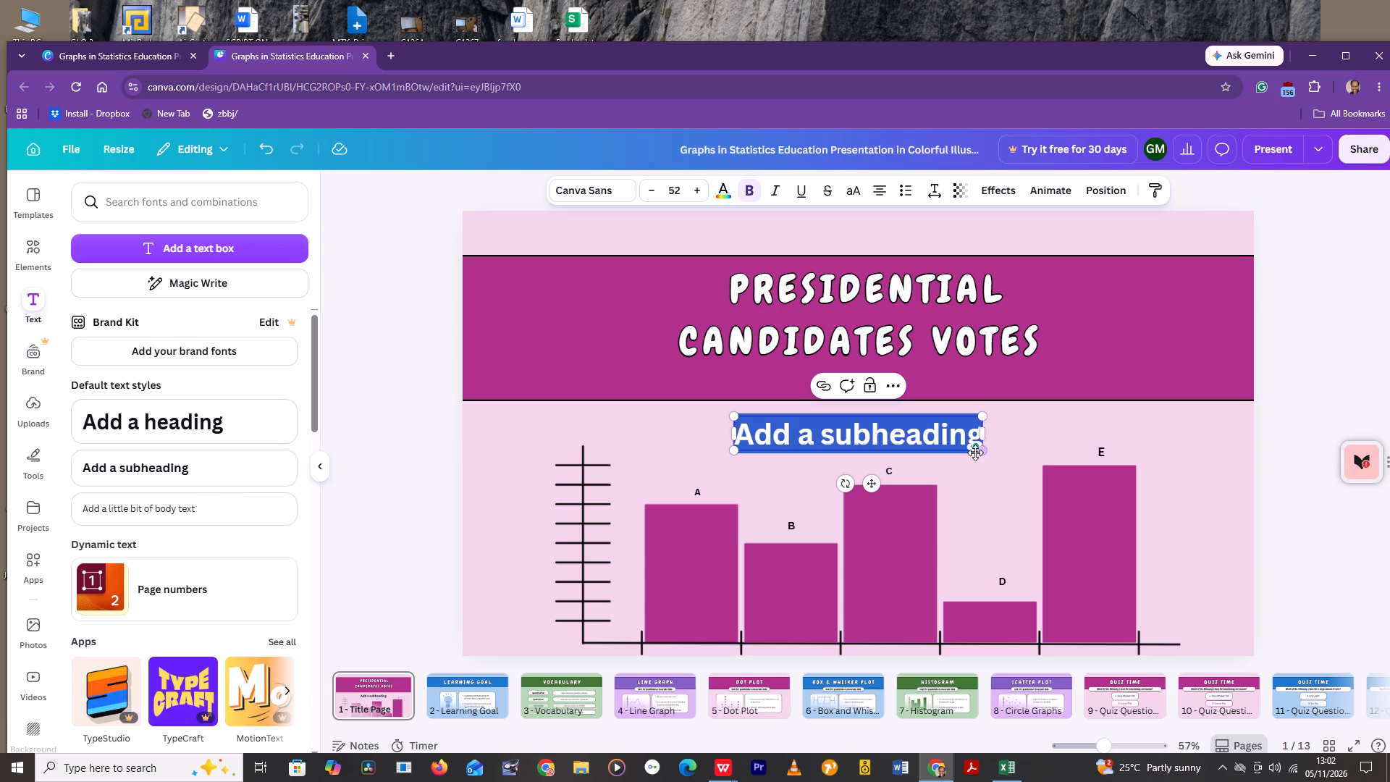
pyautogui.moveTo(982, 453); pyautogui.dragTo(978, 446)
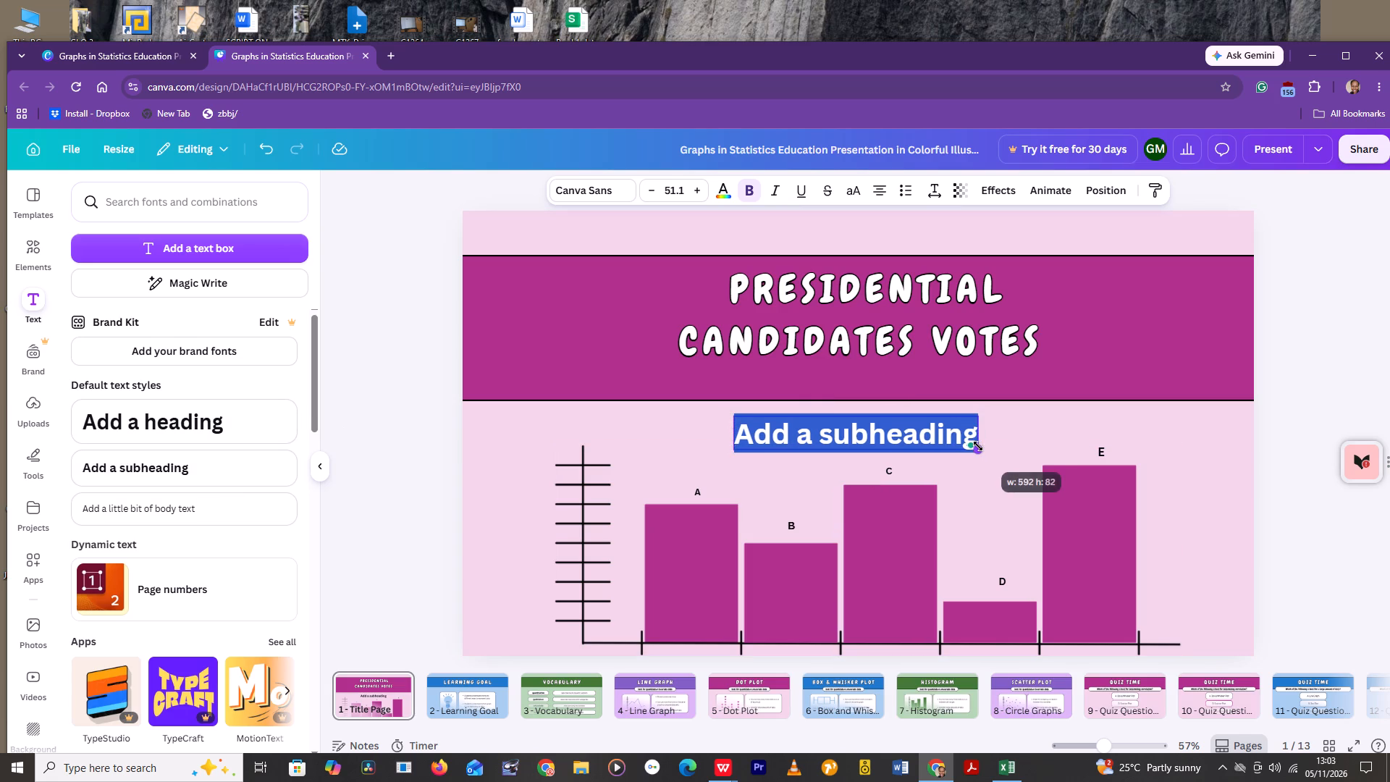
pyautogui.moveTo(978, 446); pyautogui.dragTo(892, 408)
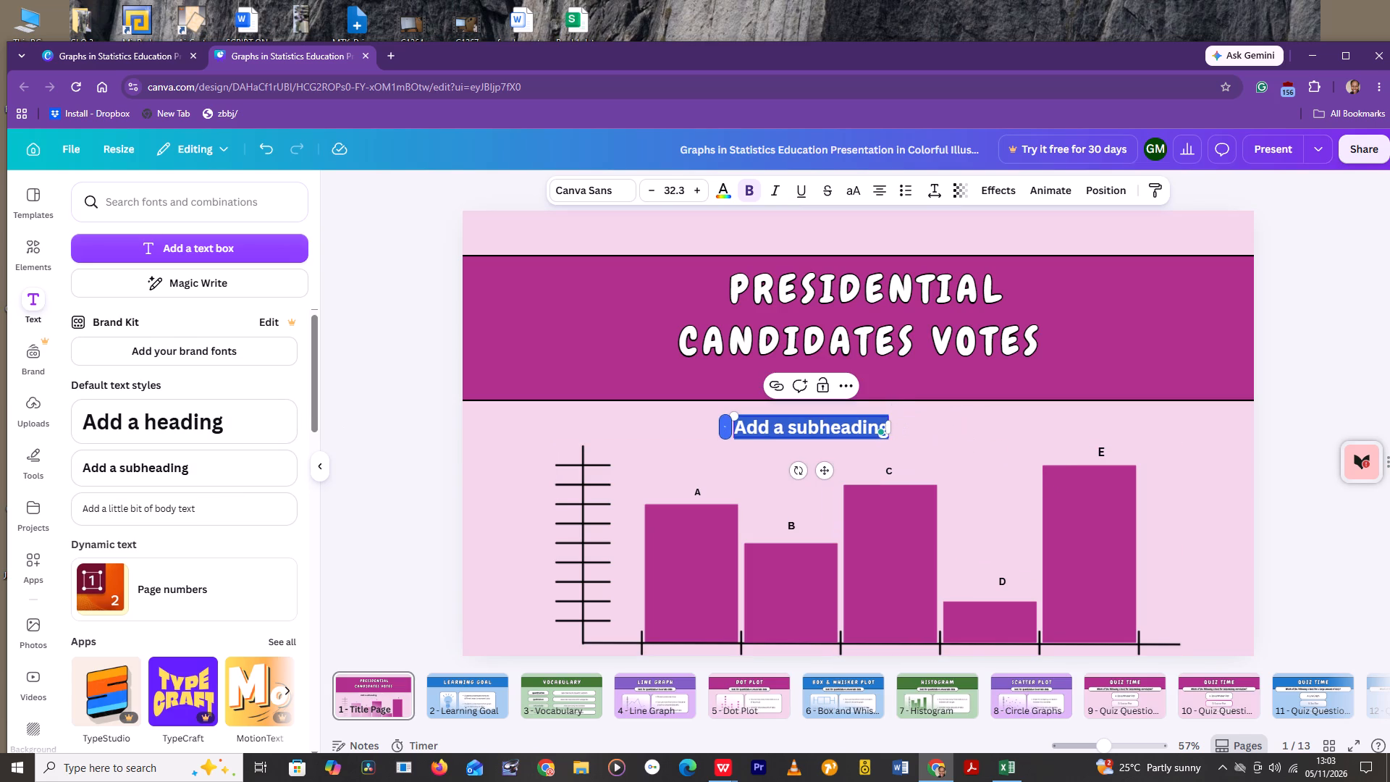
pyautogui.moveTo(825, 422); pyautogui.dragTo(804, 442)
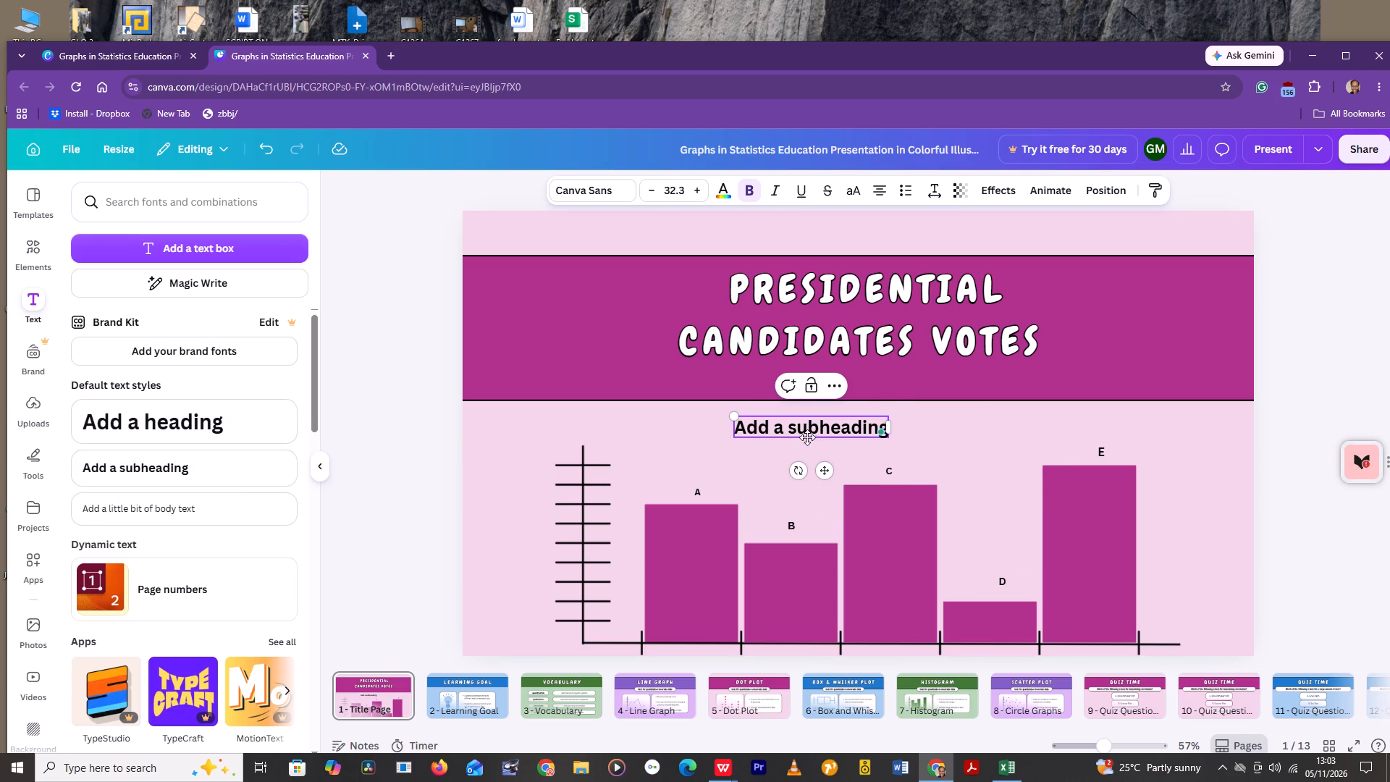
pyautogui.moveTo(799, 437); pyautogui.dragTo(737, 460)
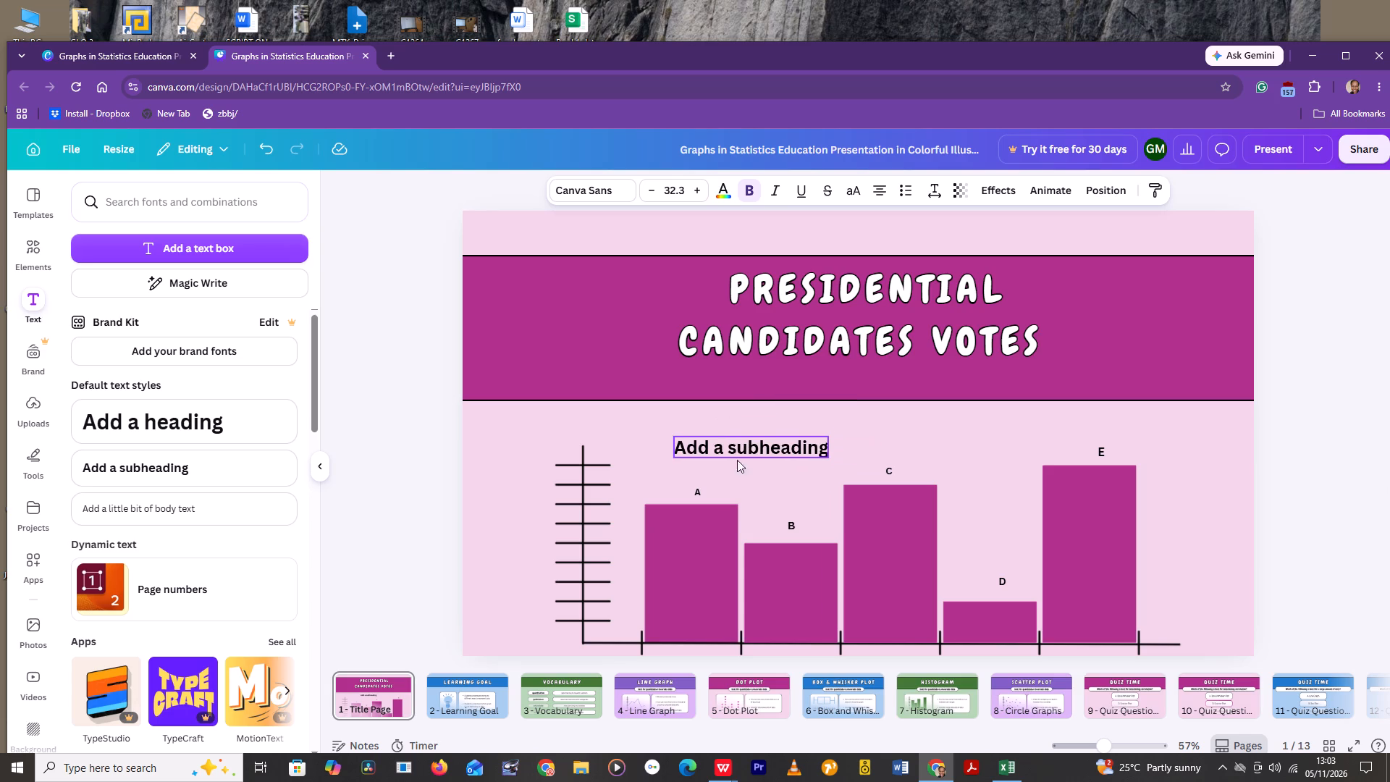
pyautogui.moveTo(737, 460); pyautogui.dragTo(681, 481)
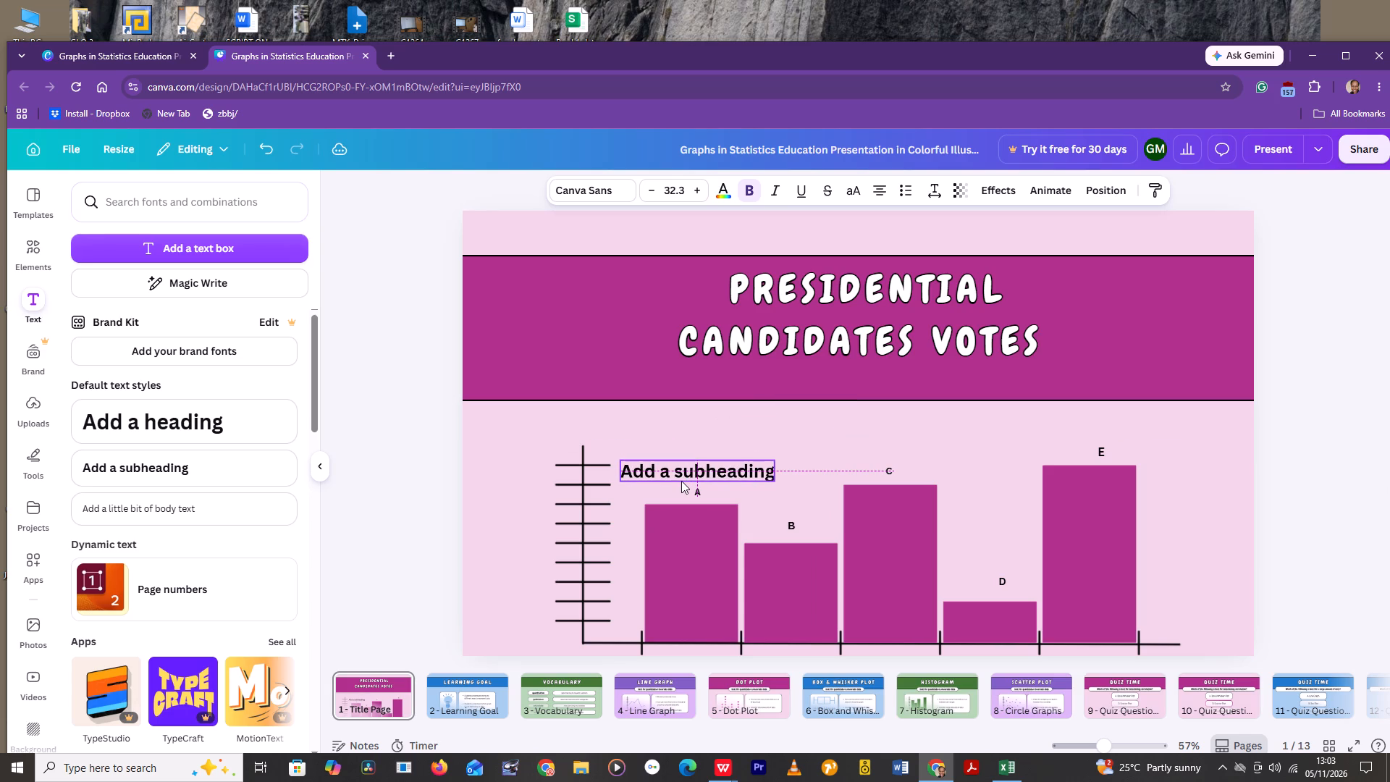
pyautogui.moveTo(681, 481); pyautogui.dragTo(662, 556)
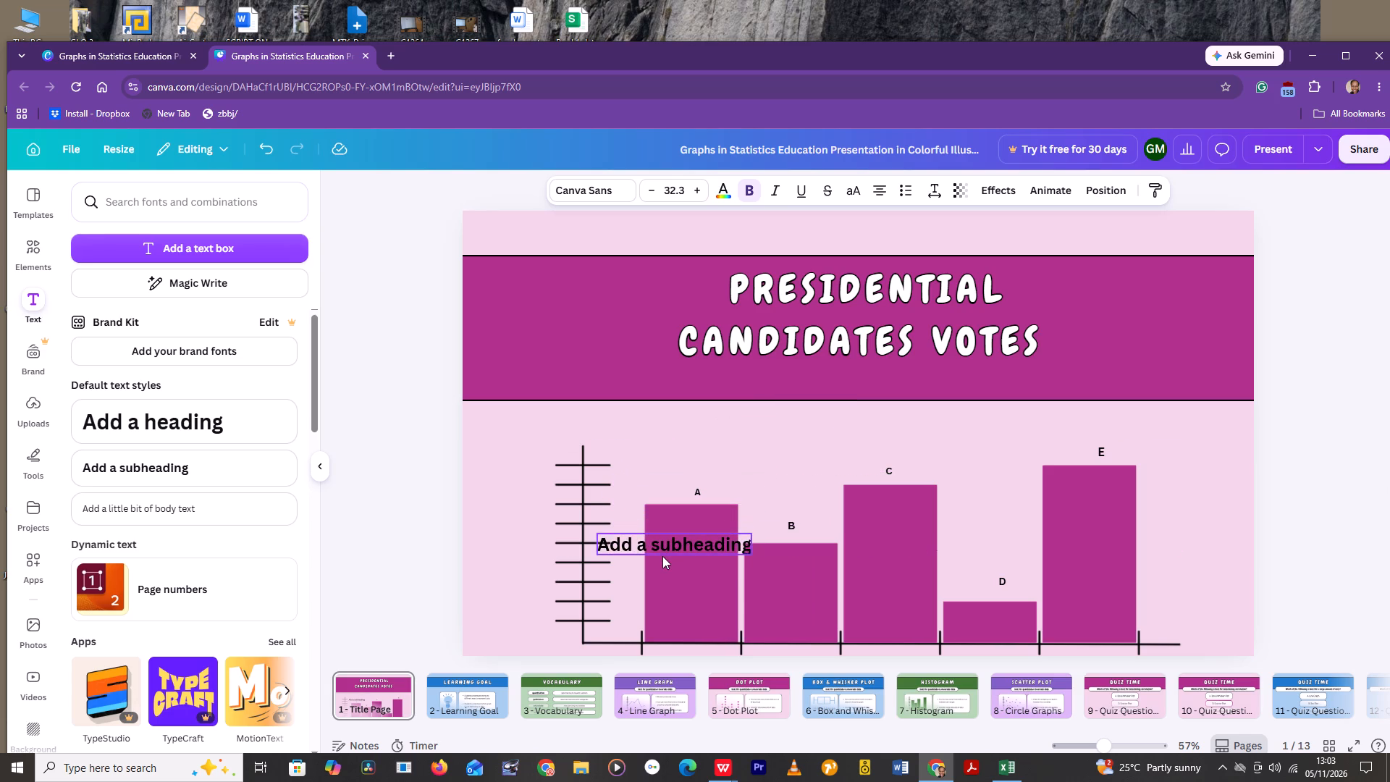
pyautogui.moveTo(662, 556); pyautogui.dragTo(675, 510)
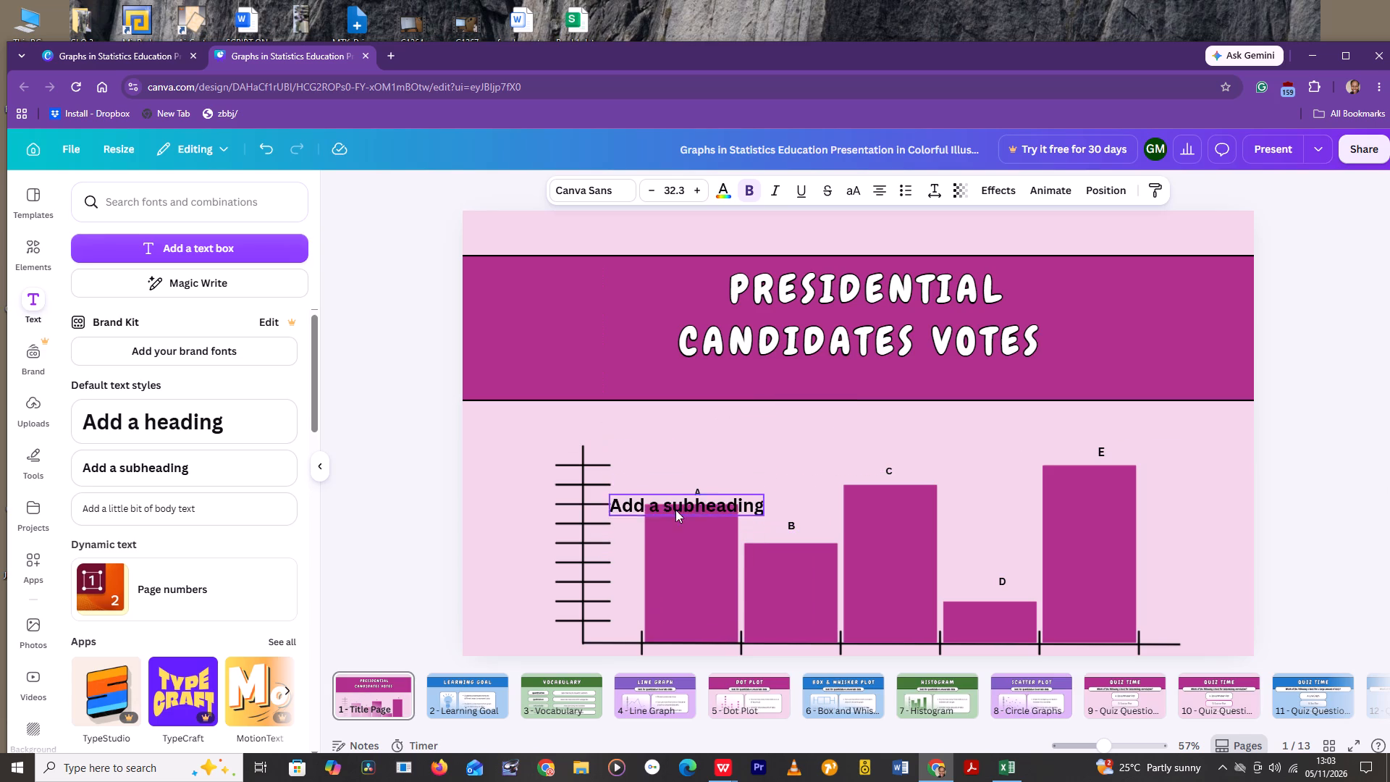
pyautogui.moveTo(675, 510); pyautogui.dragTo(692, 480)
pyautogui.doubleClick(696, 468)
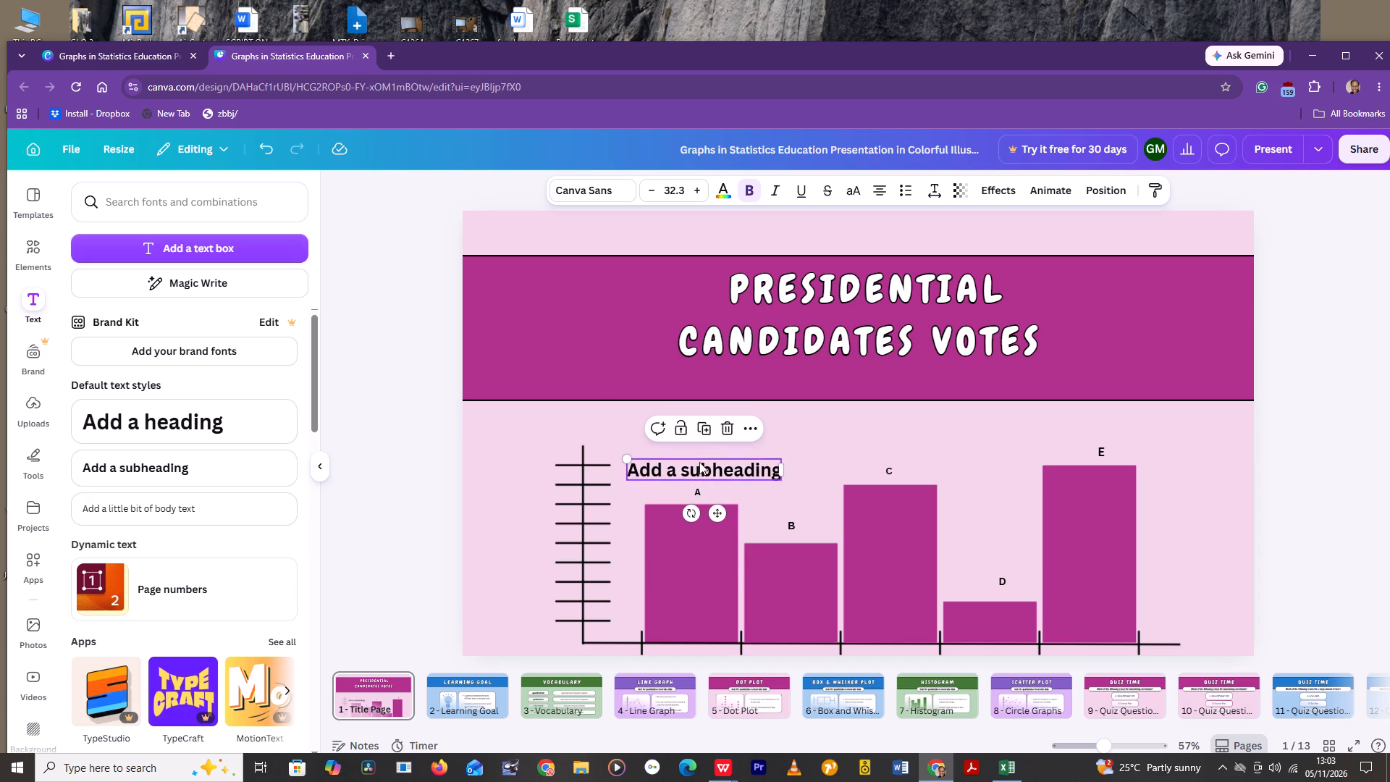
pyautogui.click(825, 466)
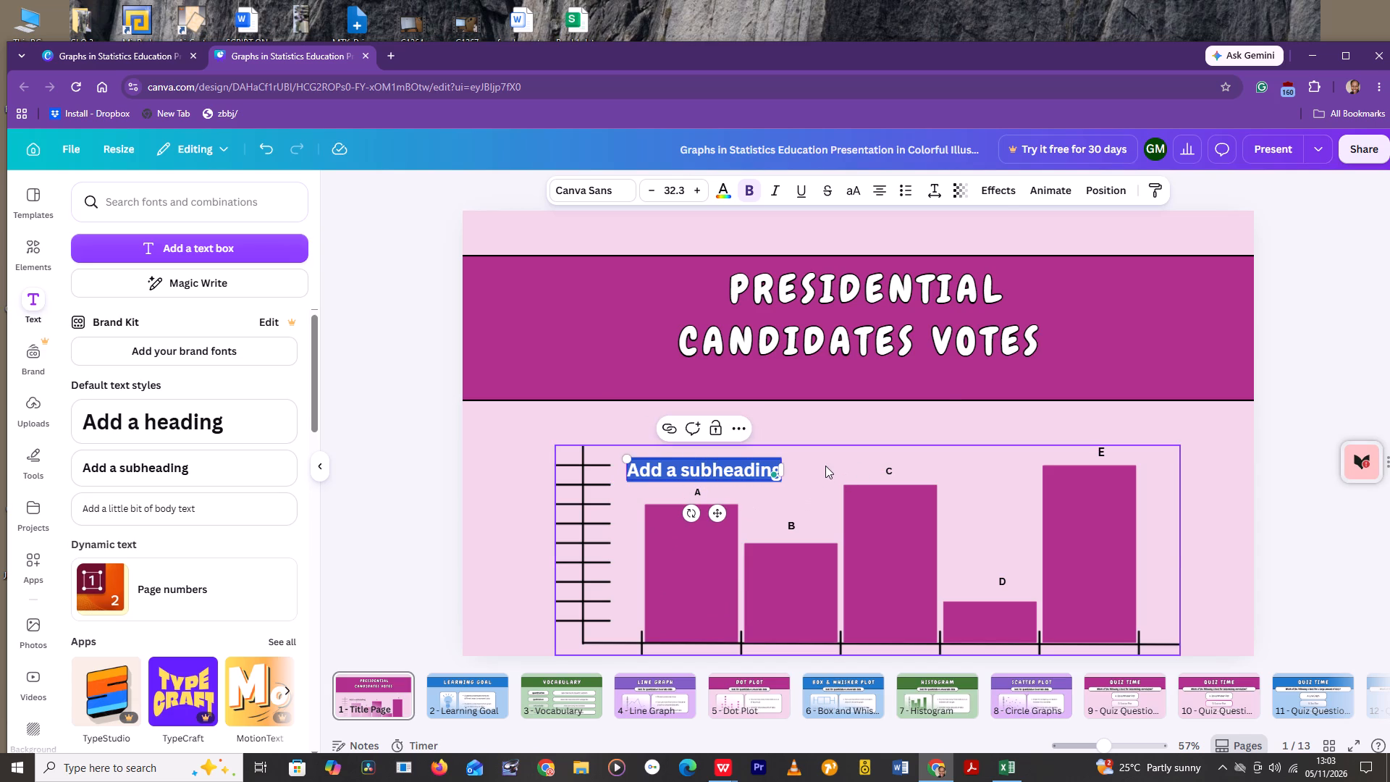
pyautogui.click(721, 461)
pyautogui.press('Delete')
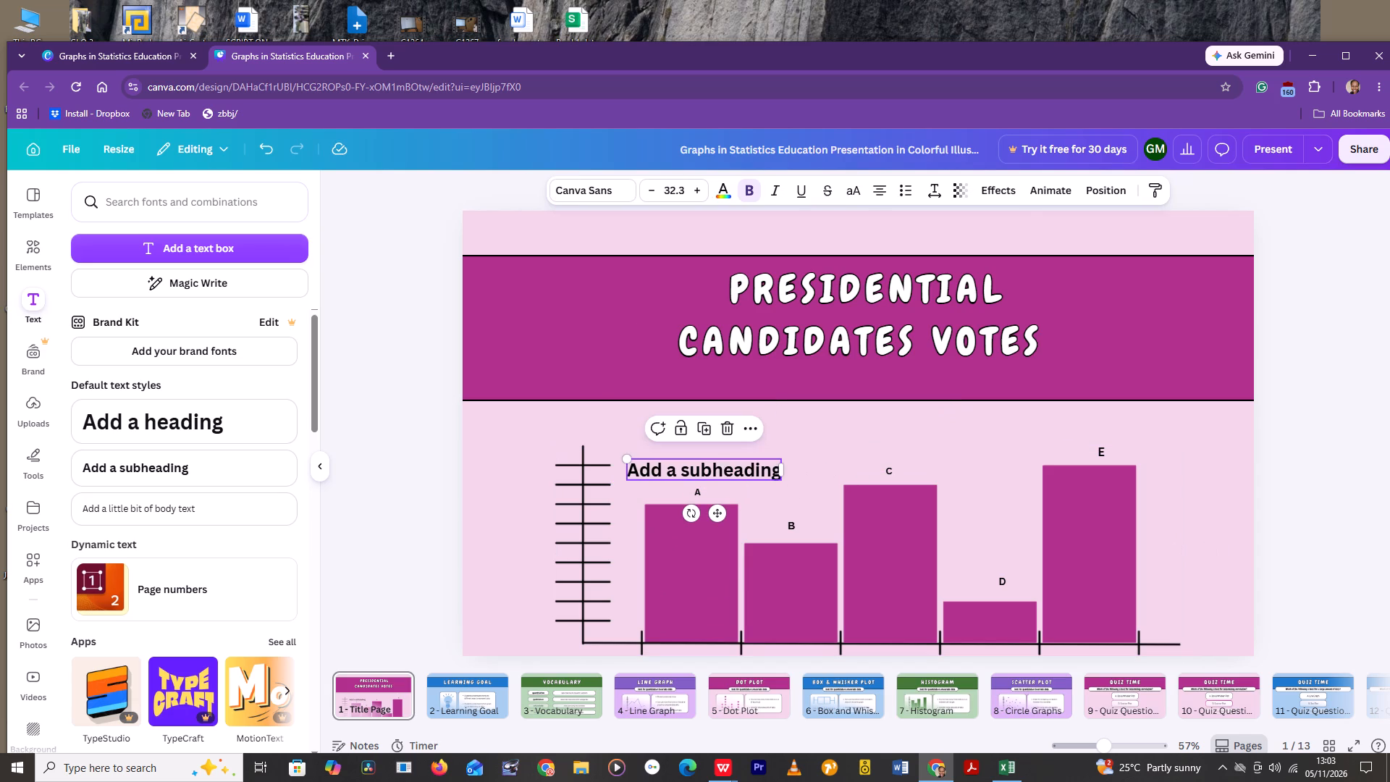
# Enlarge bar A's label to size 52.7 and replace its text with "william ruto".
pyautogui.click(700, 489)
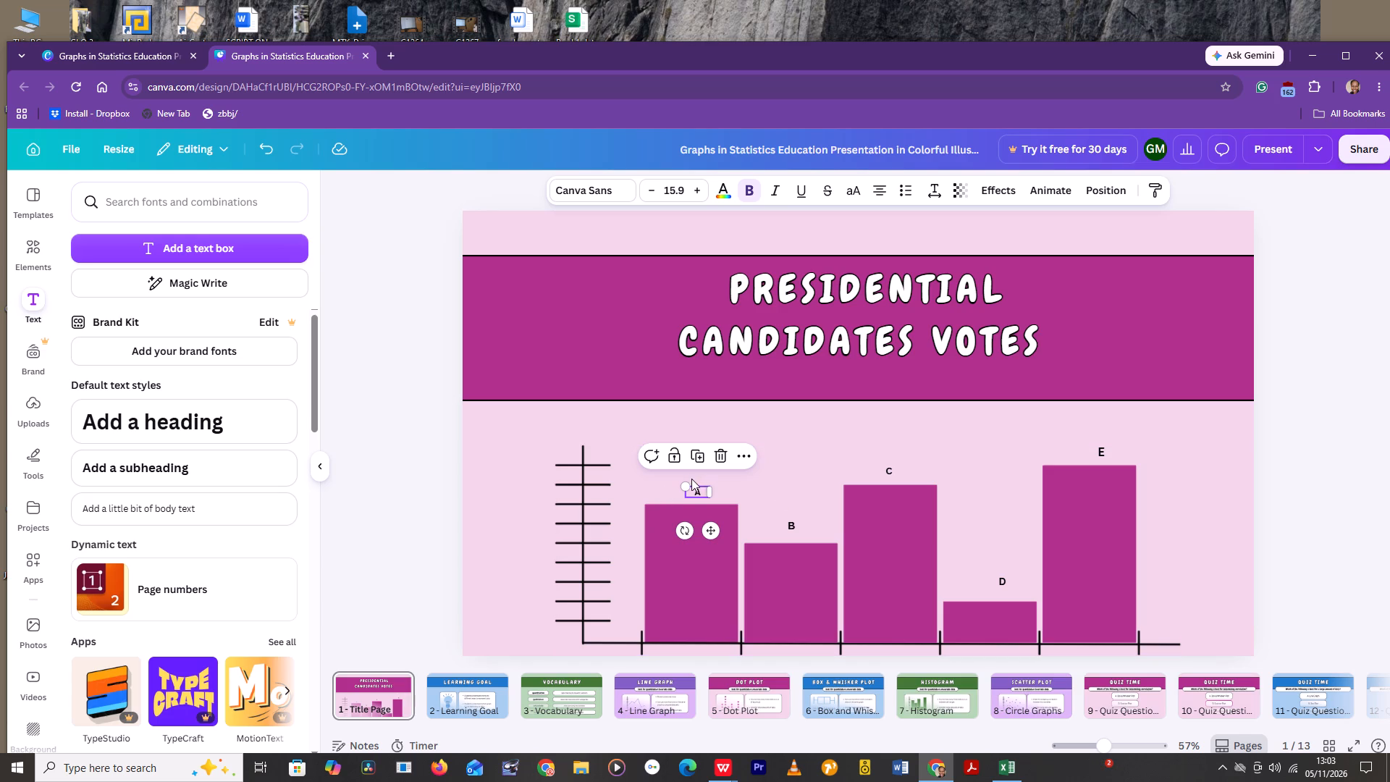
pyautogui.moveTo(686, 483); pyautogui.dragTo(626, 468)
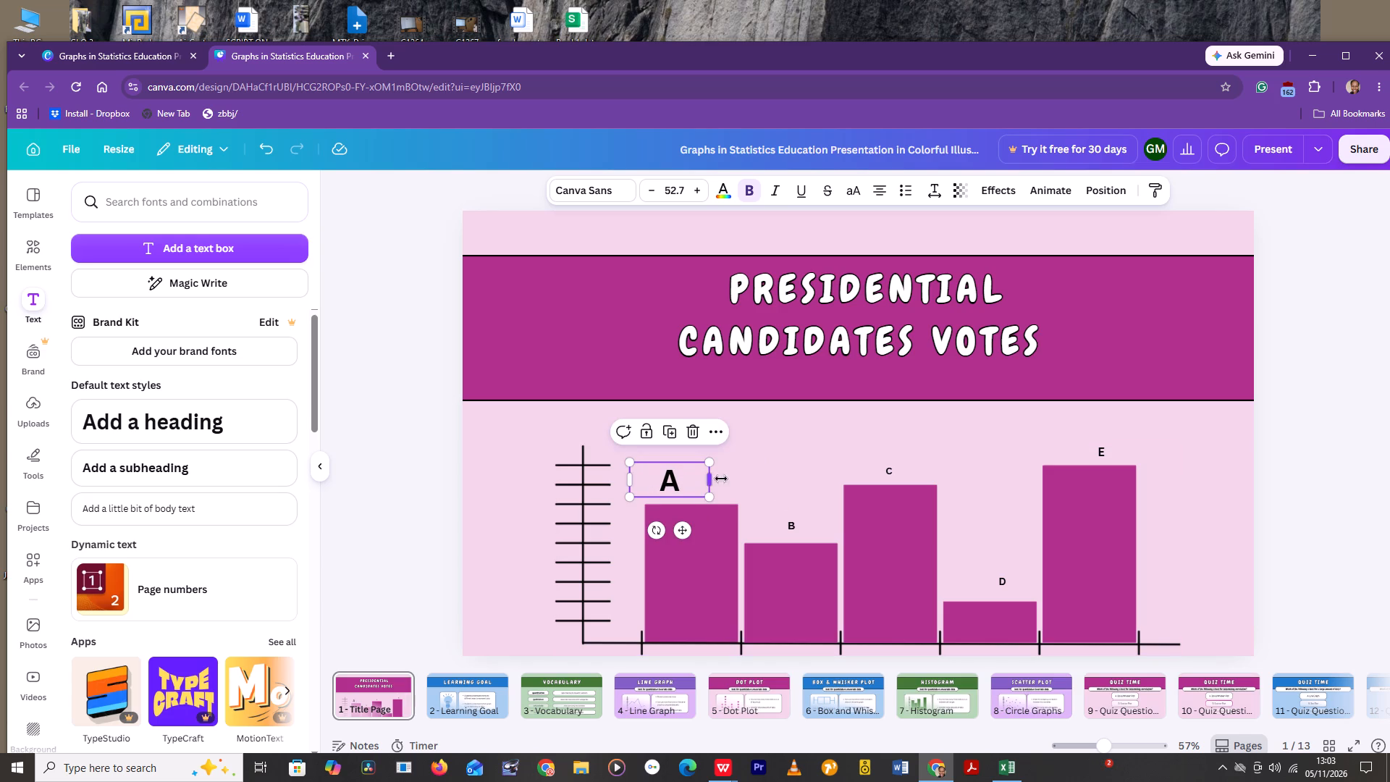
pyautogui.click(683, 475)
pyautogui.press('BackSpace')
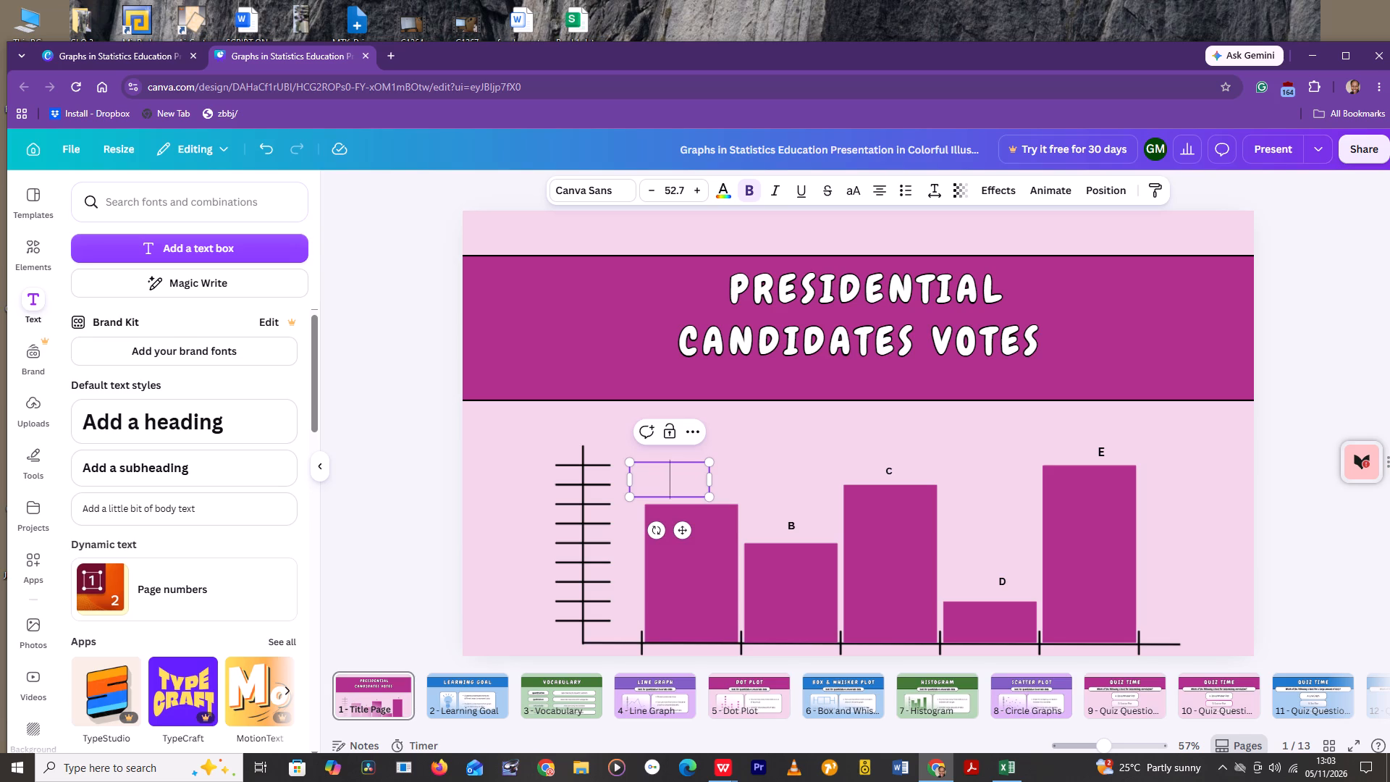
pyautogui.press('w')
pyautogui.press('BackSpace')
pyautogui.press('w')
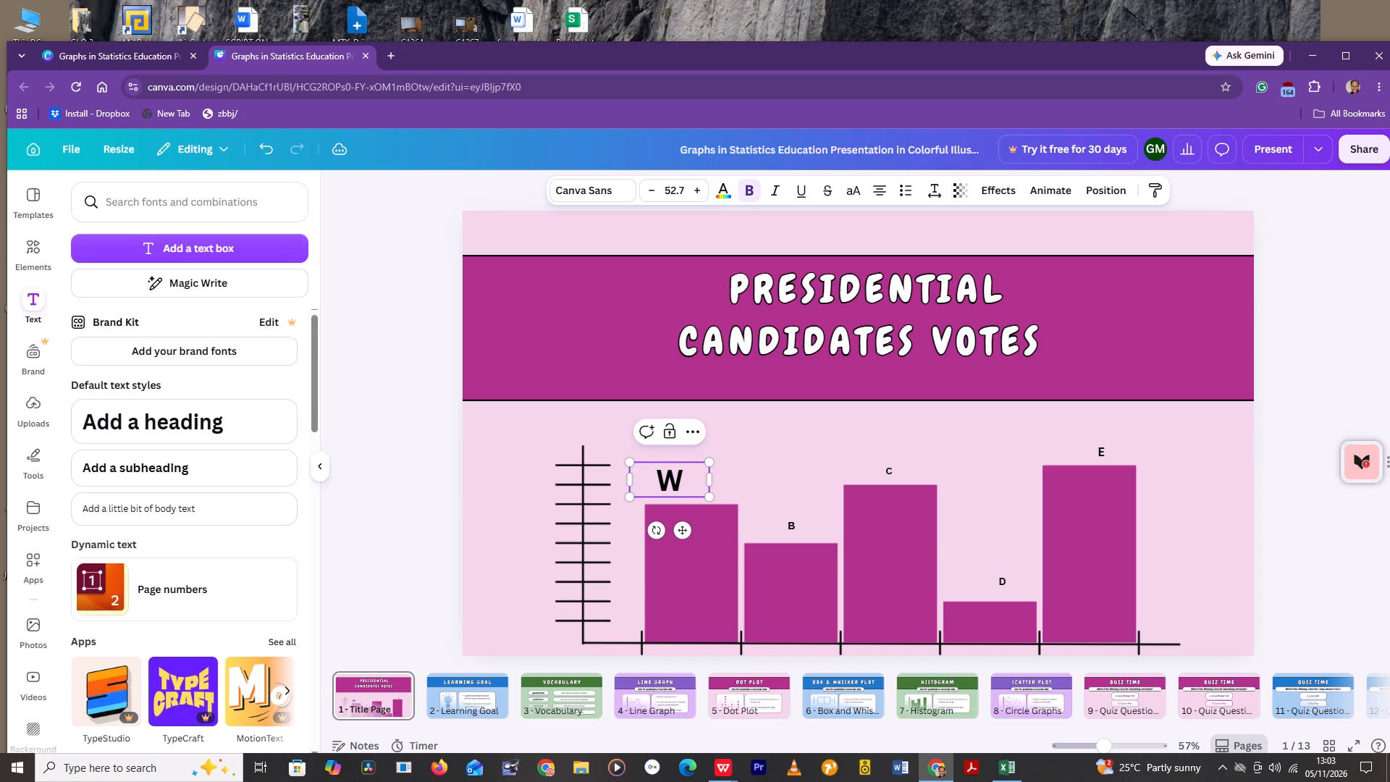
pyautogui.press('i')
pyautogui.press('BackSpace')
pyautogui.press('BackSpace')
pyautogui.press('w')
pyautogui.write('il')
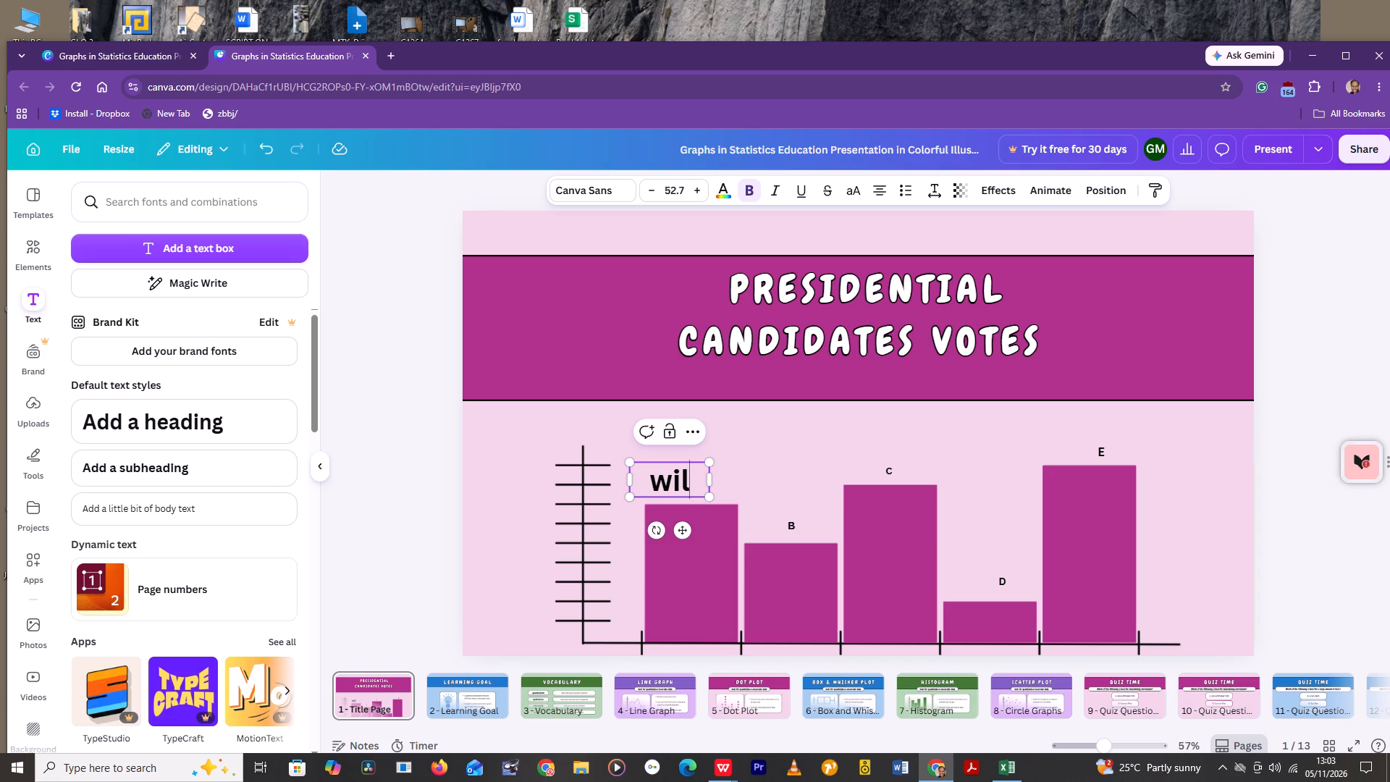
pyautogui.write('lia')
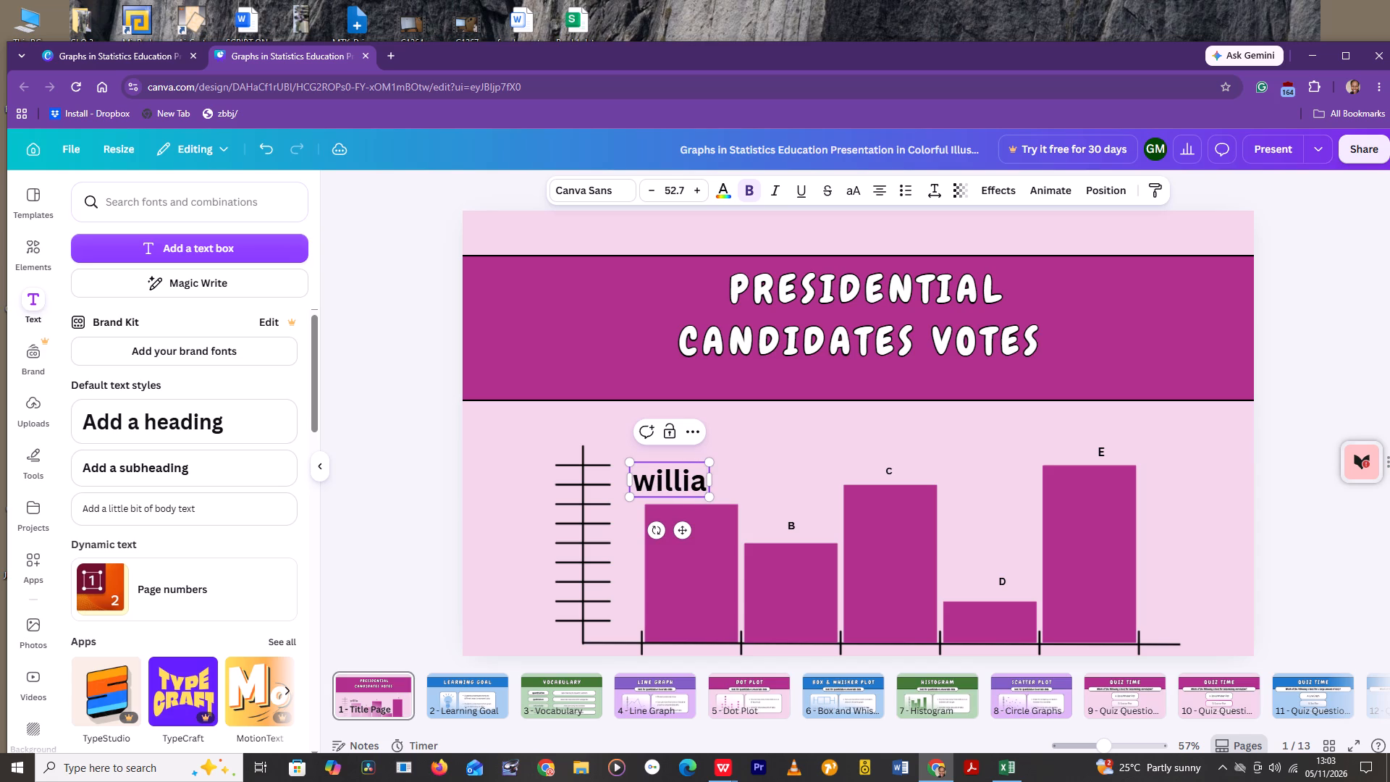
pyautogui.press('m')
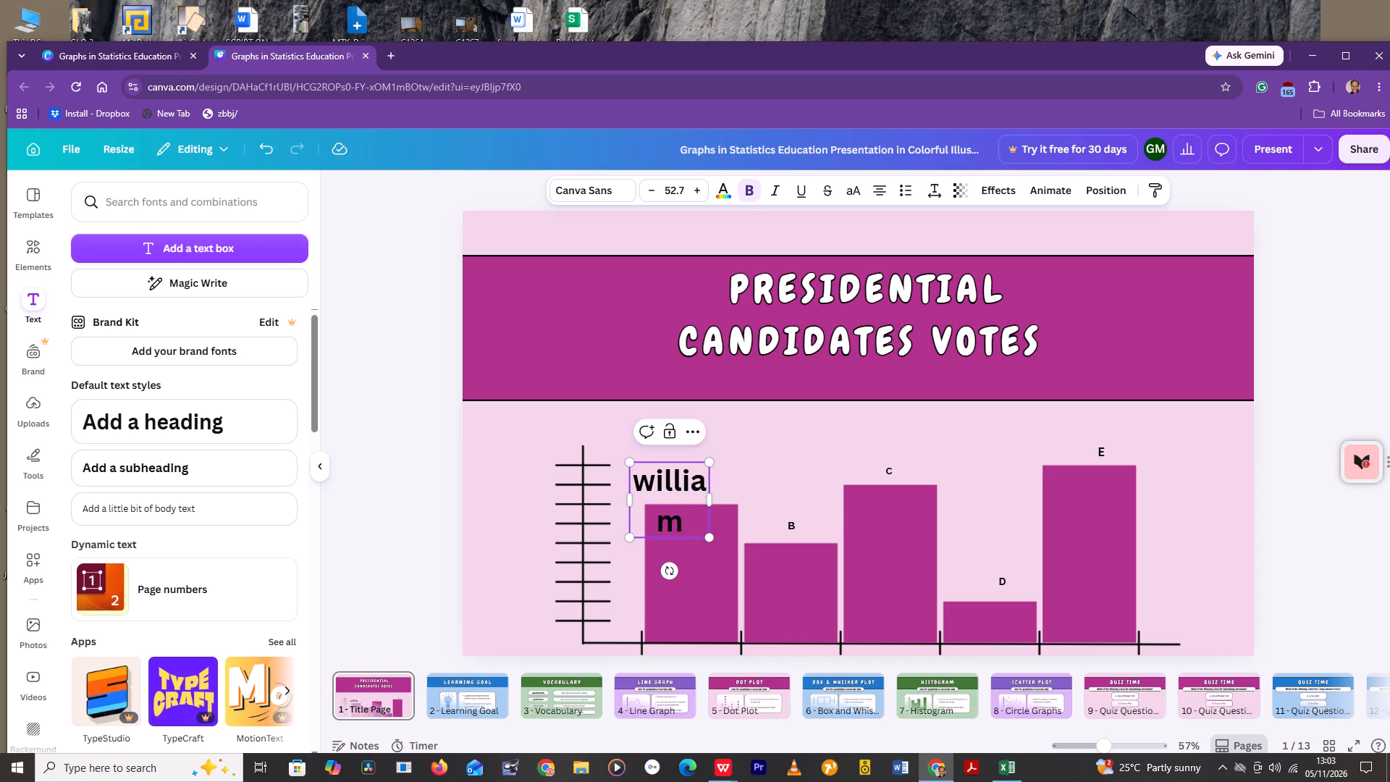
pyautogui.press('space')
pyautogui.write('ruto')
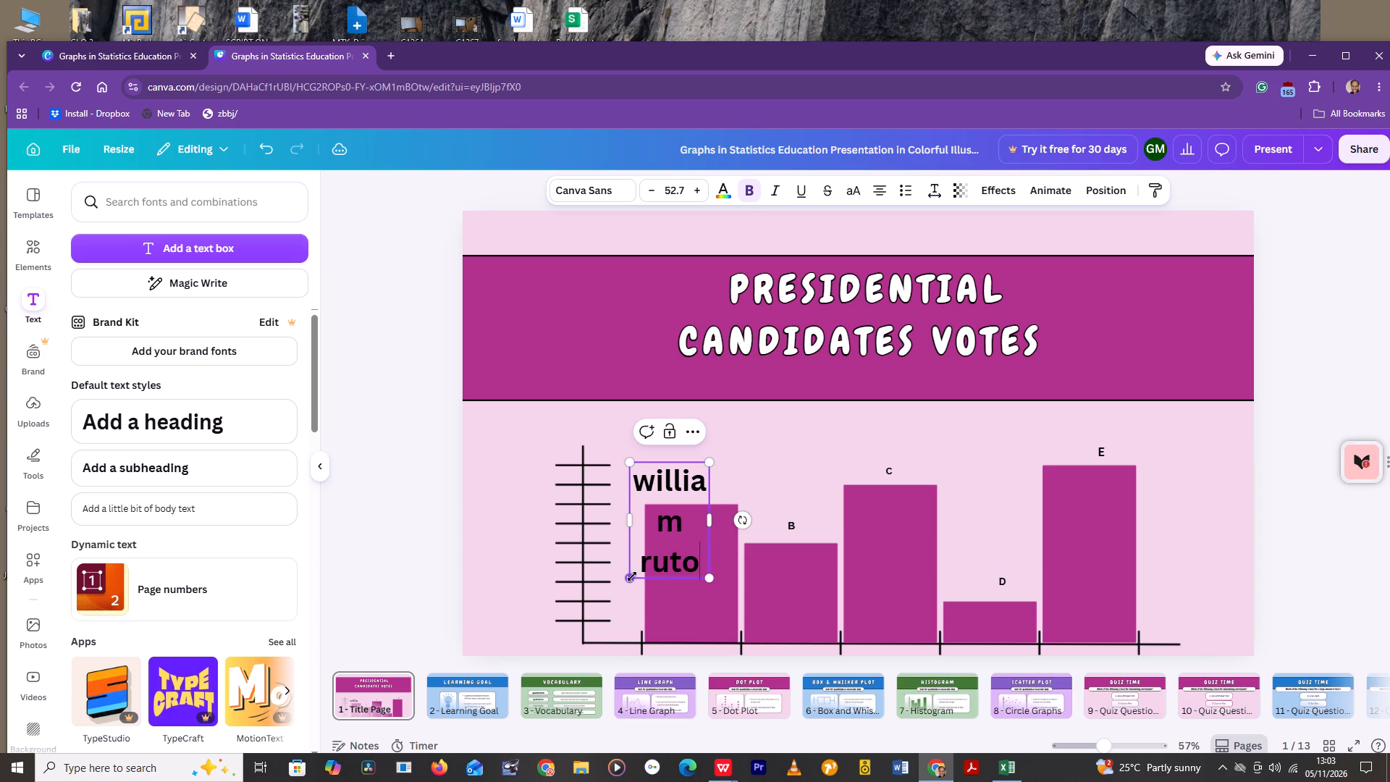
# Shrink the "william ruto" label to size 14.4 on two lines and position it just above the first bar.
pyautogui.moveTo(632, 576); pyautogui.dragTo(688, 491)
pyautogui.moveTo(711, 475); pyautogui.dragTo(724, 472)
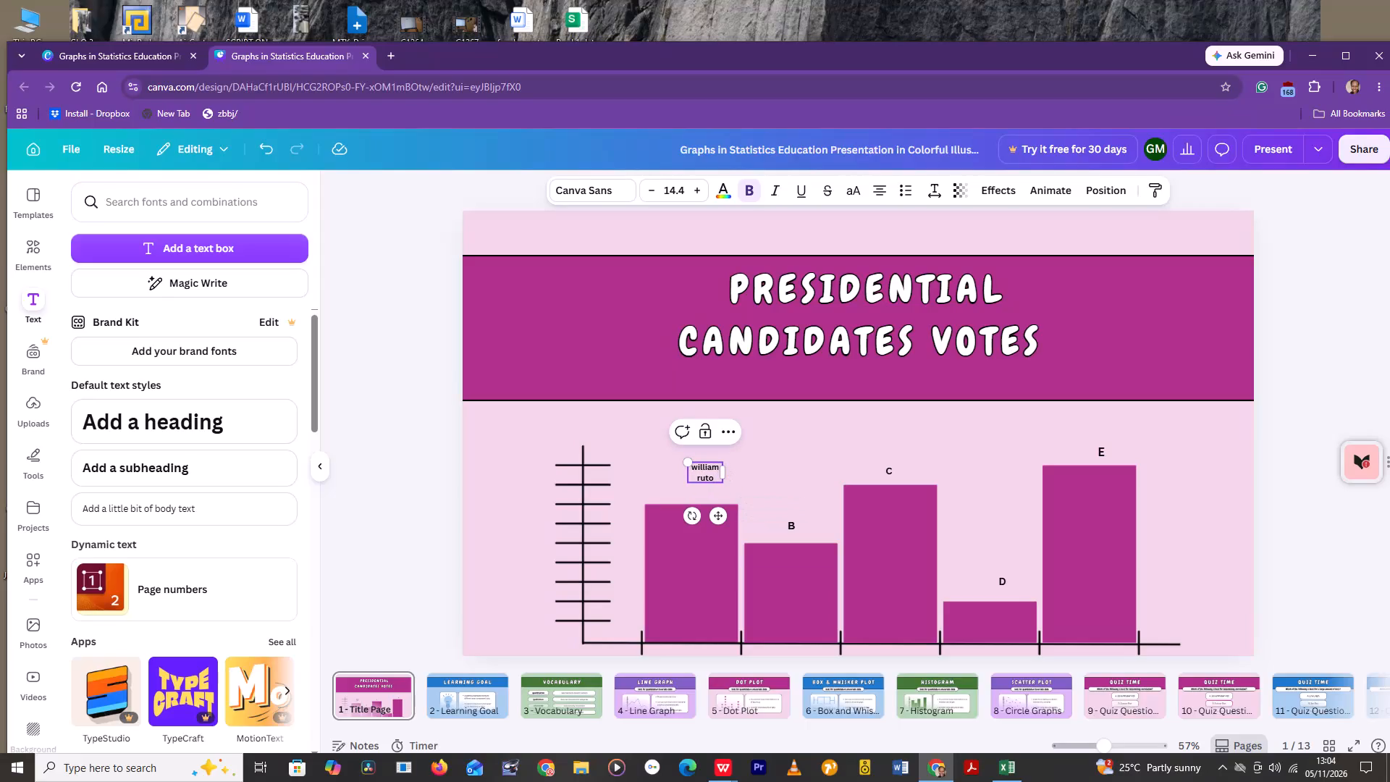
pyautogui.moveTo(704, 476); pyautogui.dragTo(702, 485)
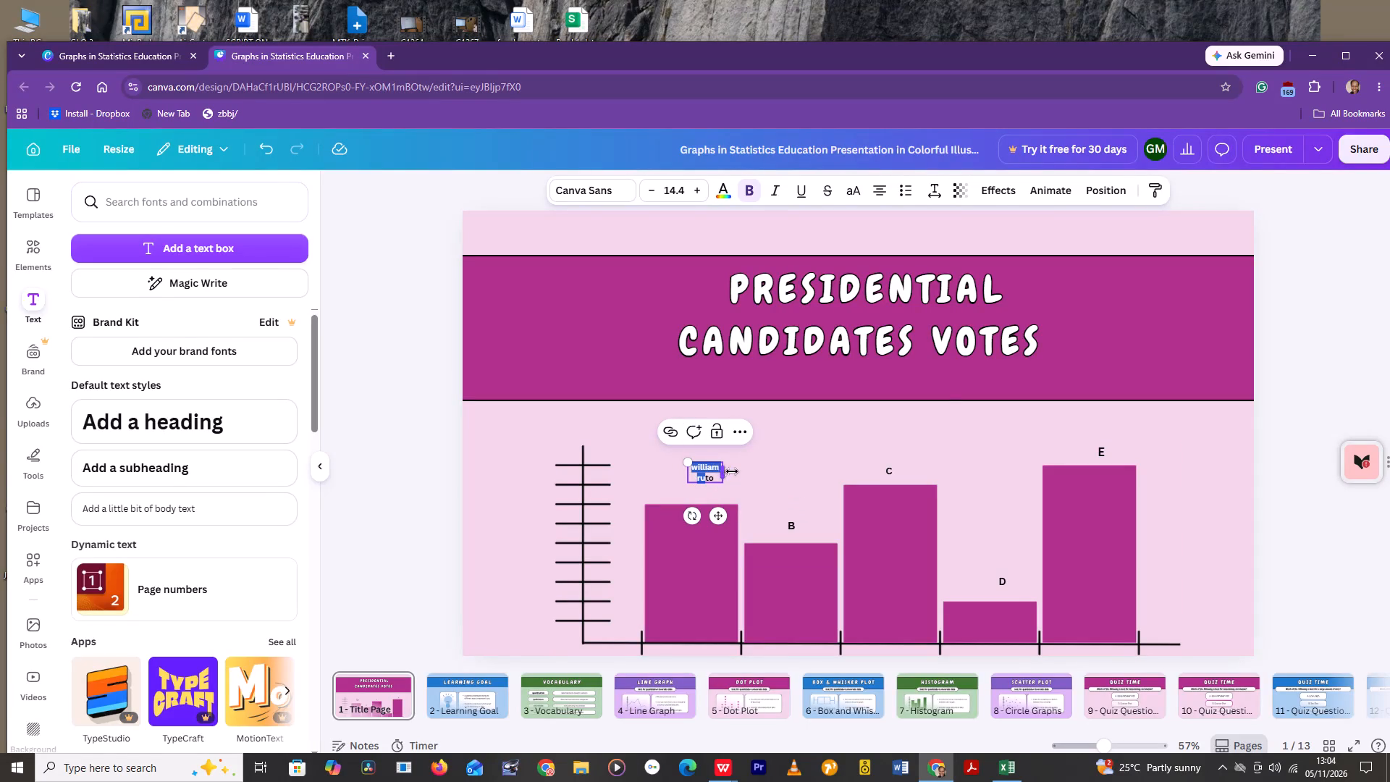
pyautogui.click(736, 469)
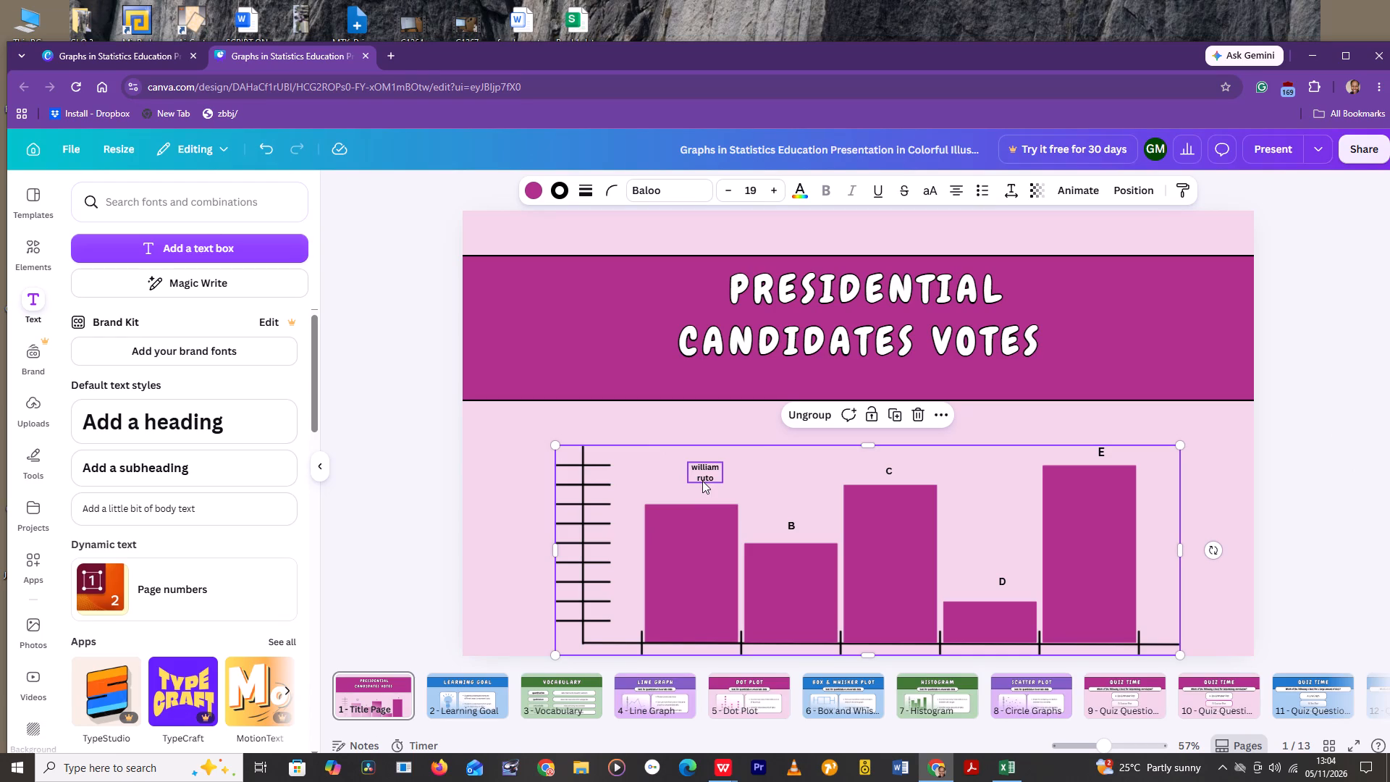
pyautogui.click(704, 469)
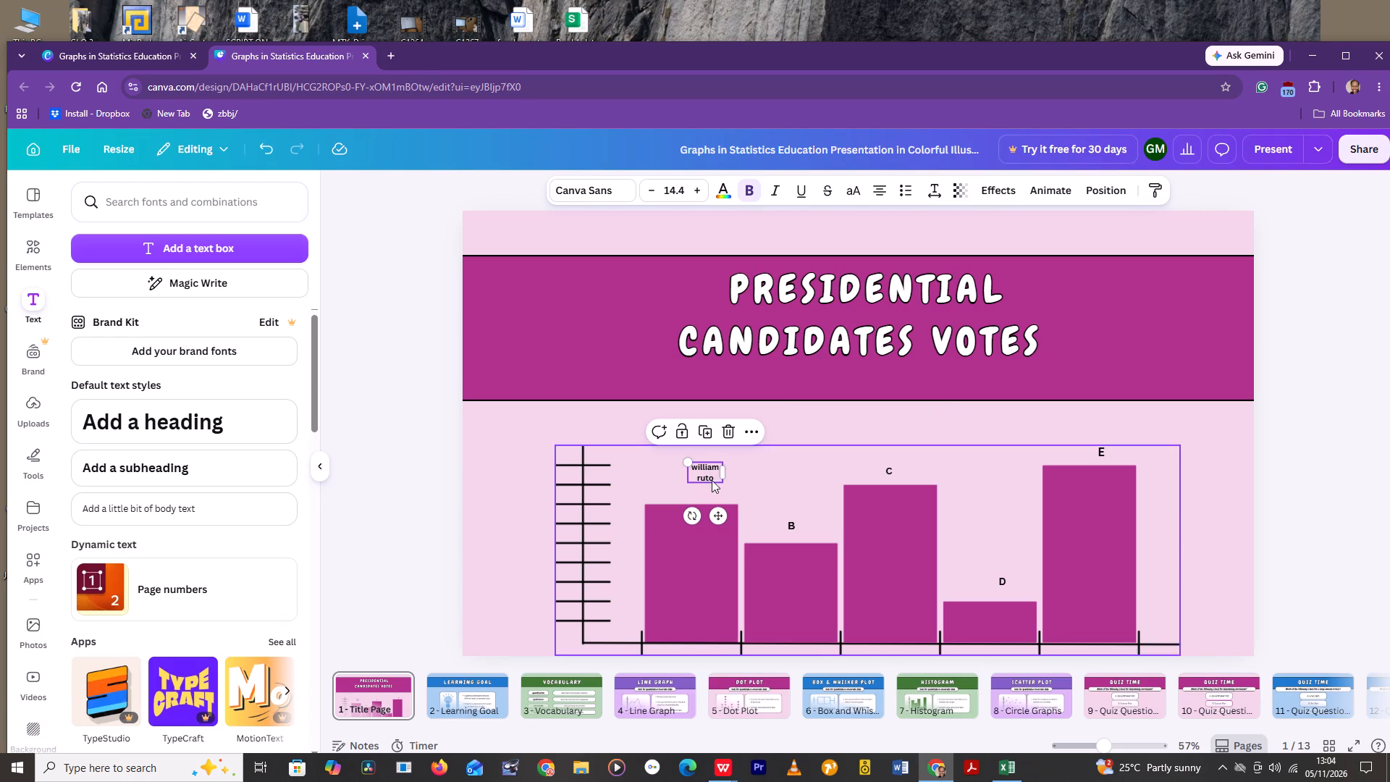
pyautogui.click(705, 486)
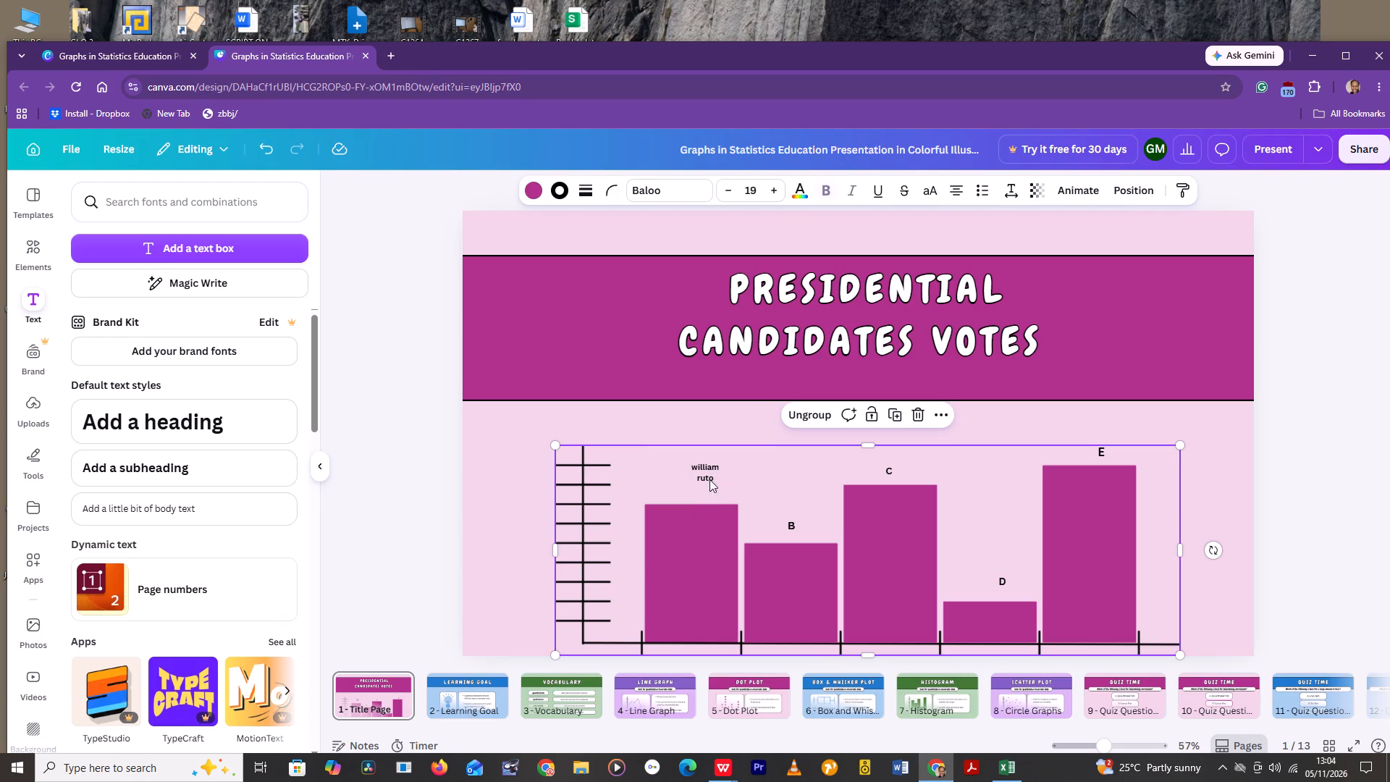
pyautogui.click(710, 475)
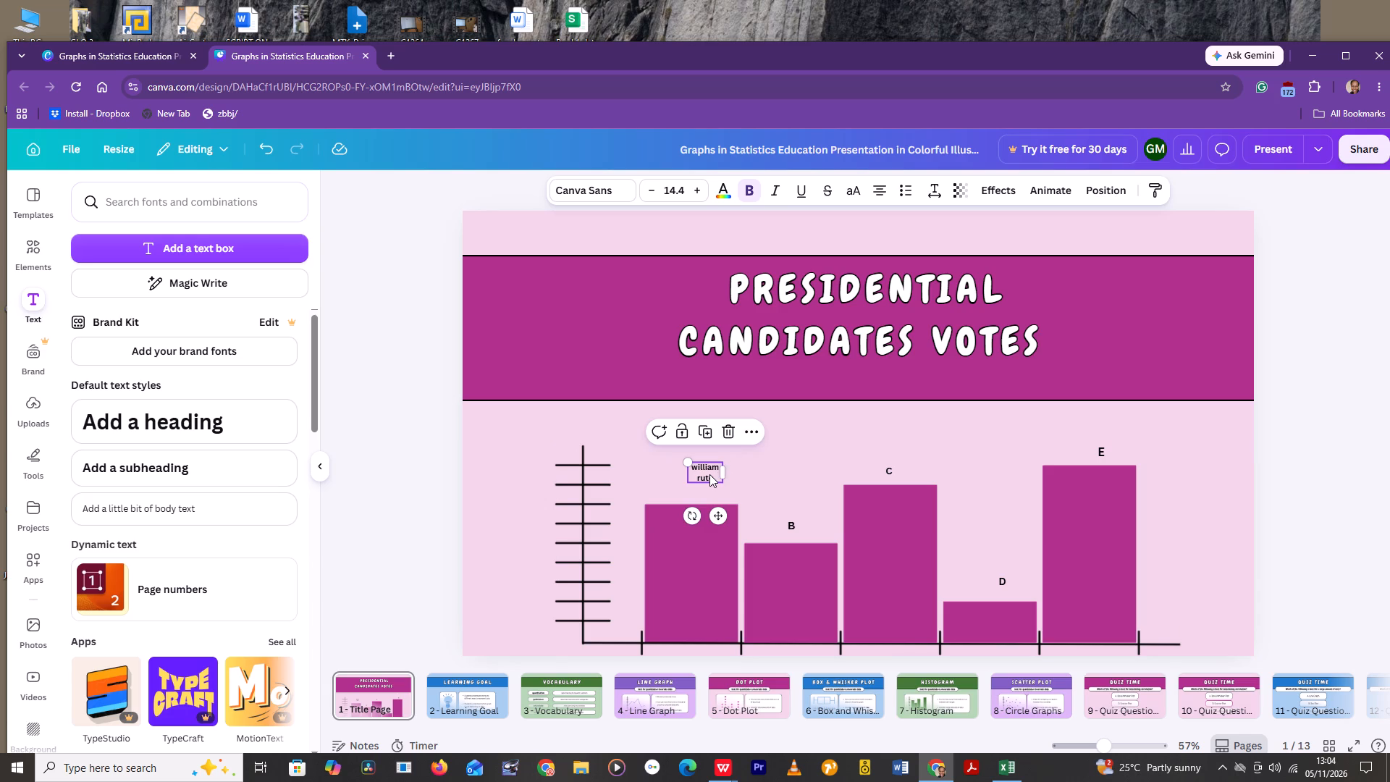
pyautogui.click(709, 470)
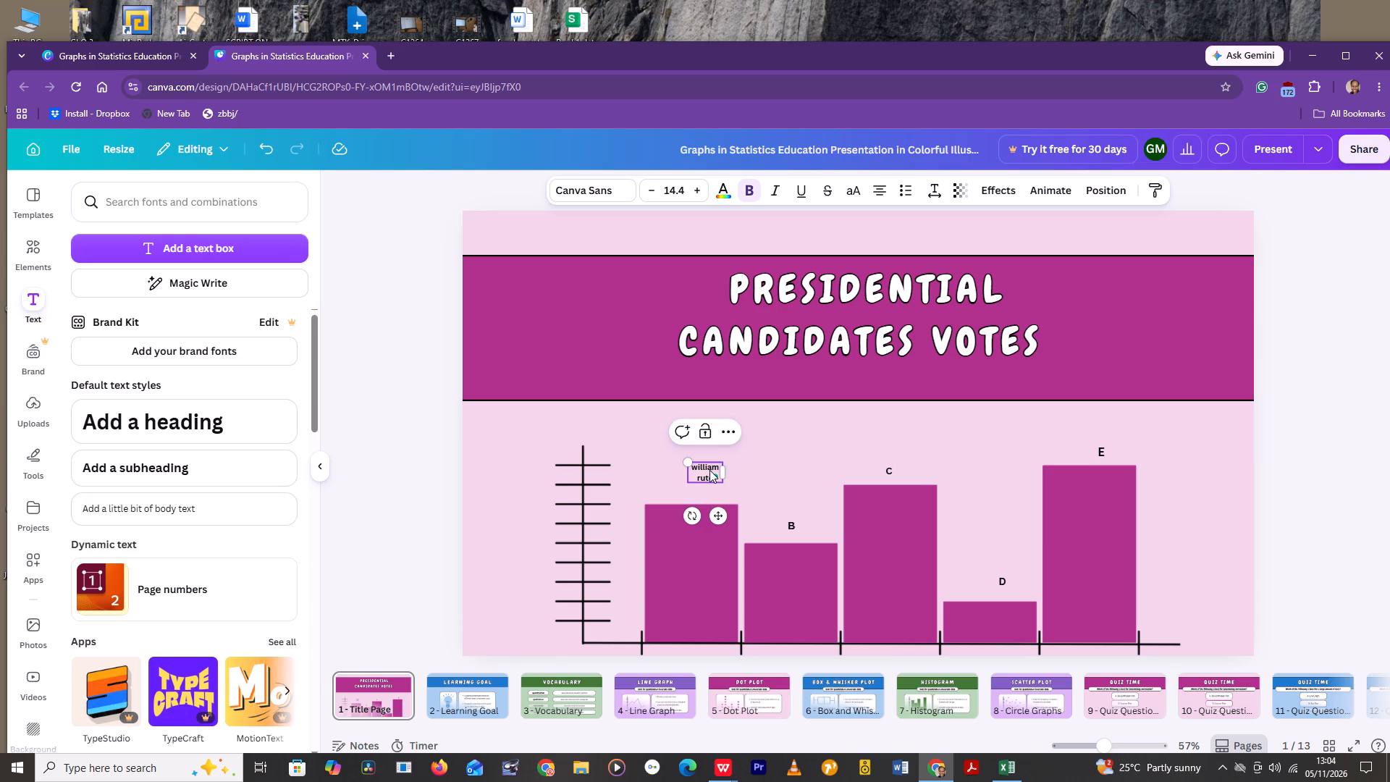
pyautogui.click(750, 463)
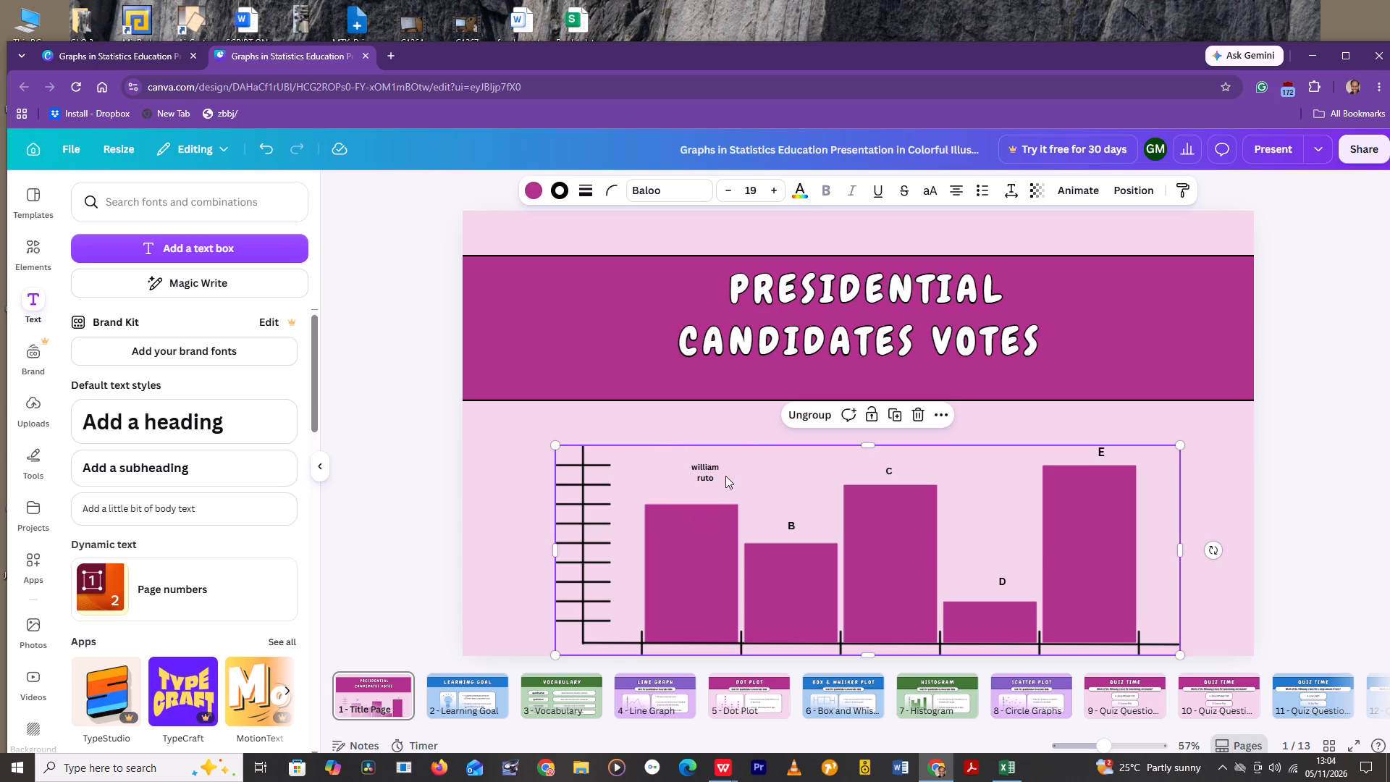
pyautogui.click(706, 476)
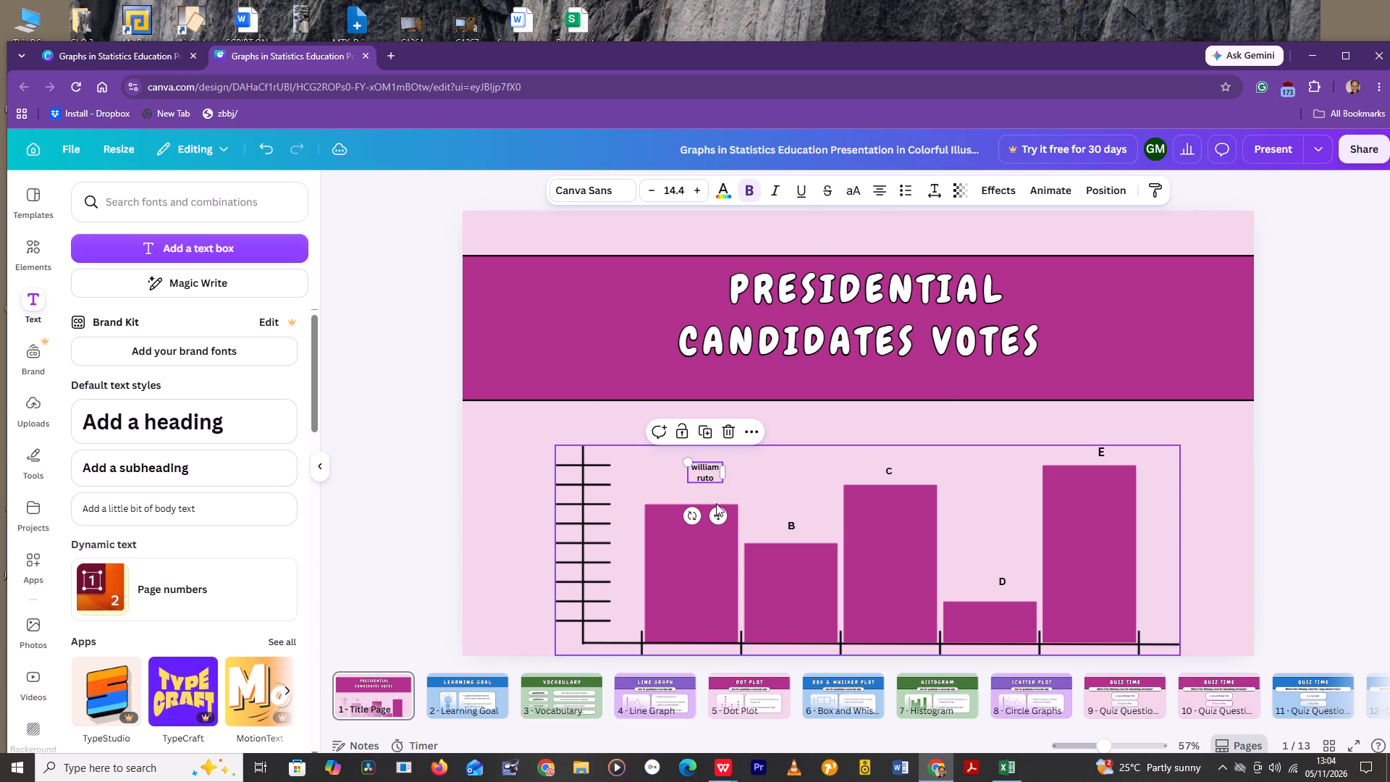
pyautogui.moveTo(719, 515); pyautogui.dragTo(711, 531)
# Enlarge bar B's label to size 64.4 and replace its text with "kalonzo musyoka".
pyautogui.click(788, 526)
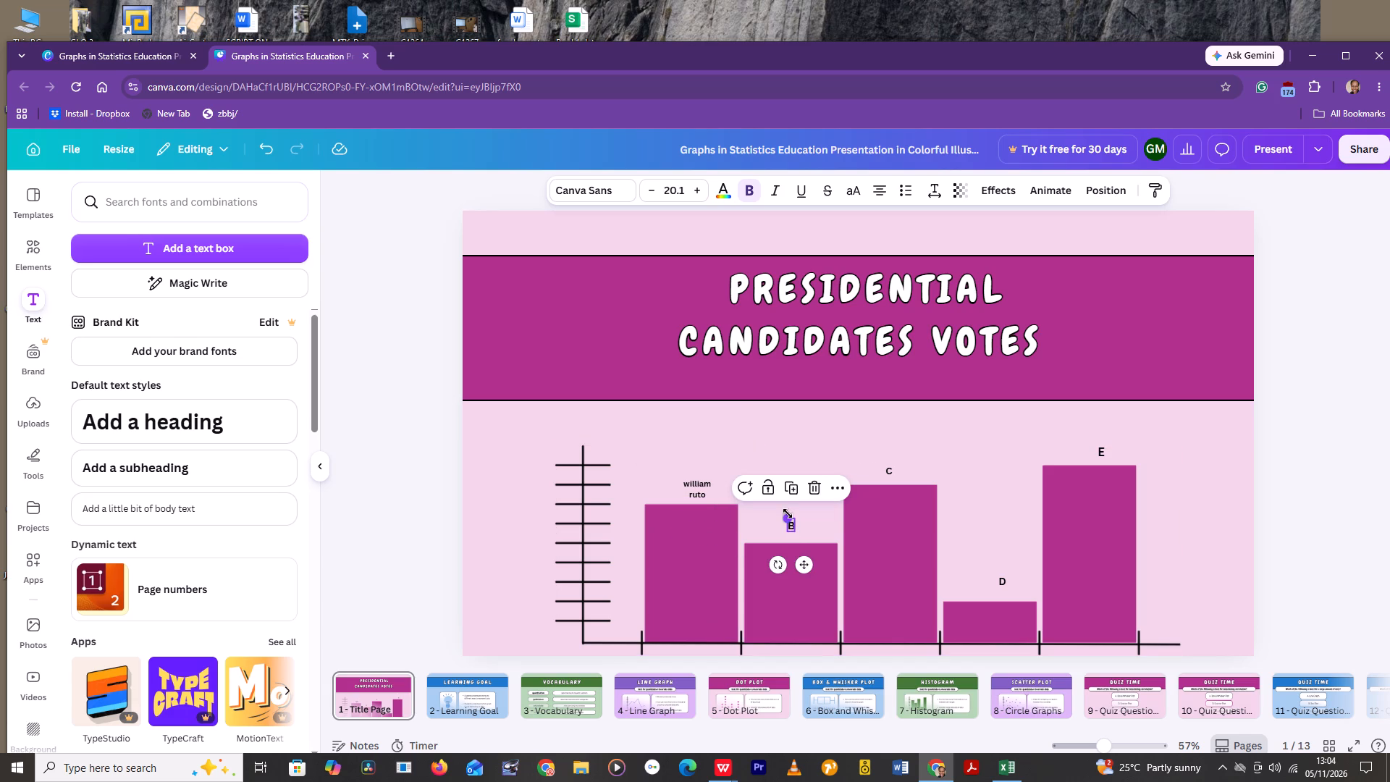
pyautogui.moveTo(788, 518); pyautogui.dragTo(788, 516)
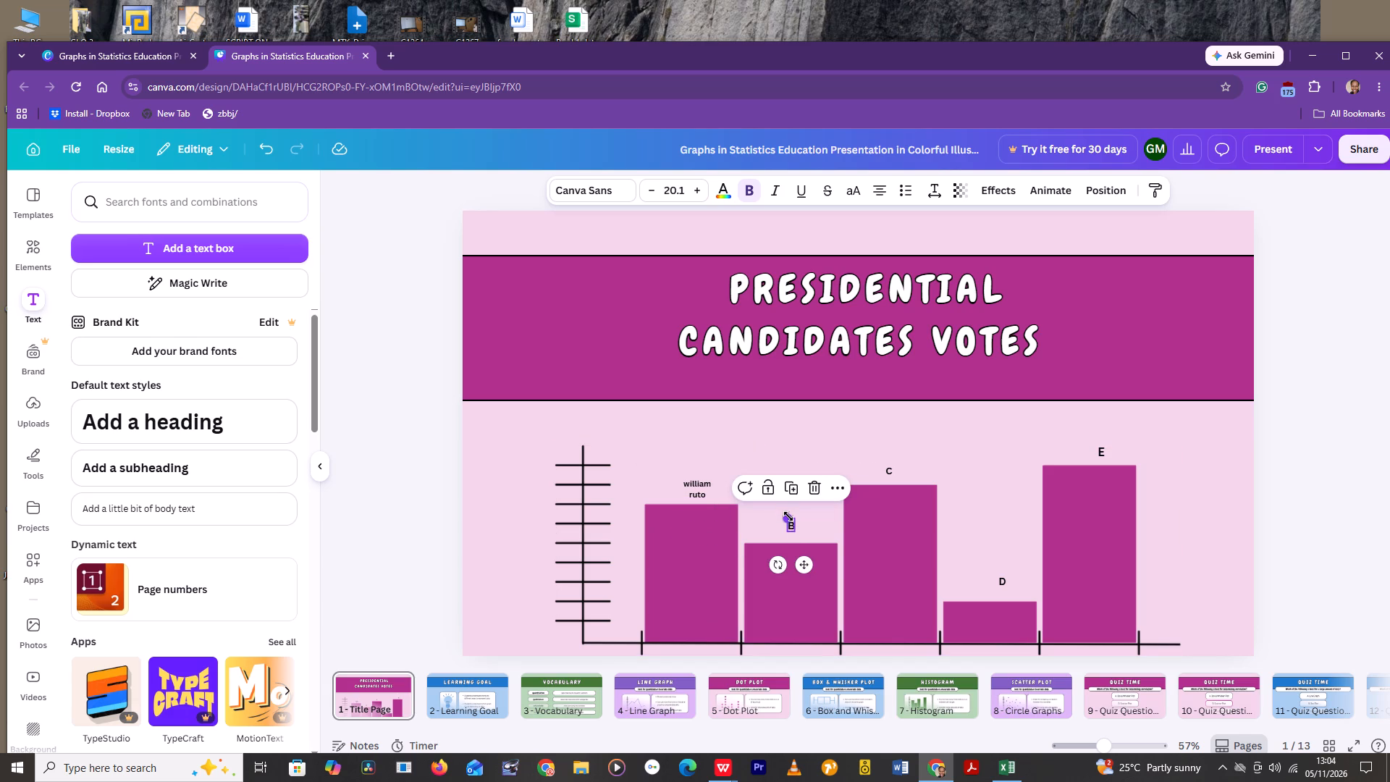
pyautogui.moveTo(788, 516); pyautogui.dragTo(741, 510)
pyautogui.click(788, 508)
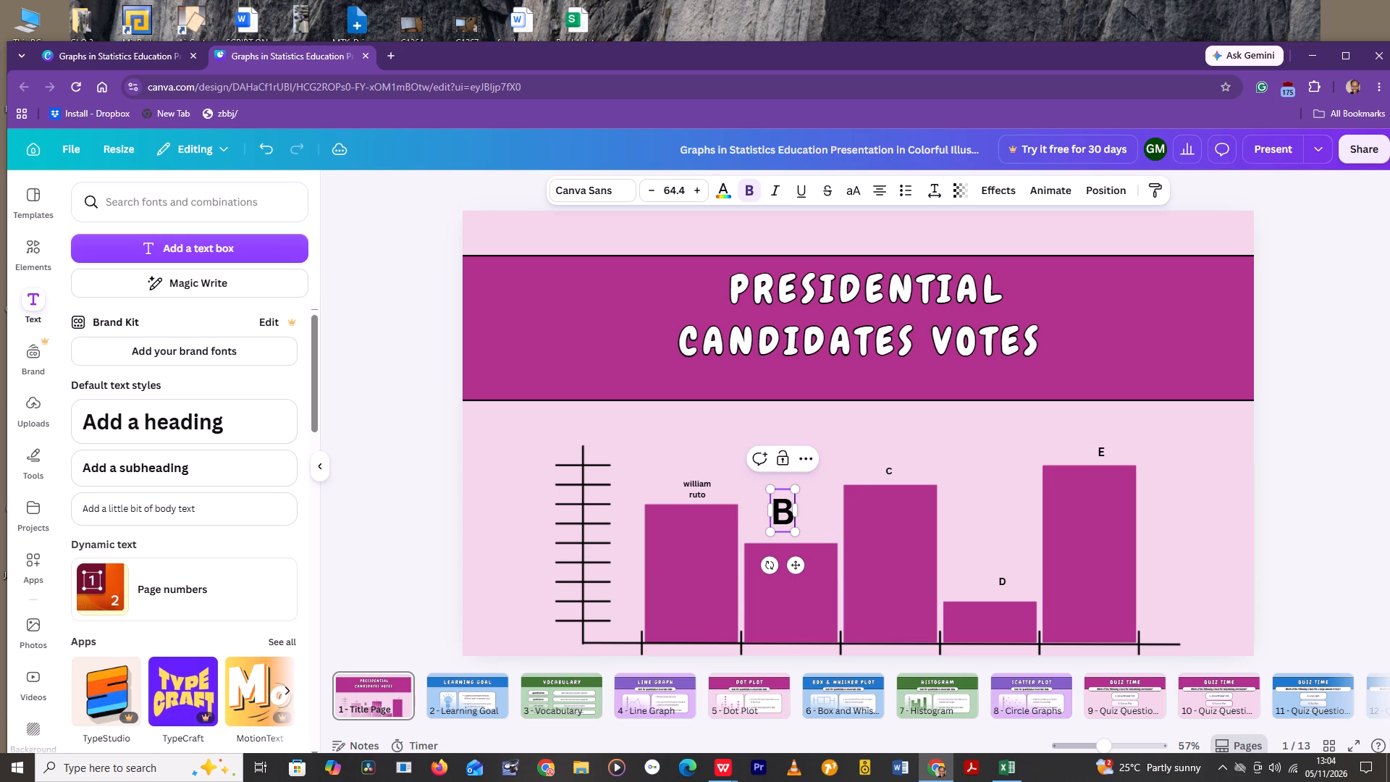
pyautogui.press('BackSpace')
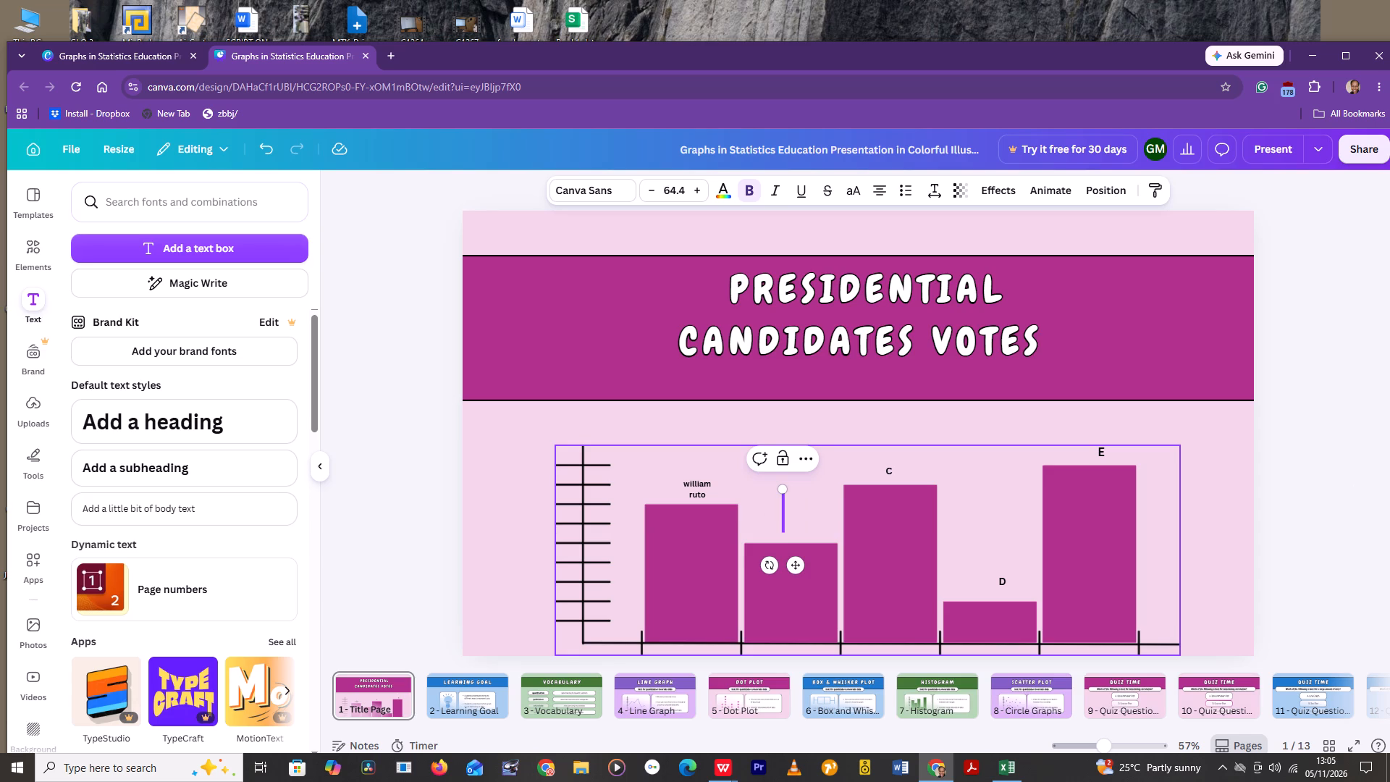
pyautogui.write('kalonzo')
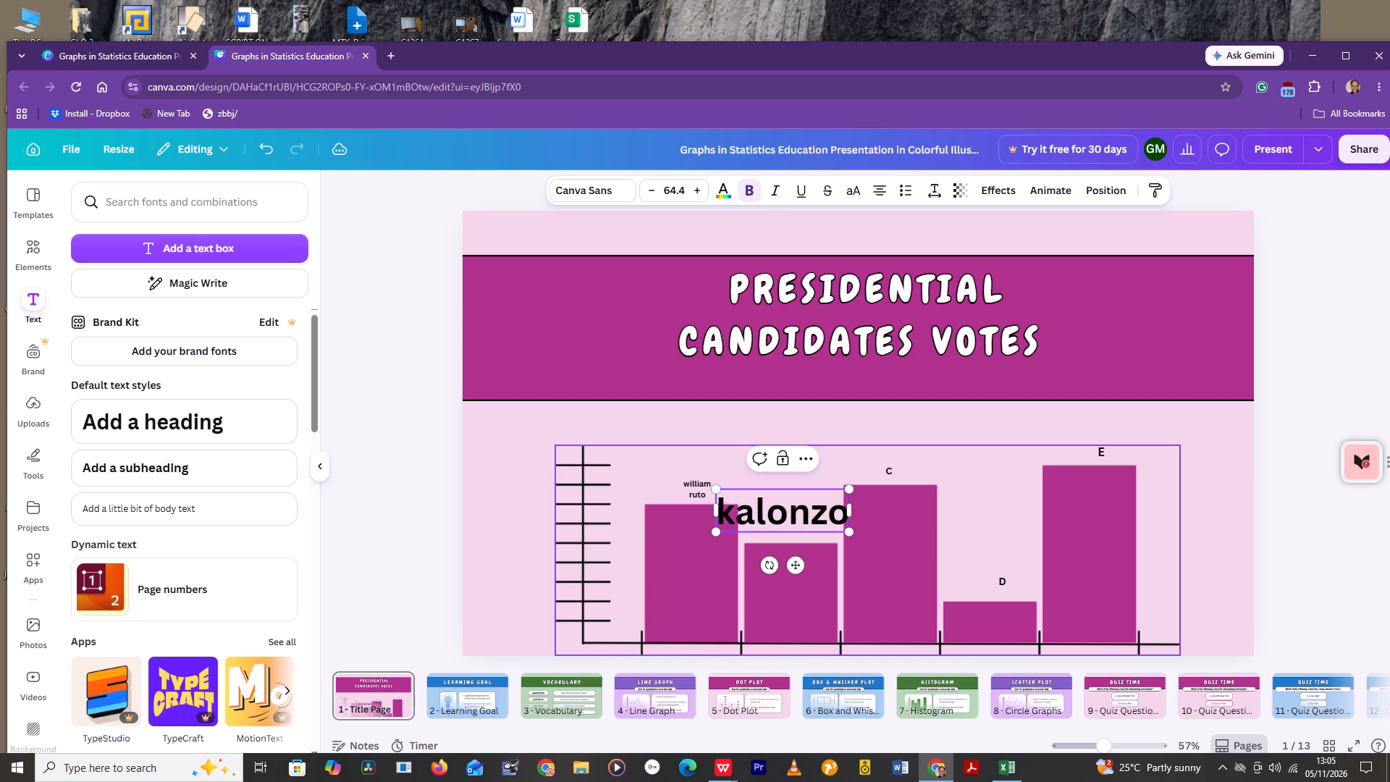
pyautogui.press('space')
pyautogui.press('m')
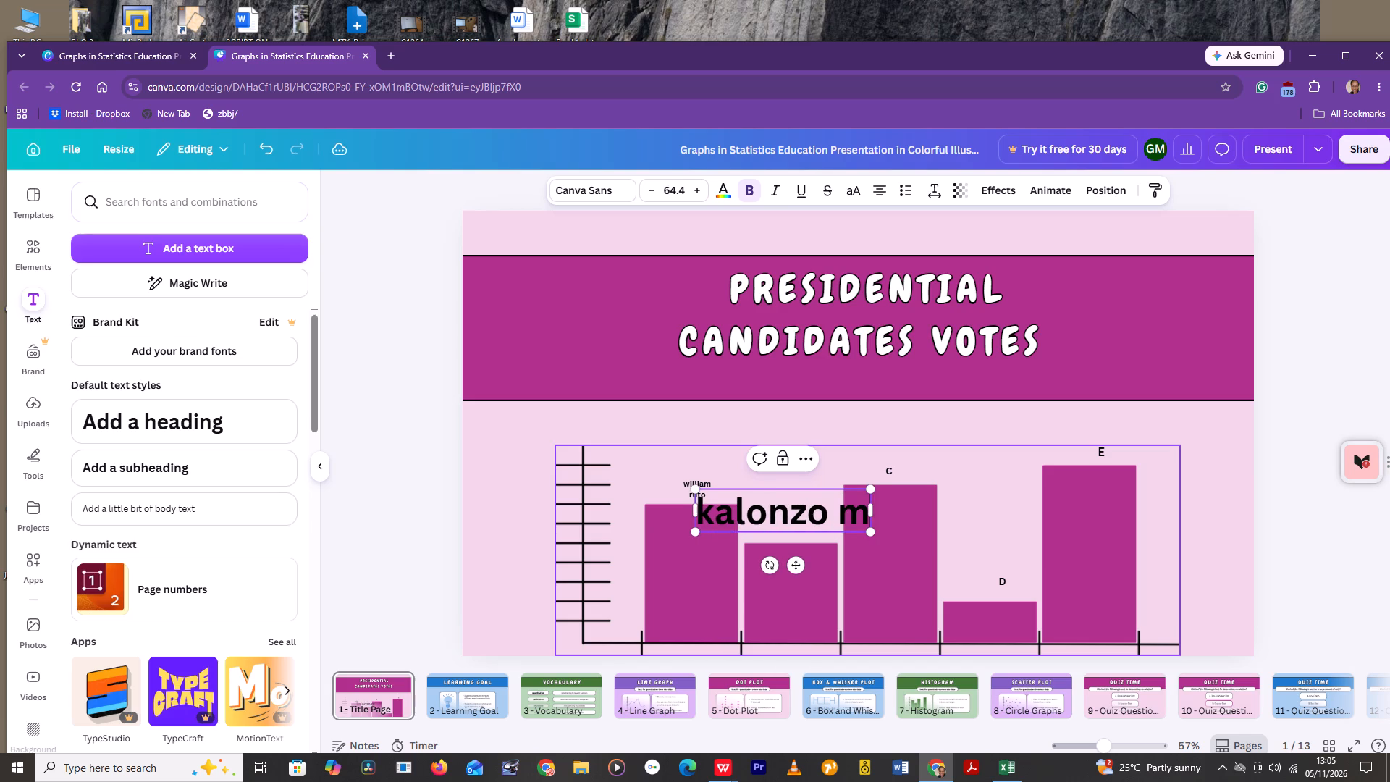
pyautogui.write('usyoka')
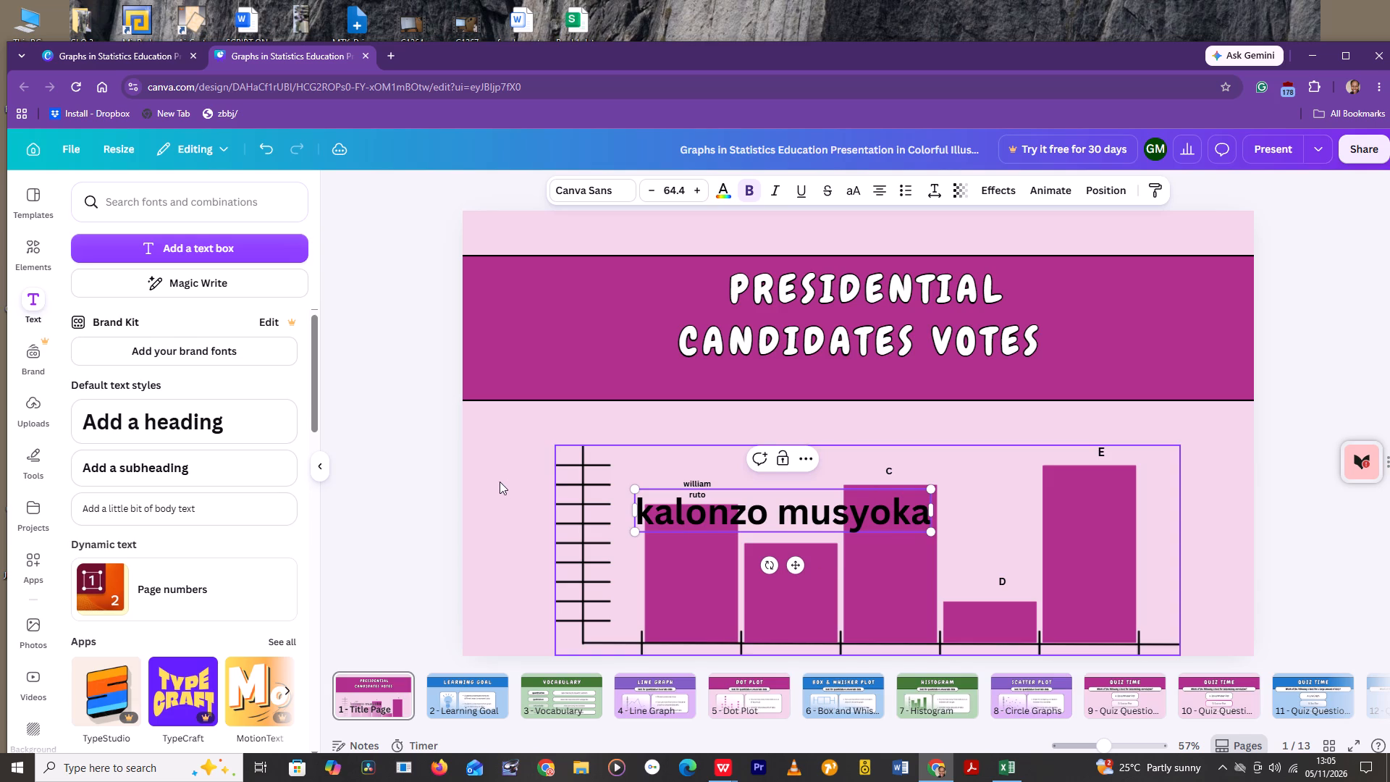
# Shrink the "kalonzo musyoka" label to size 13.3 on one line and position it just above the second bar.
pyautogui.moveTo(635, 488); pyautogui.dragTo(639, 494)
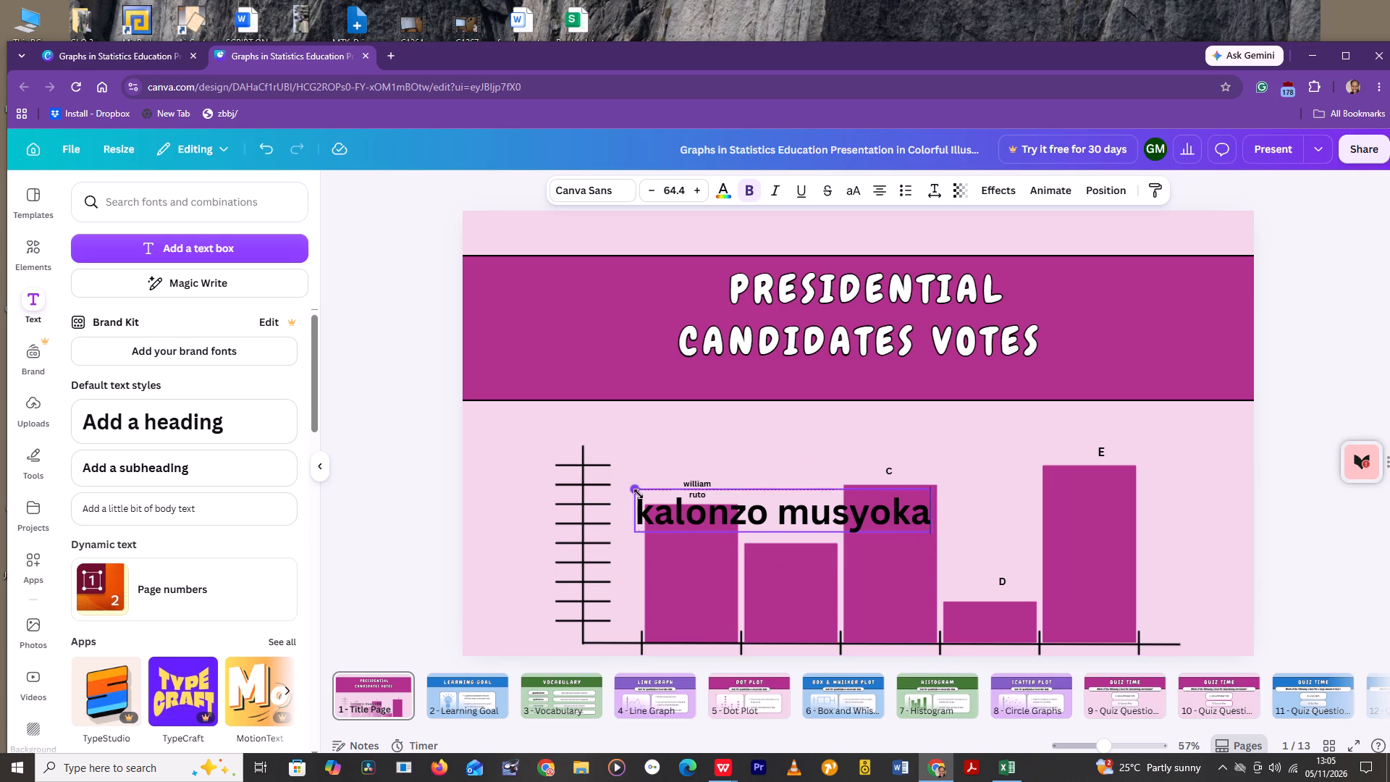
pyautogui.moveTo(639, 494); pyautogui.dragTo(796, 518)
pyautogui.click(796, 518)
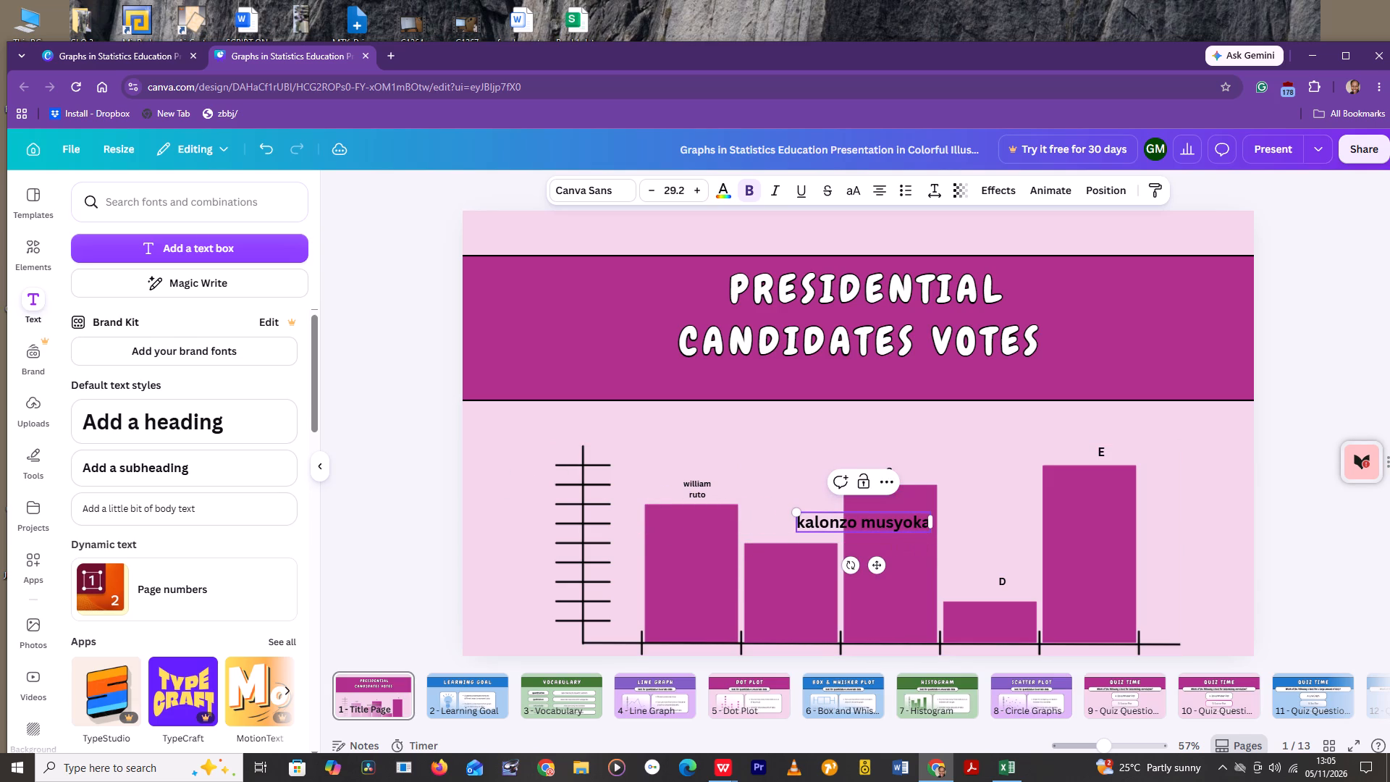
pyautogui.moveTo(909, 534); pyautogui.dragTo(842, 532)
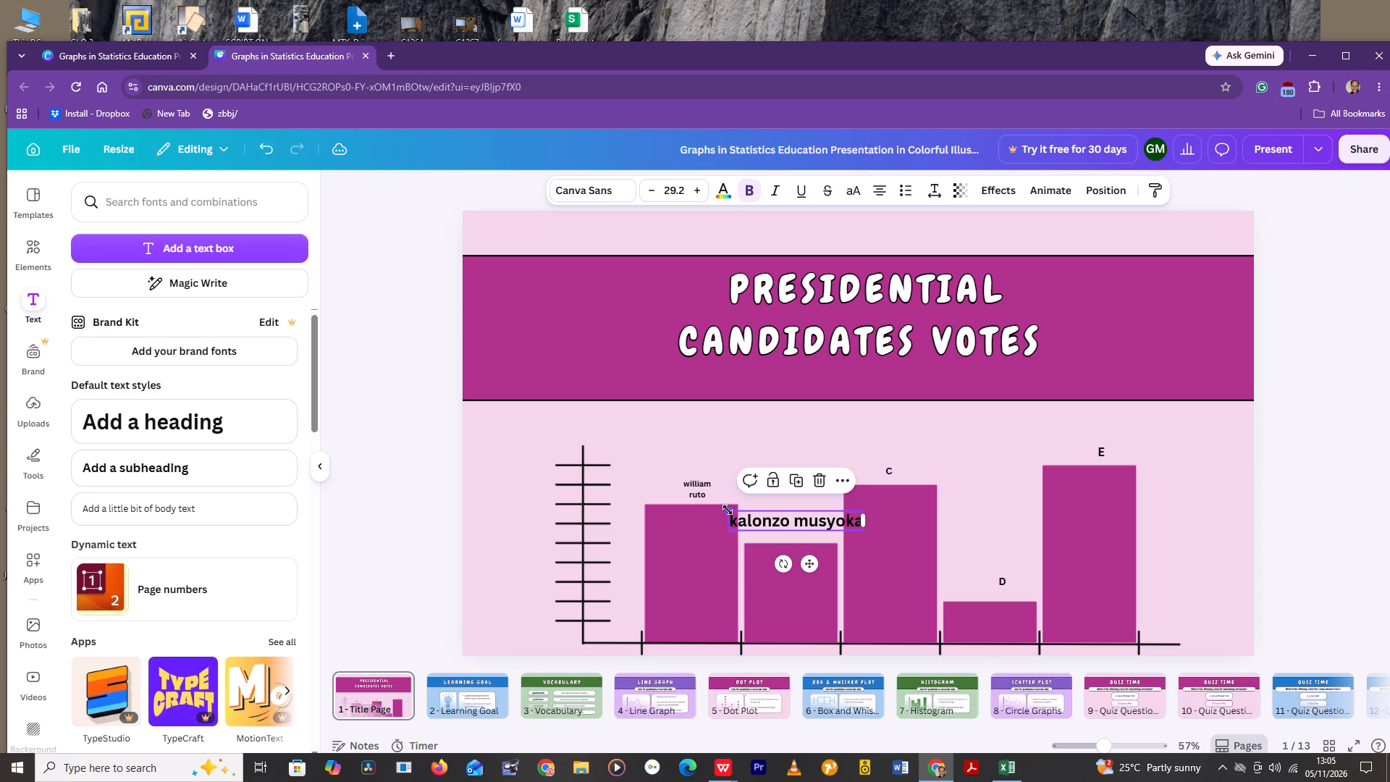
pyautogui.moveTo(728, 510); pyautogui.dragTo(803, 506)
pyautogui.click(827, 520)
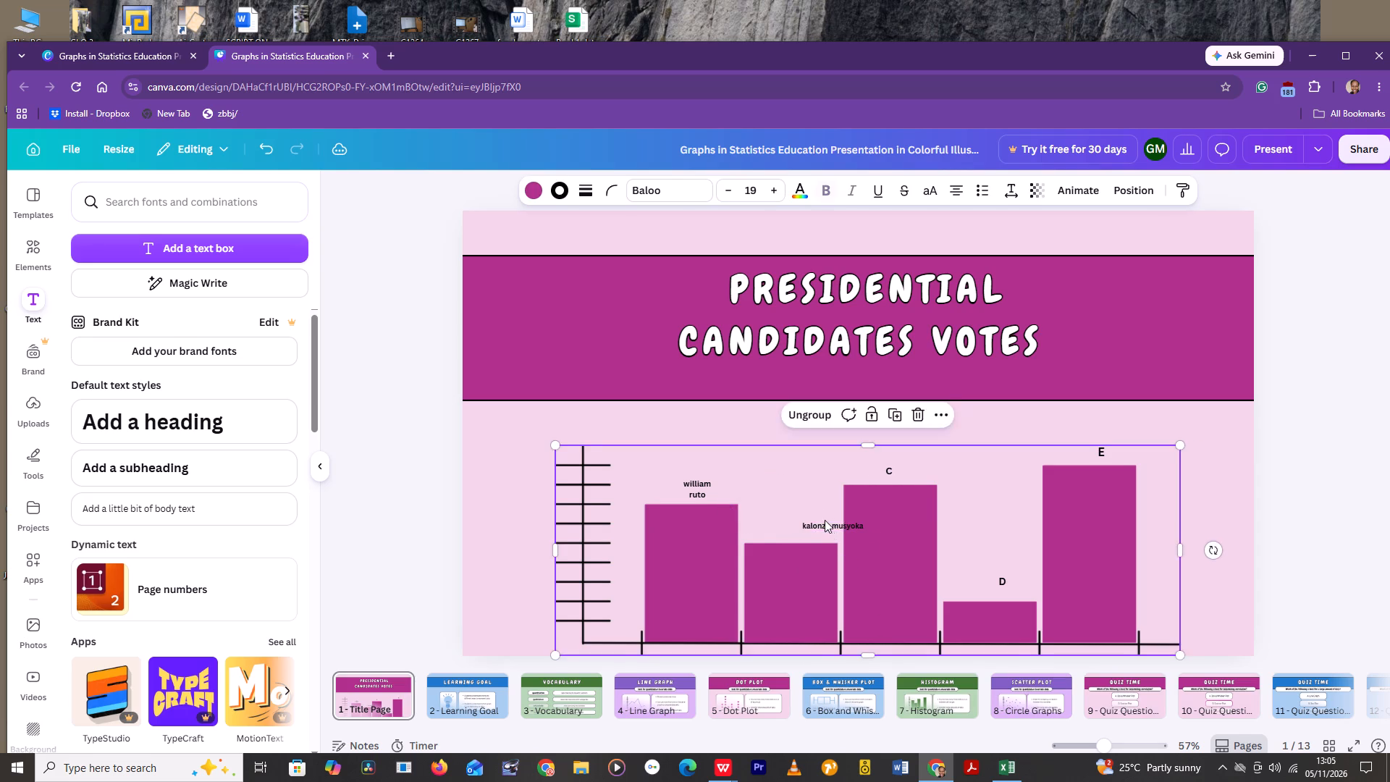
pyautogui.moveTo(823, 521); pyautogui.dragTo(835, 521)
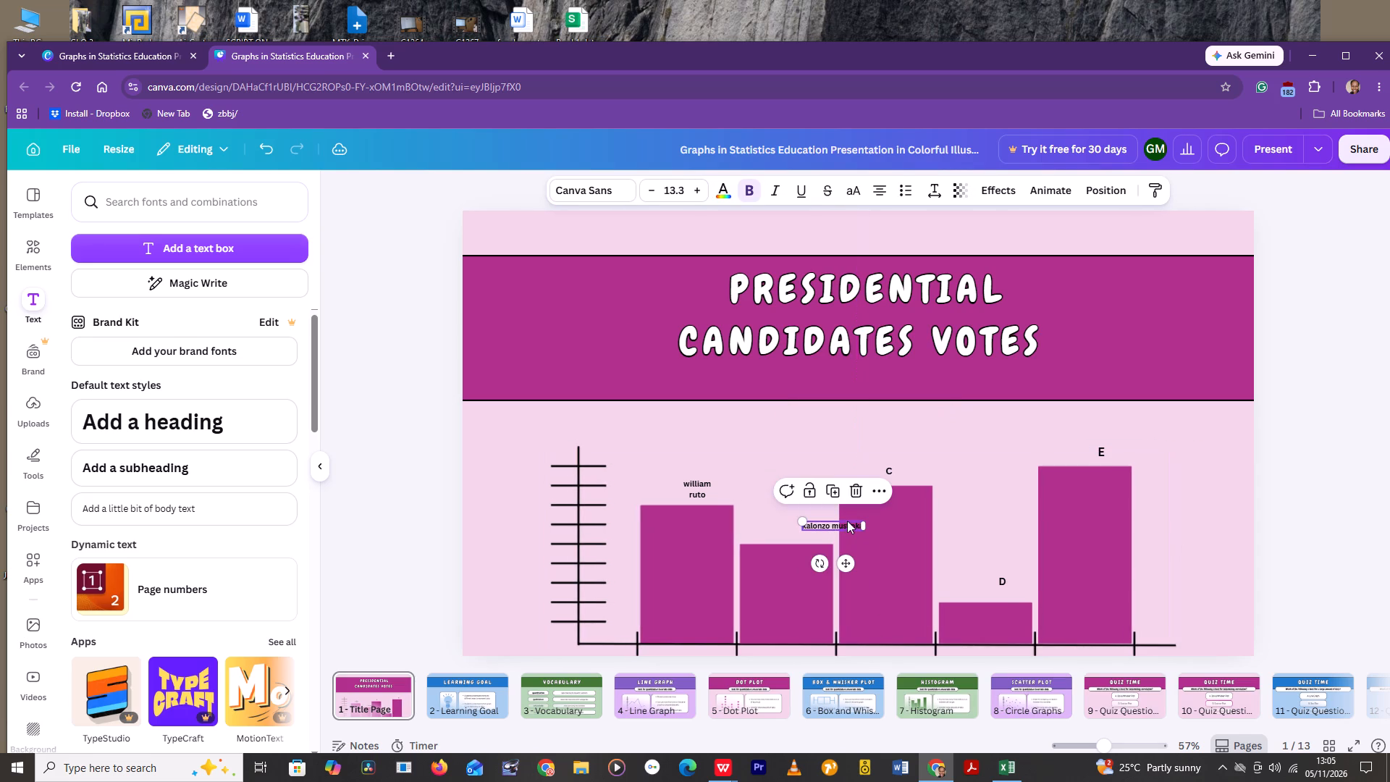
pyautogui.moveTo(849, 568); pyautogui.dragTo(848, 568)
pyautogui.moveTo(848, 568); pyautogui.dragTo(807, 575)
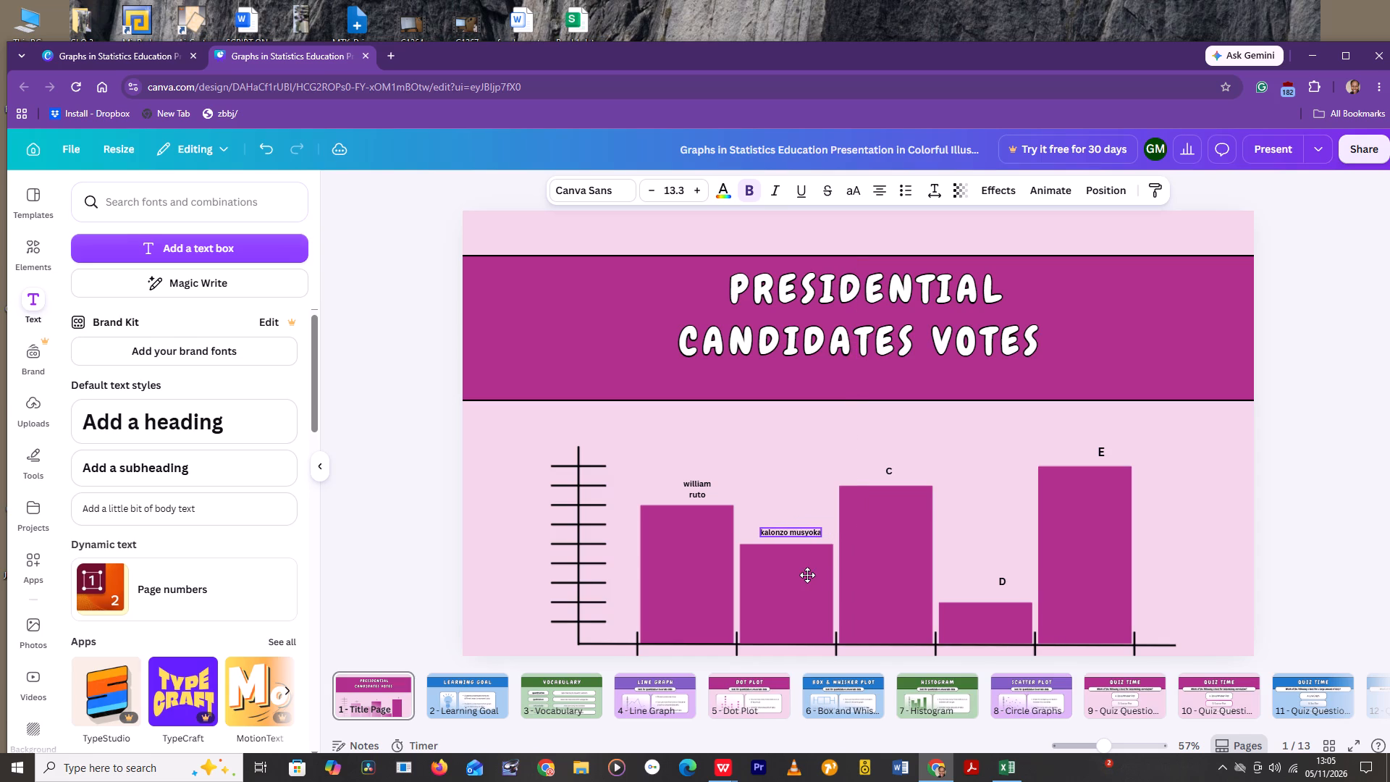
pyautogui.moveTo(807, 575); pyautogui.dragTo(807, 579)
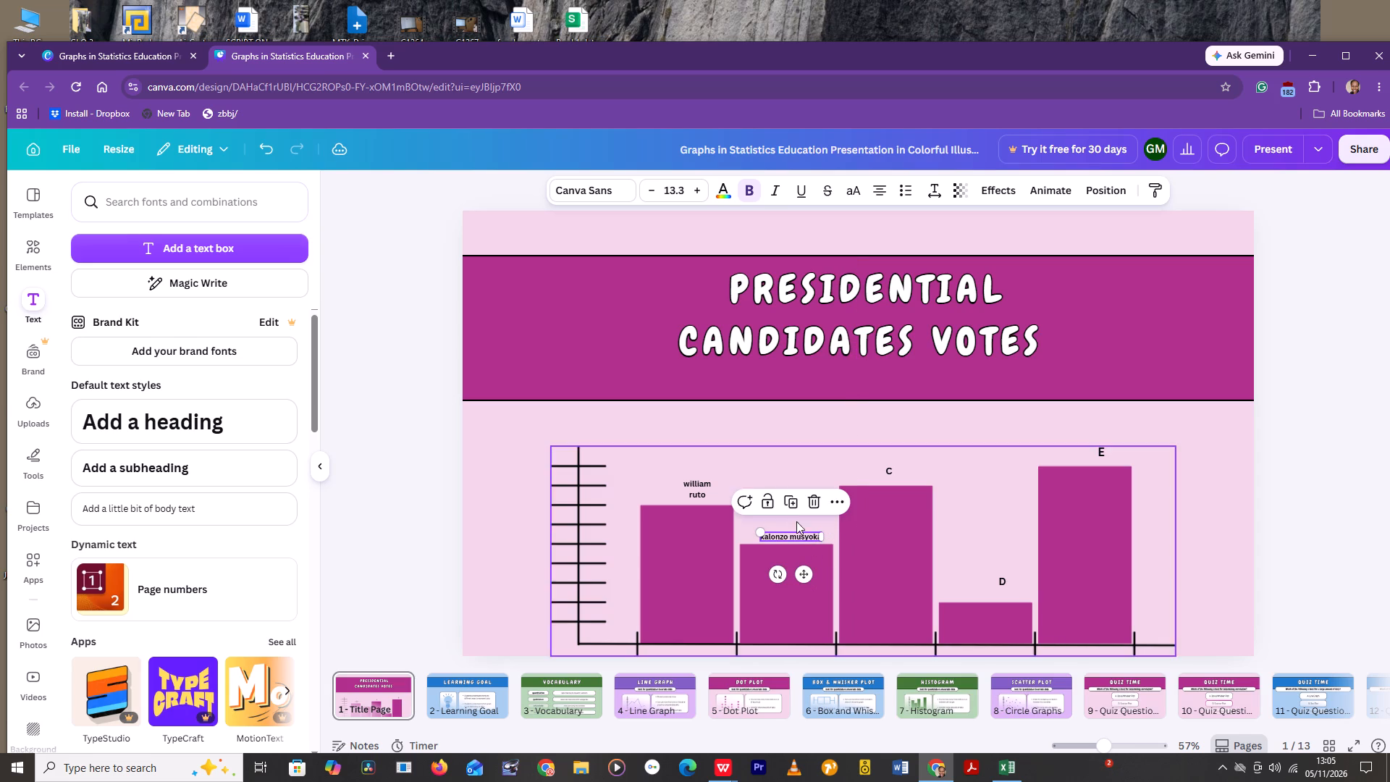
# Enlarge bar C's label to size 55 and replace its text with "fred matiangi".
pyautogui.click(853, 464)
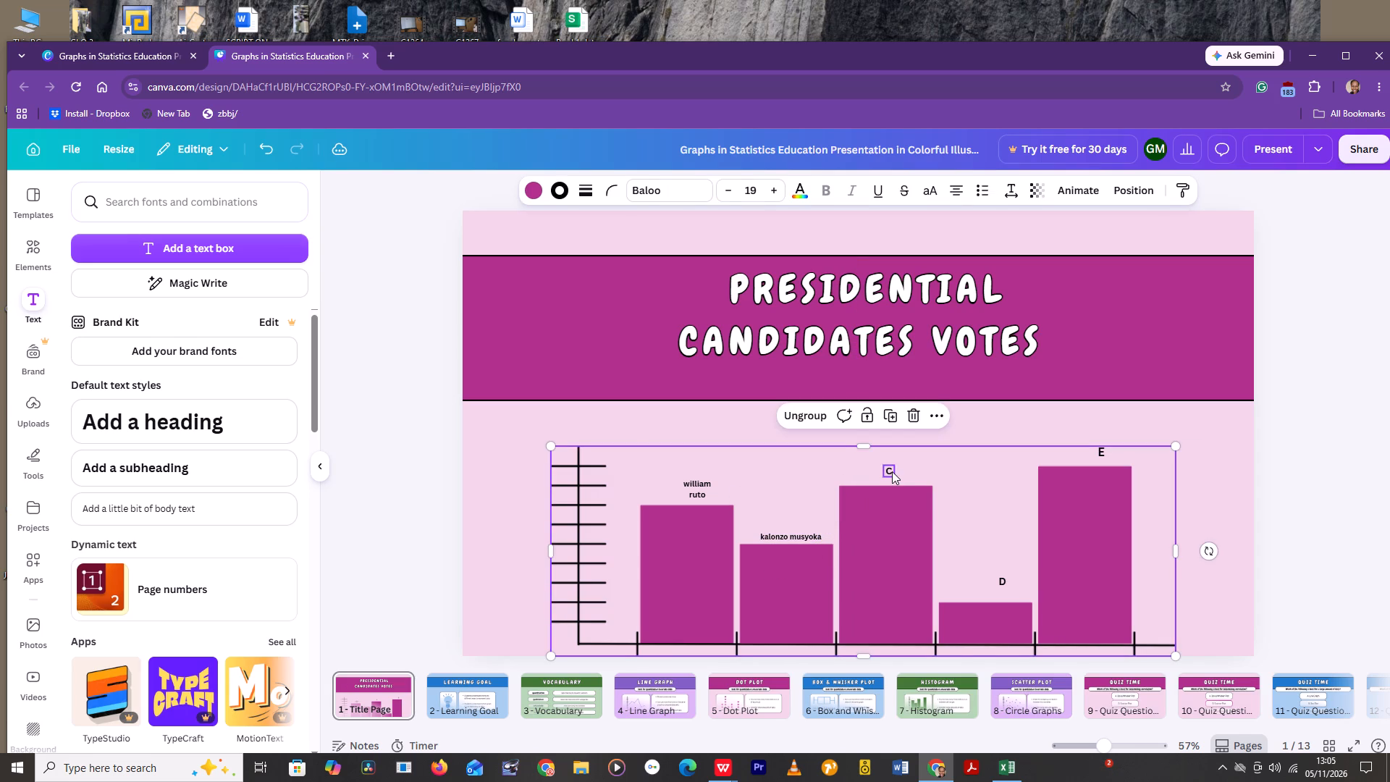
pyautogui.click(892, 471)
pyautogui.moveTo(883, 461); pyautogui.dragTo(863, 463)
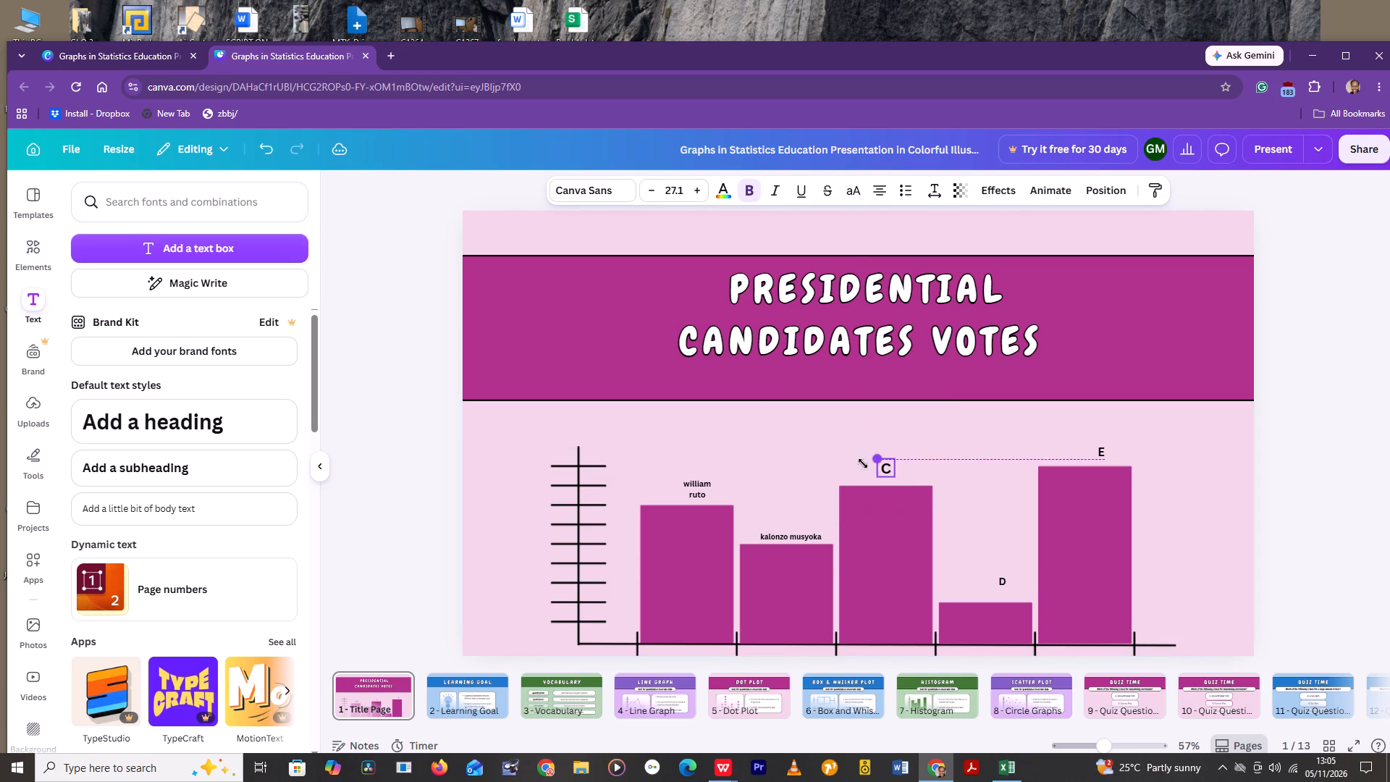
pyautogui.moveTo(863, 463); pyautogui.dragTo(830, 464)
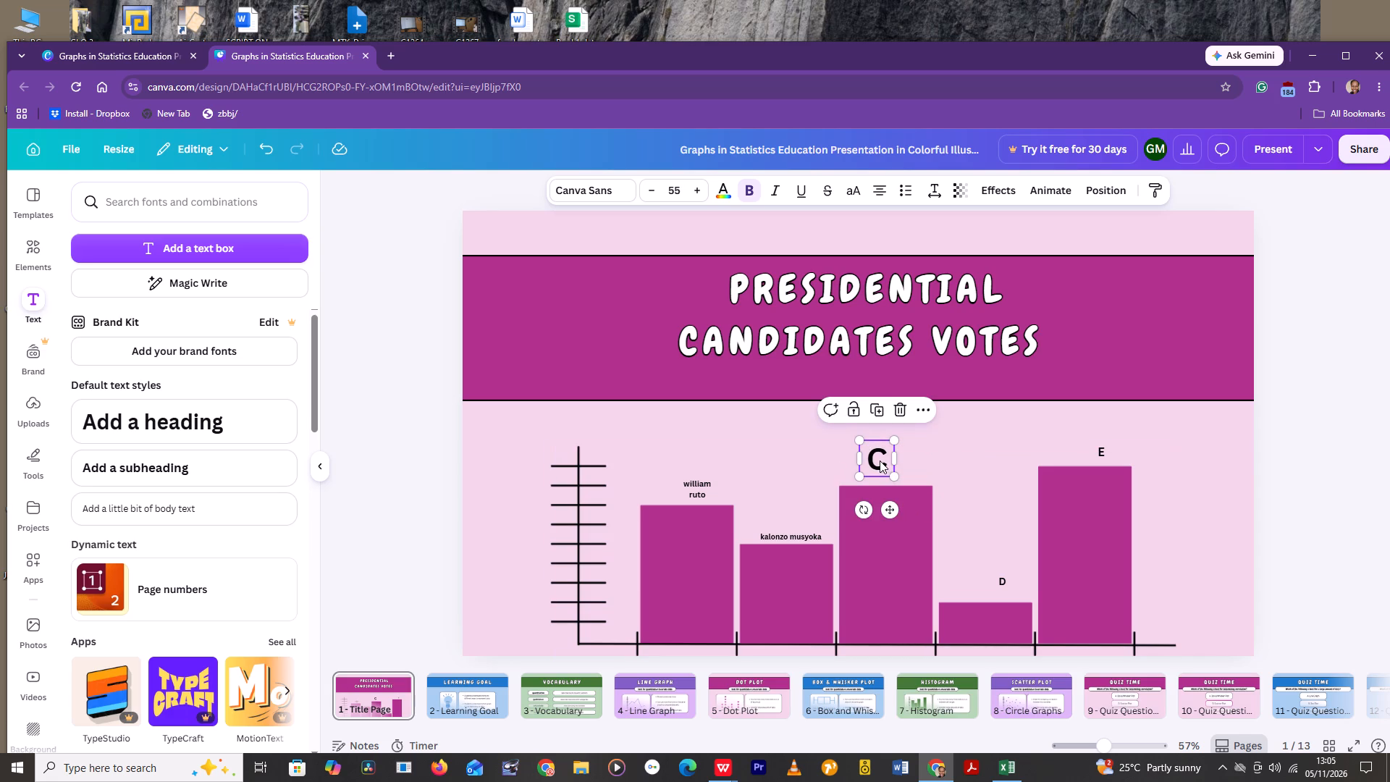
pyautogui.click(885, 459)
pyautogui.press('BackSpace')
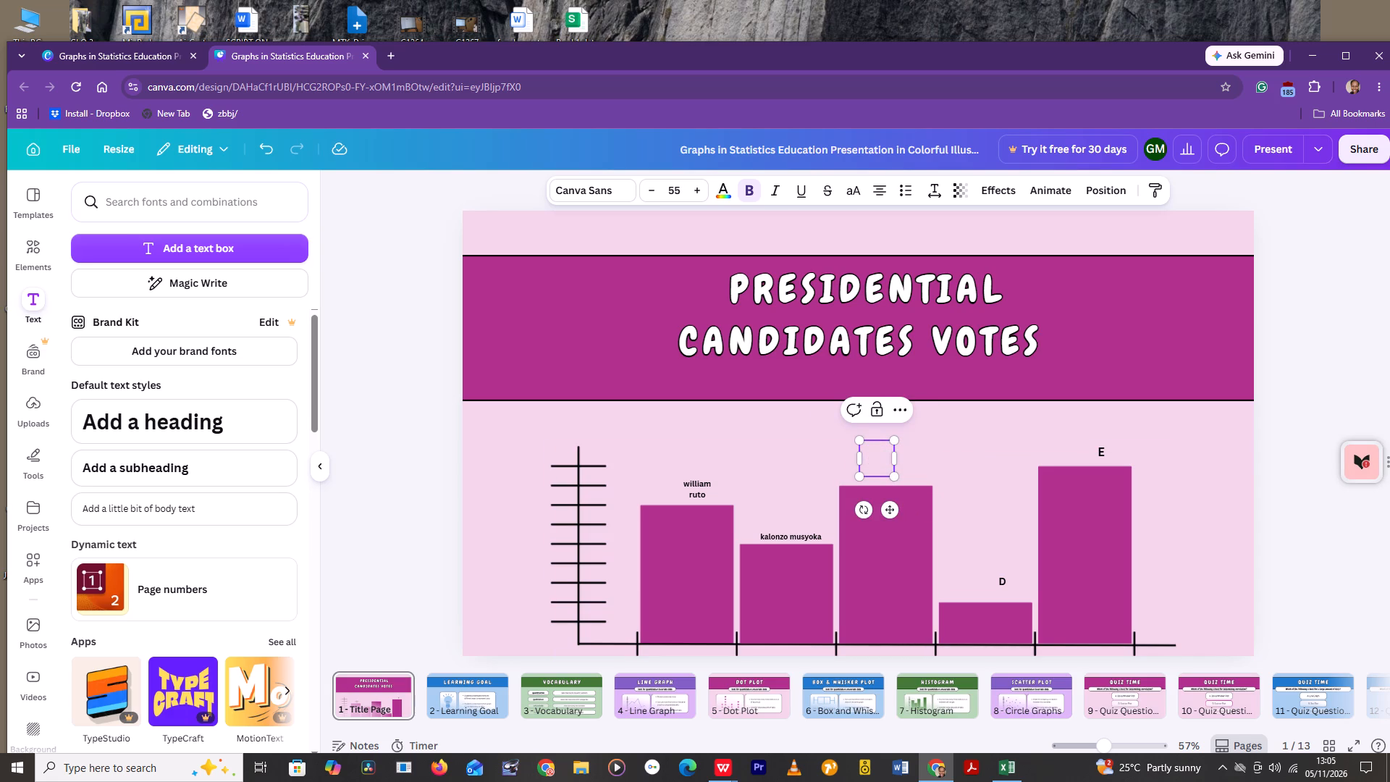
pyautogui.write('fred')
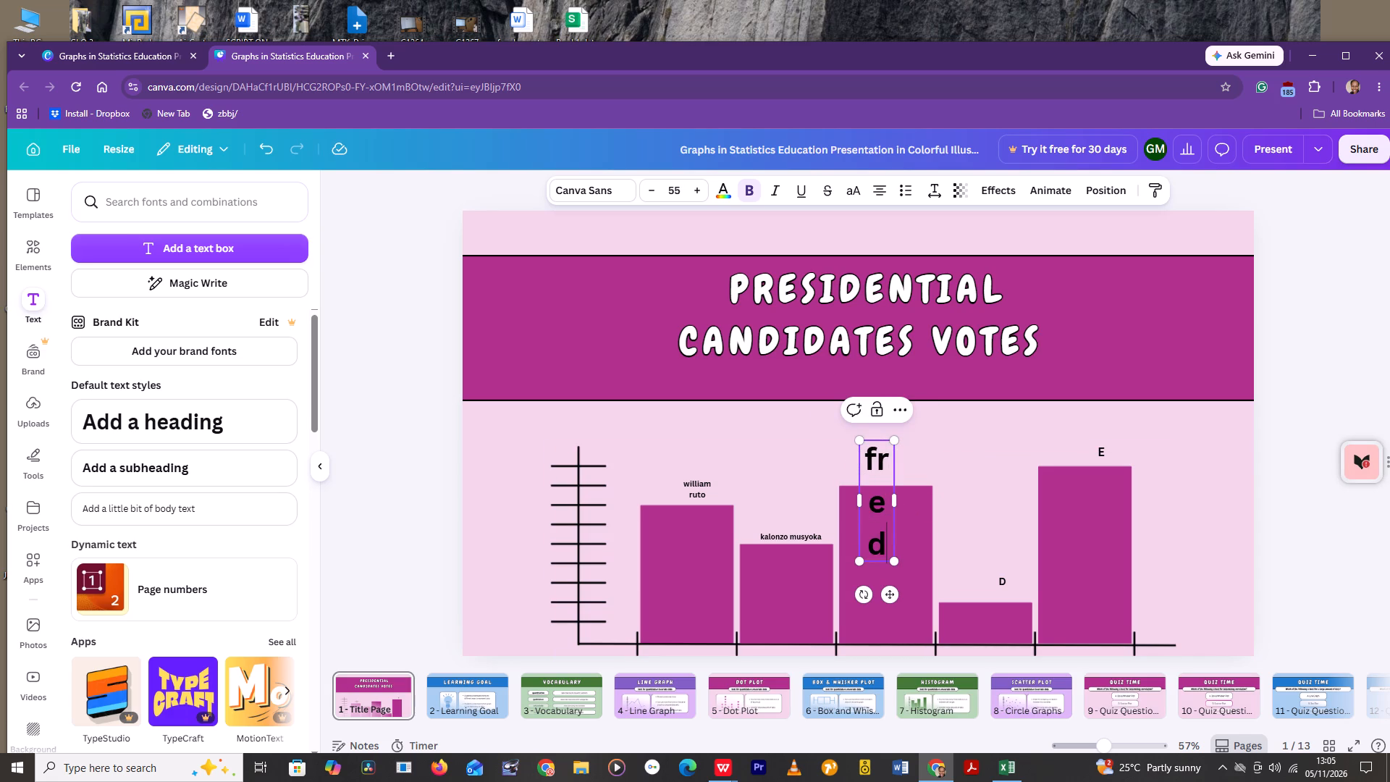
pyautogui.press('space')
pyautogui.write('matiangi')
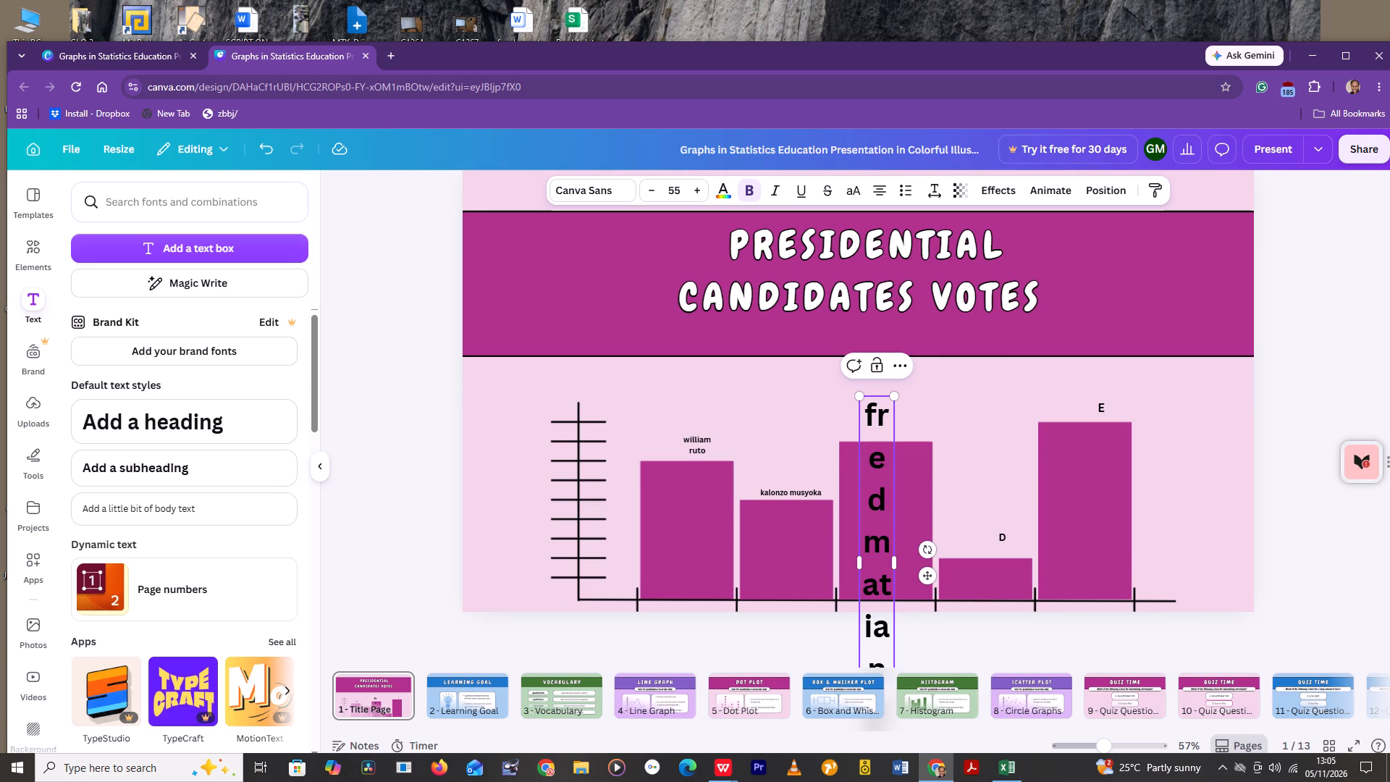
# Shrink the "fred matiangi" label to size 10.1, widen it to fit two lines, and position it just above the third bar.
pyautogui.scroll(-2, 875, 472)
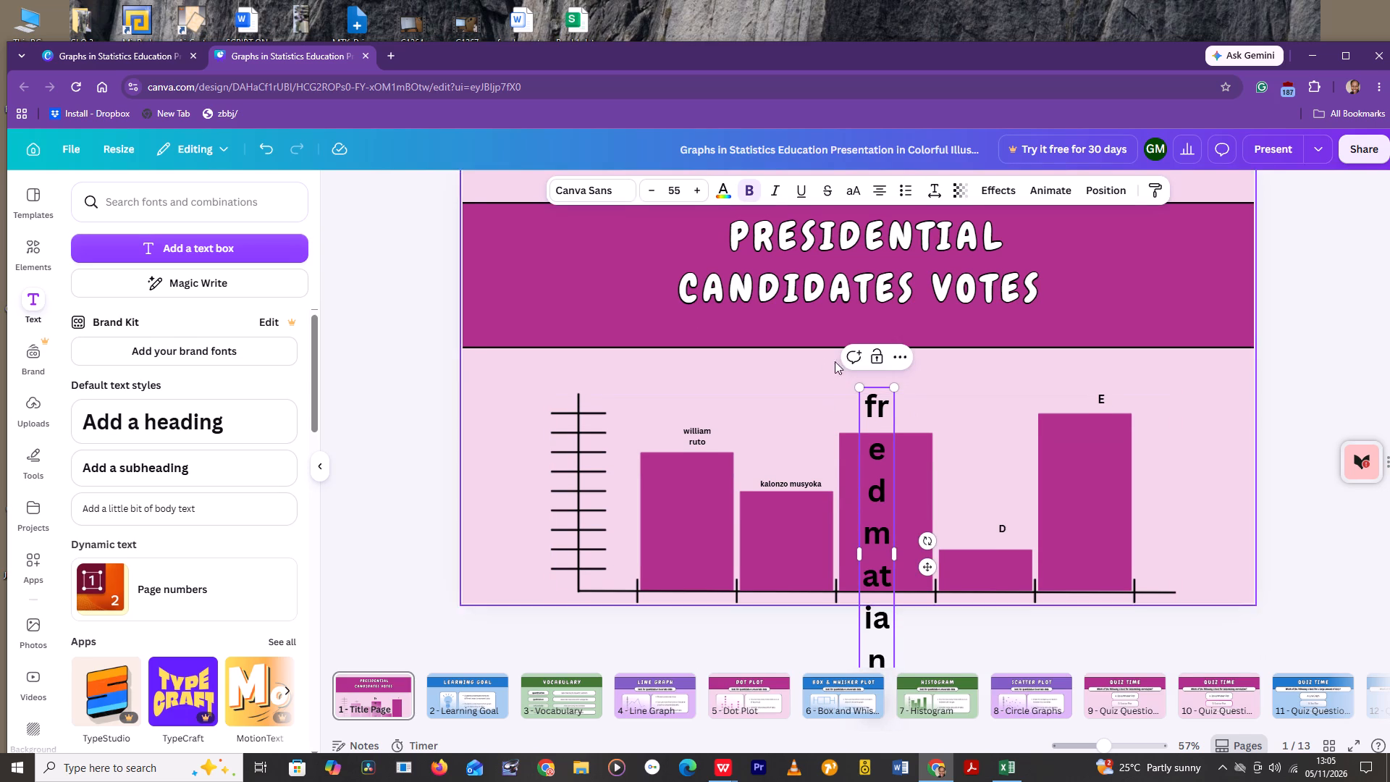
pyautogui.moveTo(881, 383); pyautogui.dragTo(883, 369)
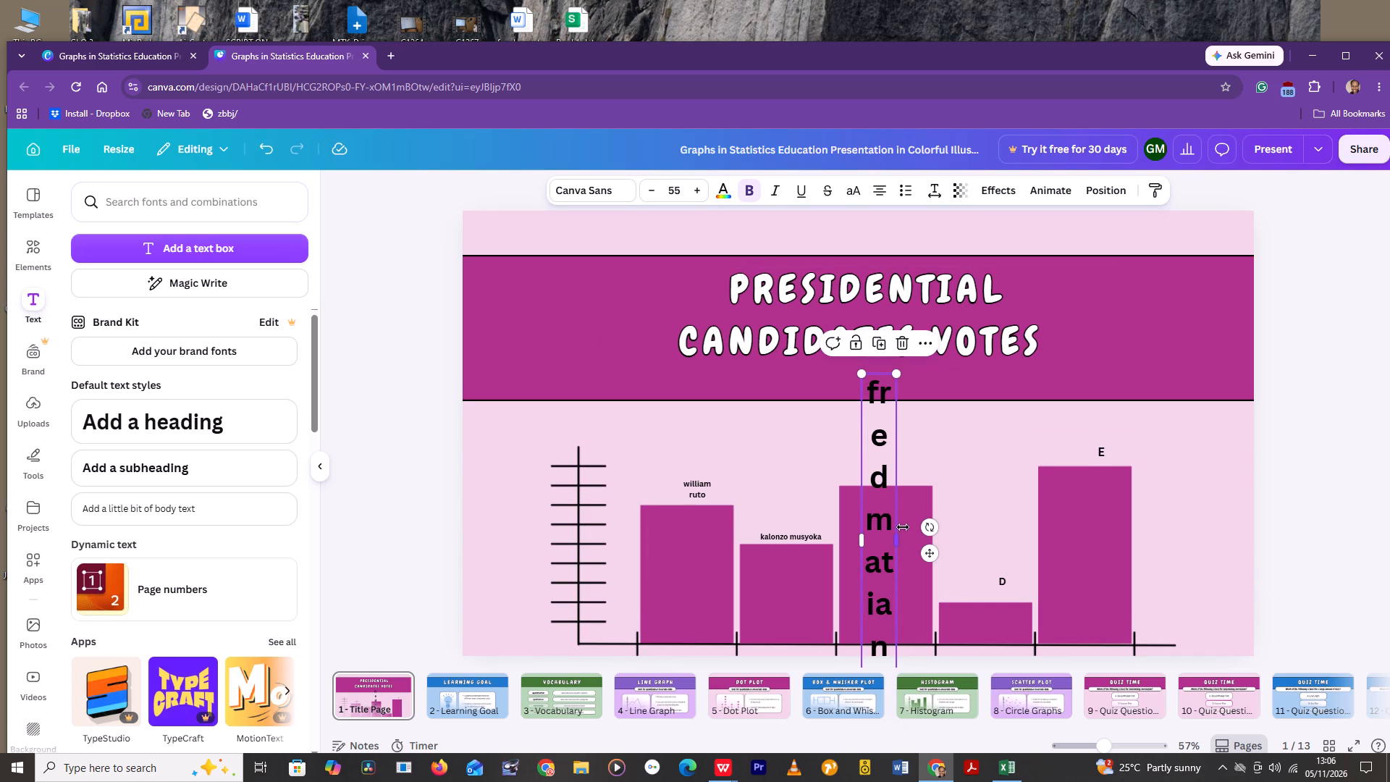
pyautogui.moveTo(899, 534); pyautogui.dragTo(926, 531)
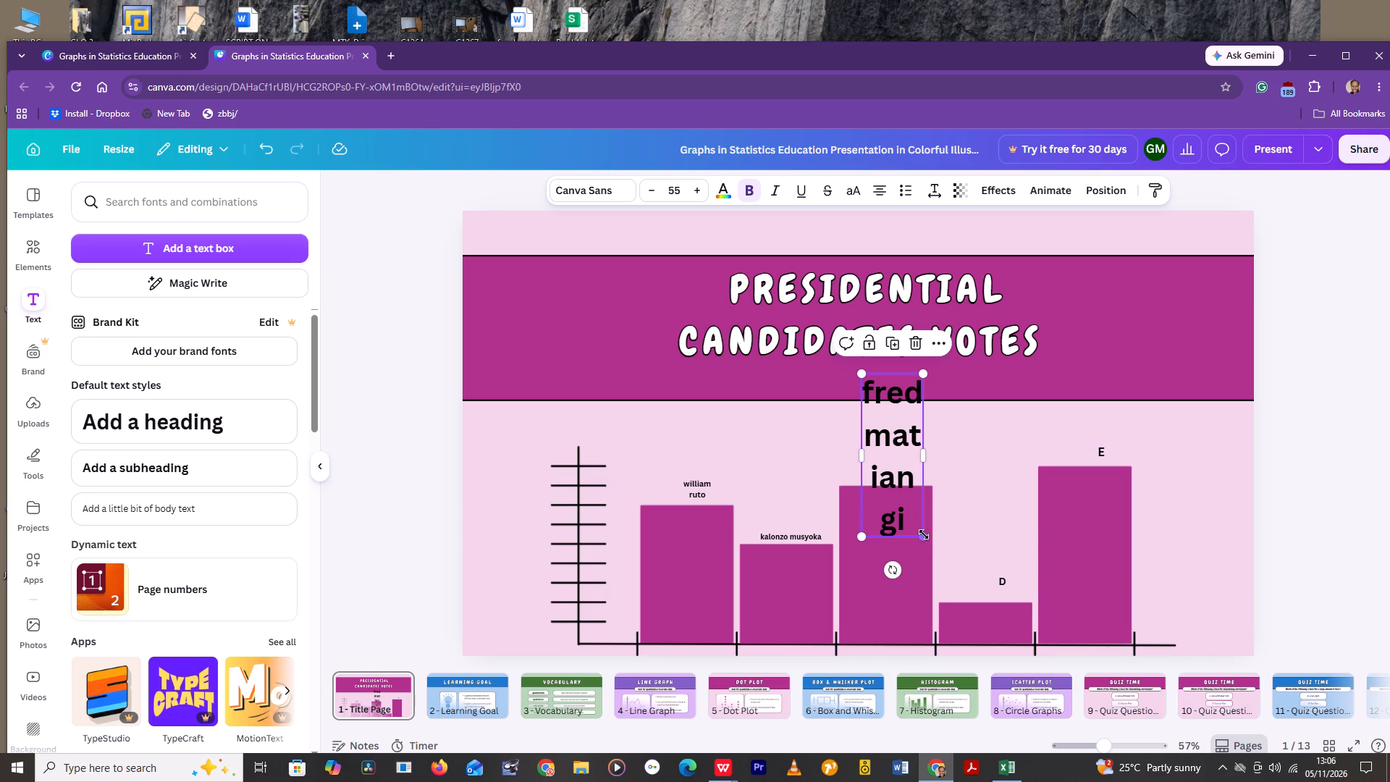
pyautogui.moveTo(924, 534); pyautogui.dragTo(910, 447)
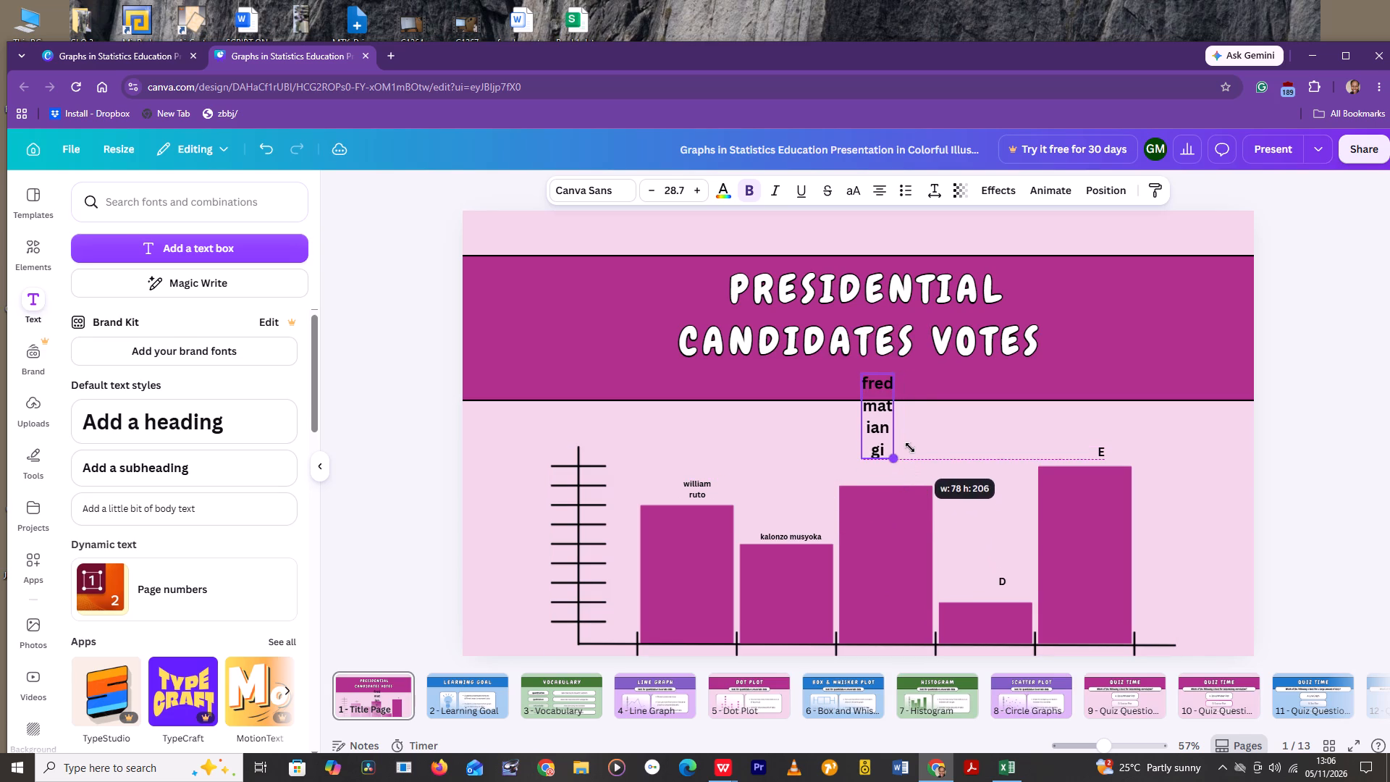
pyautogui.moveTo(910, 447); pyautogui.dragTo(910, 447)
pyautogui.moveTo(862, 371); pyautogui.dragTo(874, 429)
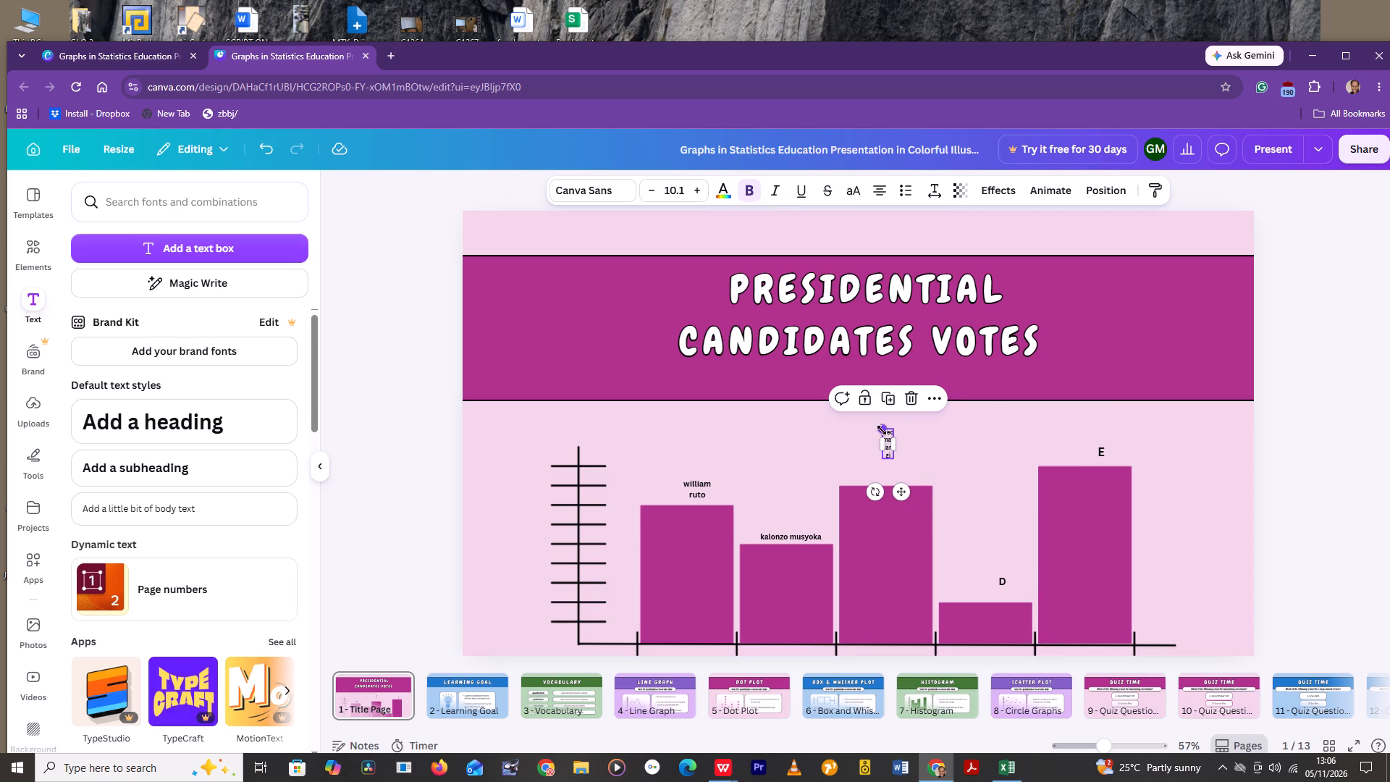
pyautogui.moveTo(893, 441); pyautogui.dragTo(906, 441)
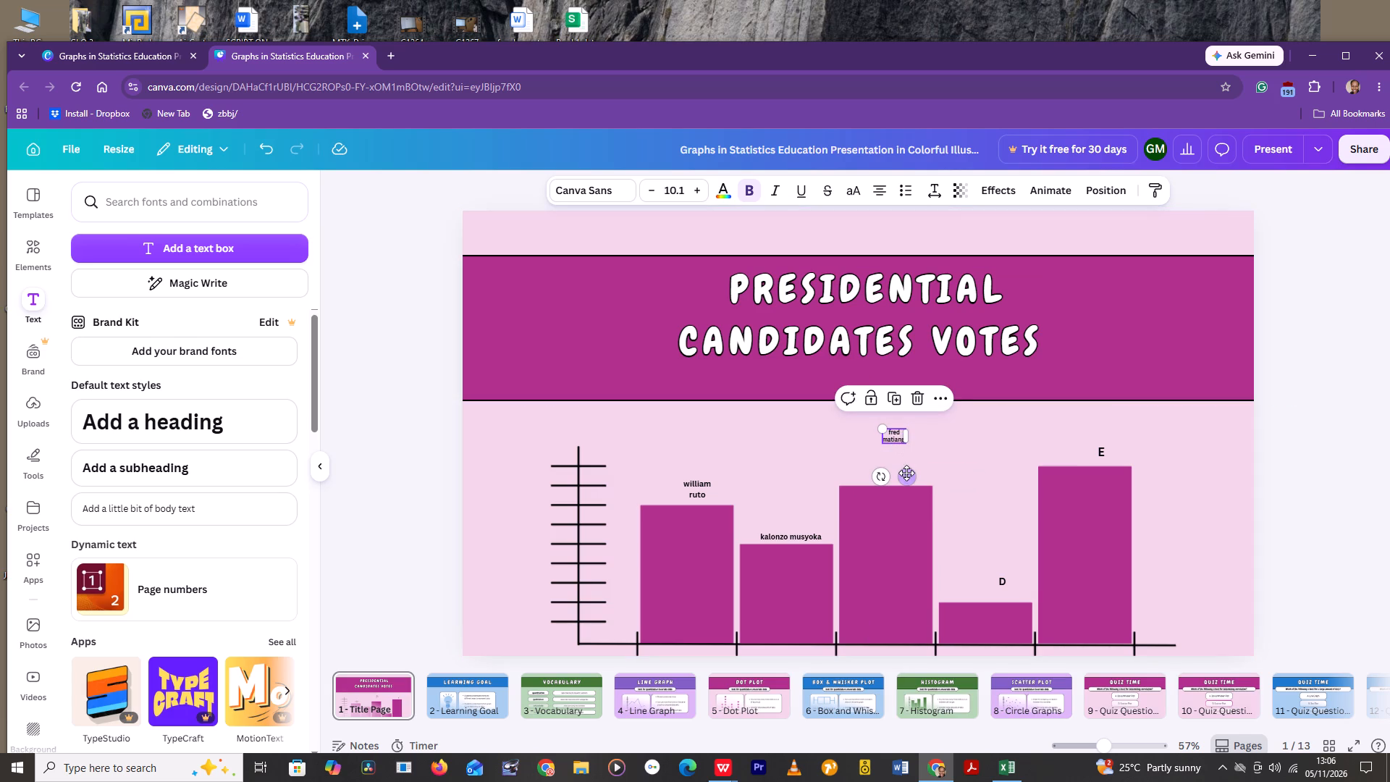
pyautogui.moveTo(906, 473); pyautogui.dragTo(906, 504)
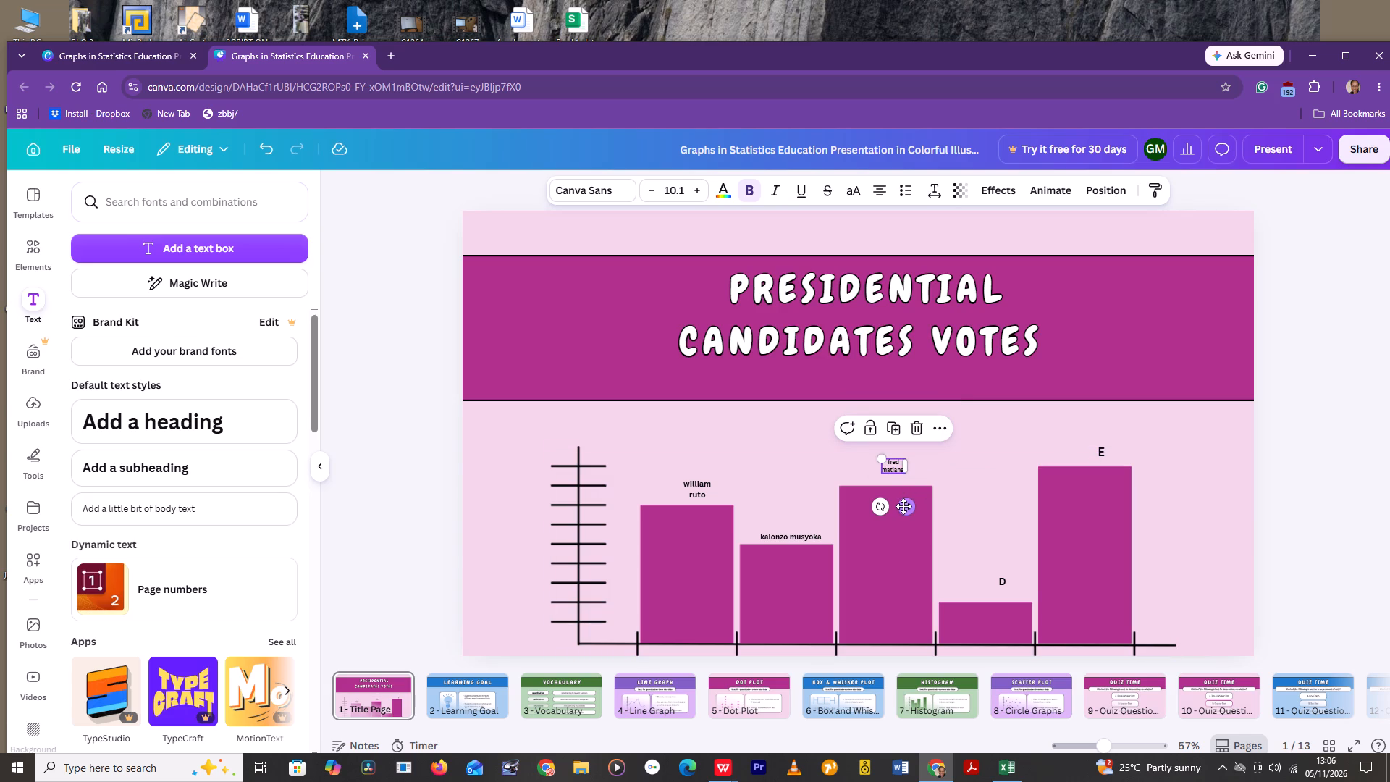
pyautogui.moveTo(903, 506); pyautogui.dragTo(908, 513)
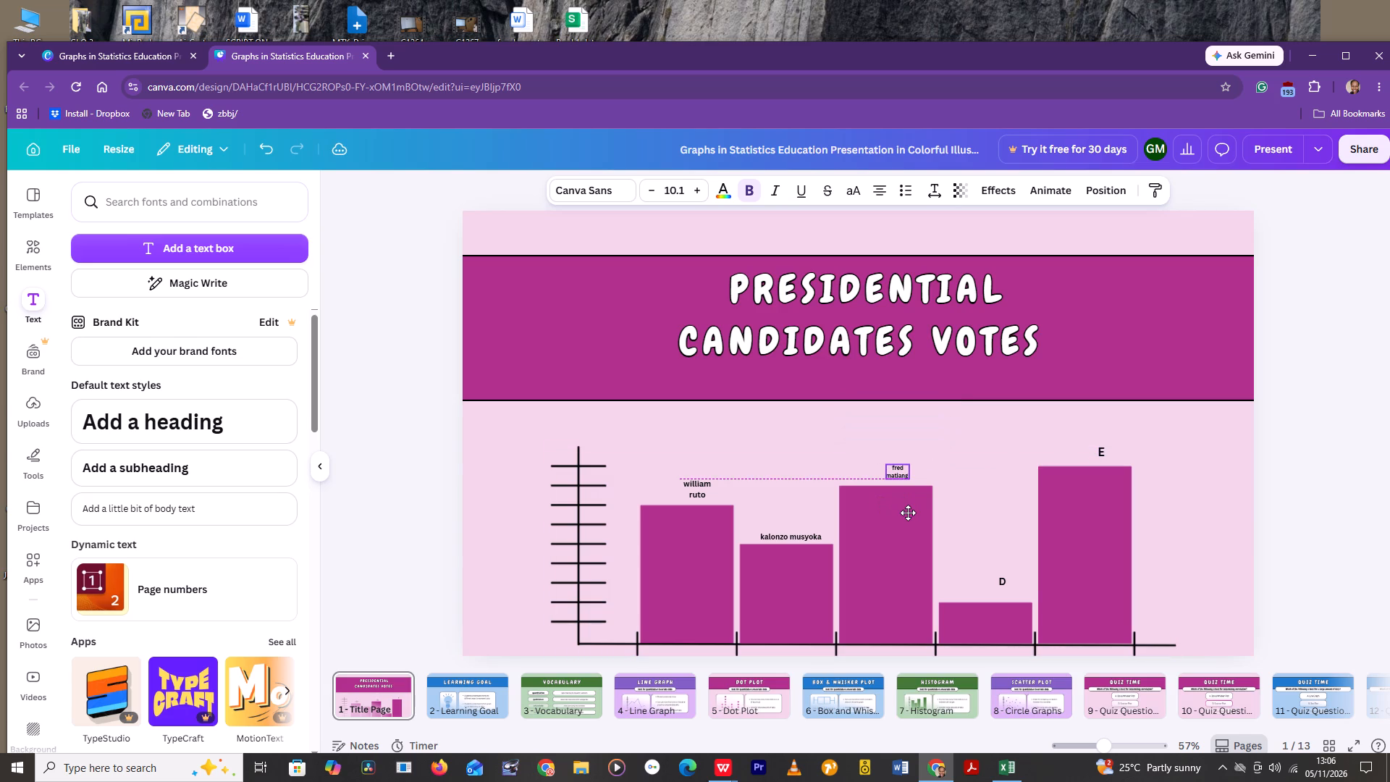
pyautogui.moveTo(908, 513); pyautogui.dragTo(909, 515)
pyautogui.click(909, 515)
# Enlarge bar E's label to size 72.9 and clear its text.
pyautogui.click(941, 471)
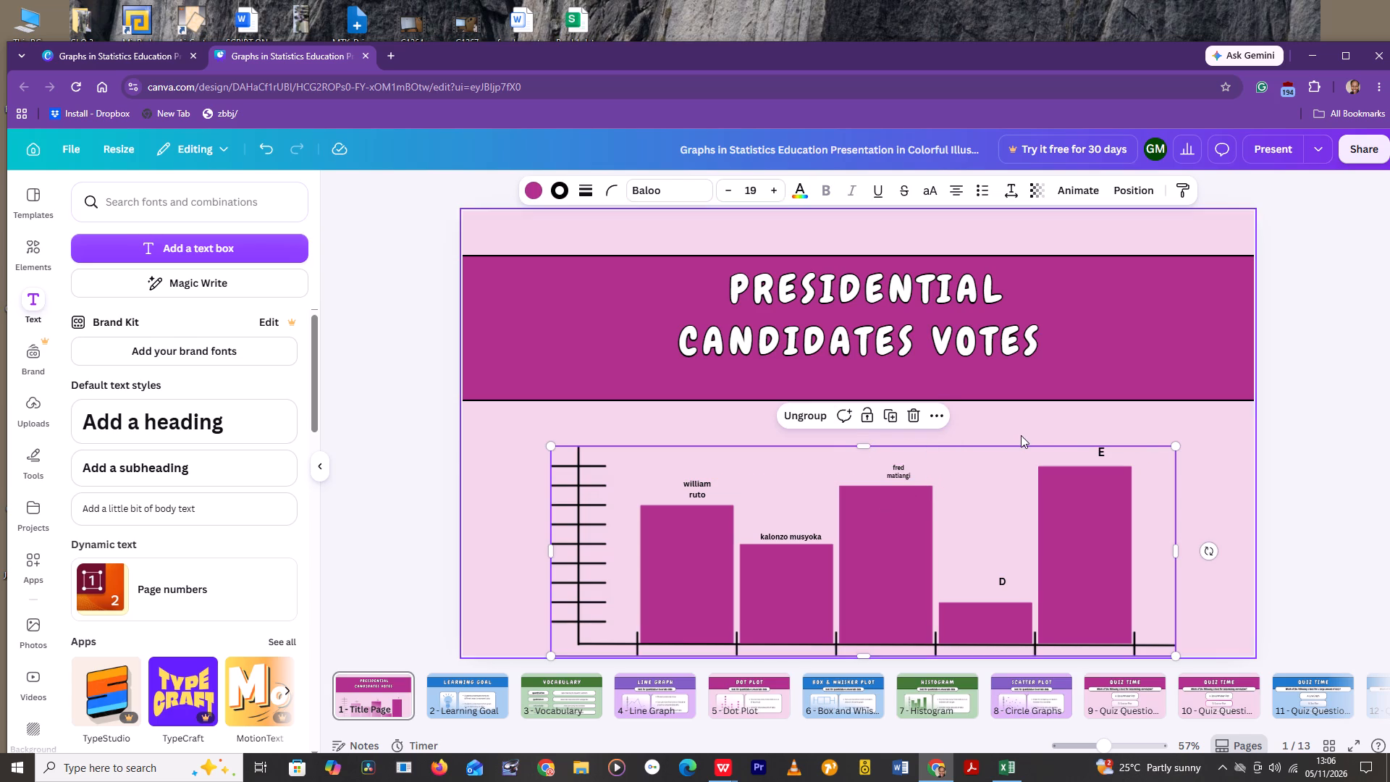
pyautogui.click(1099, 453)
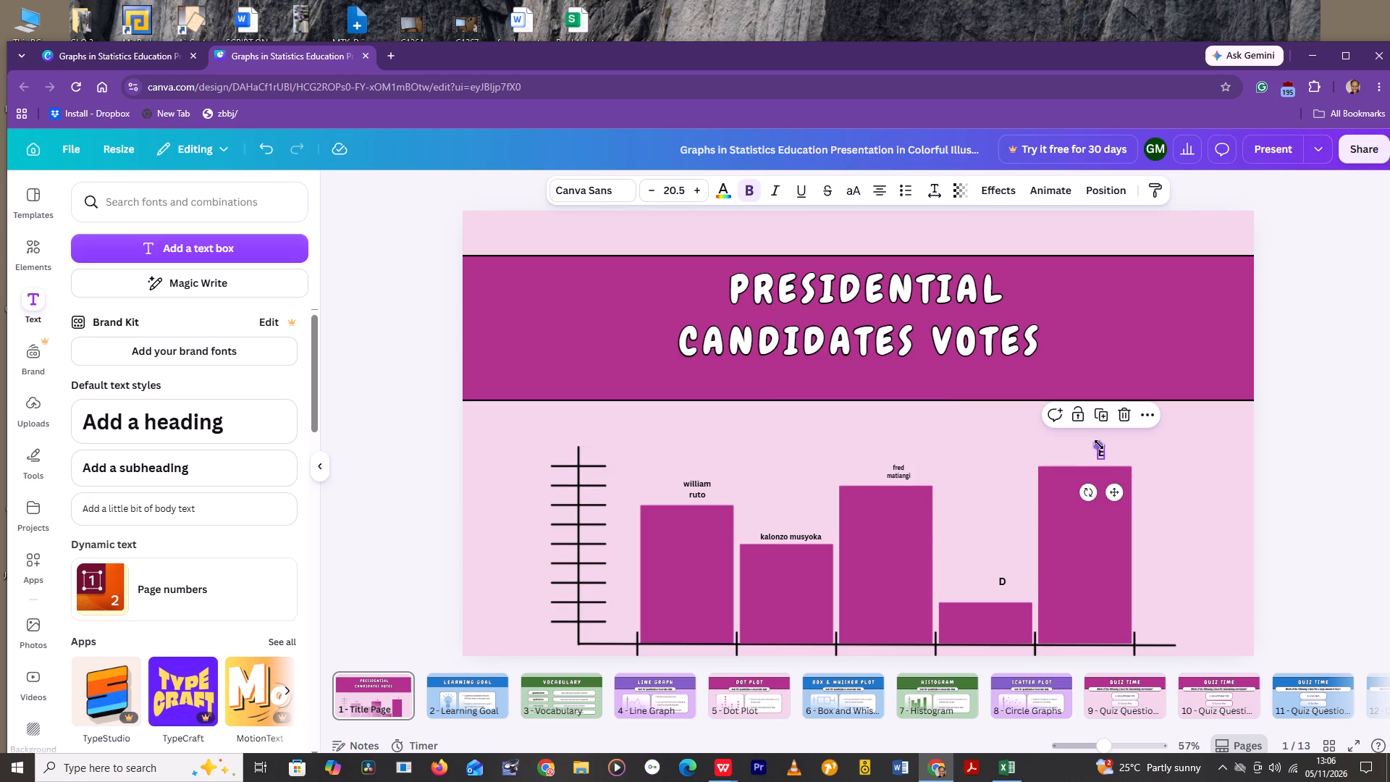
pyautogui.moveTo(1098, 444); pyautogui.dragTo(1064, 426)
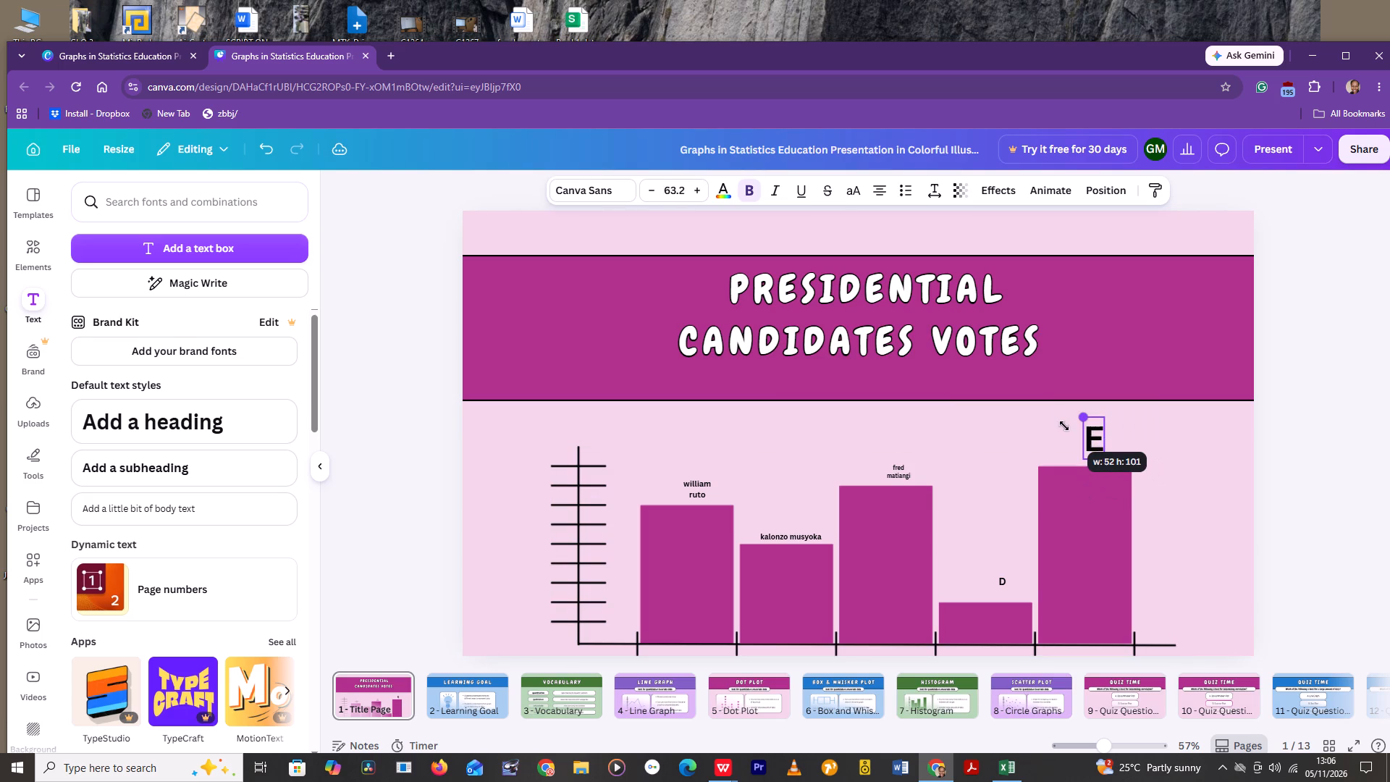
pyautogui.moveTo(1064, 426); pyautogui.dragTo(1050, 425)
pyautogui.click(1101, 434)
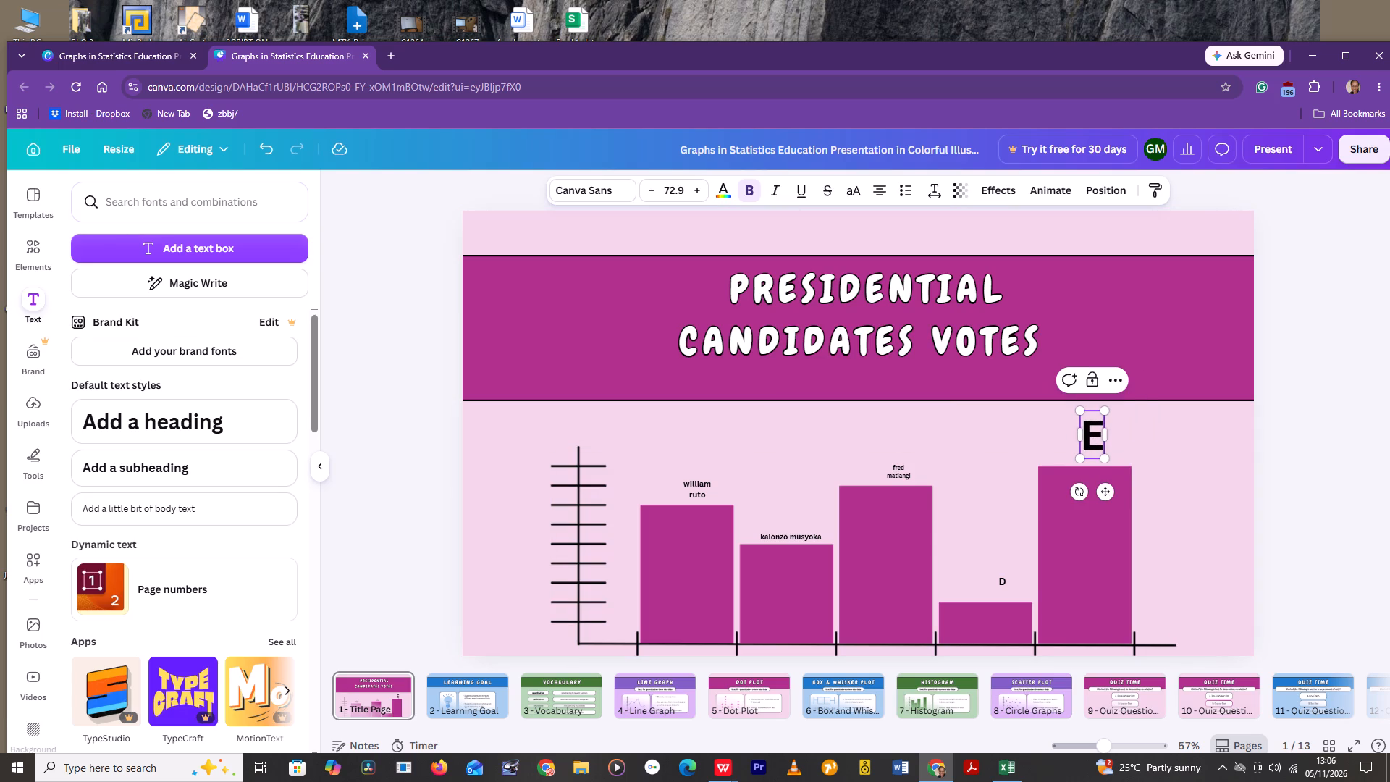
pyautogui.press('BackSpace')
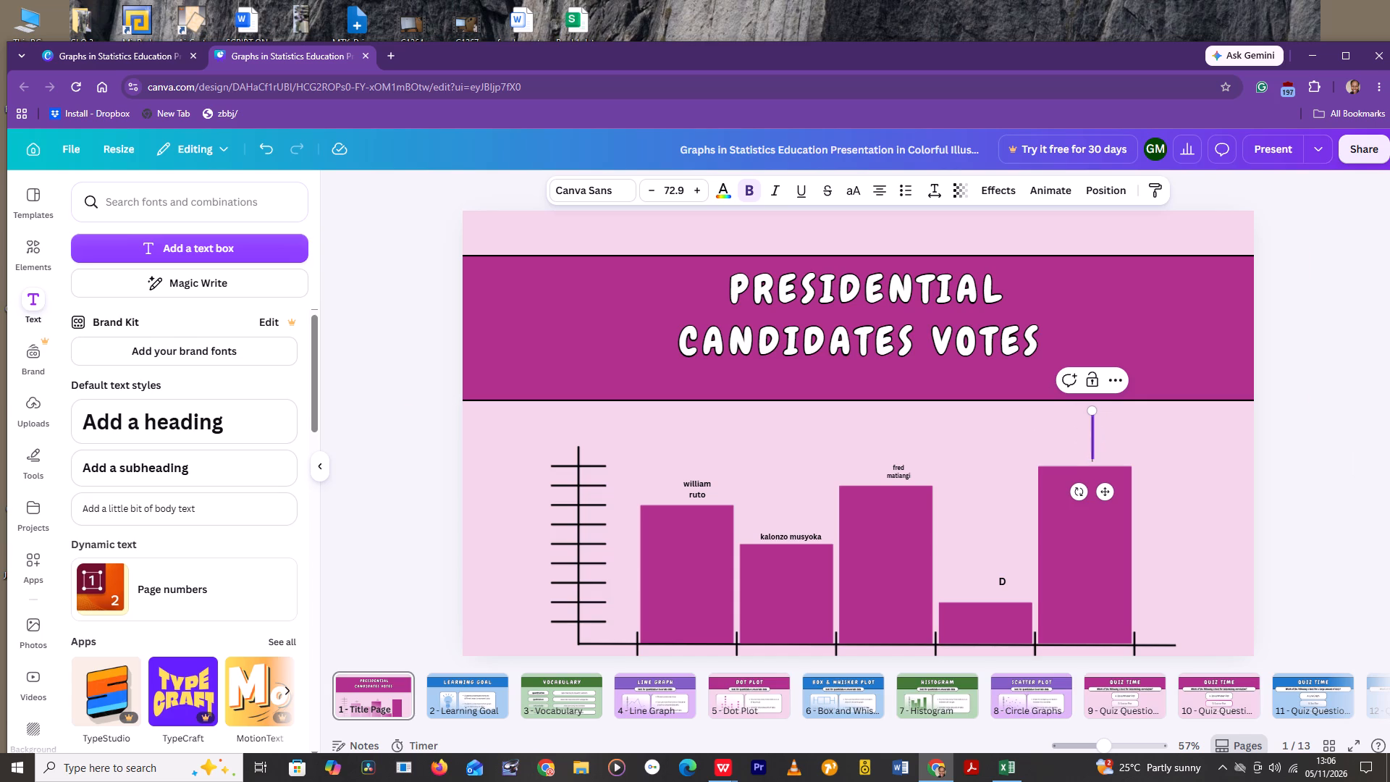
# Enlarge bar D's label to size 132 and replace its text with "rigathi gachagua".
pyautogui.click(1003, 576)
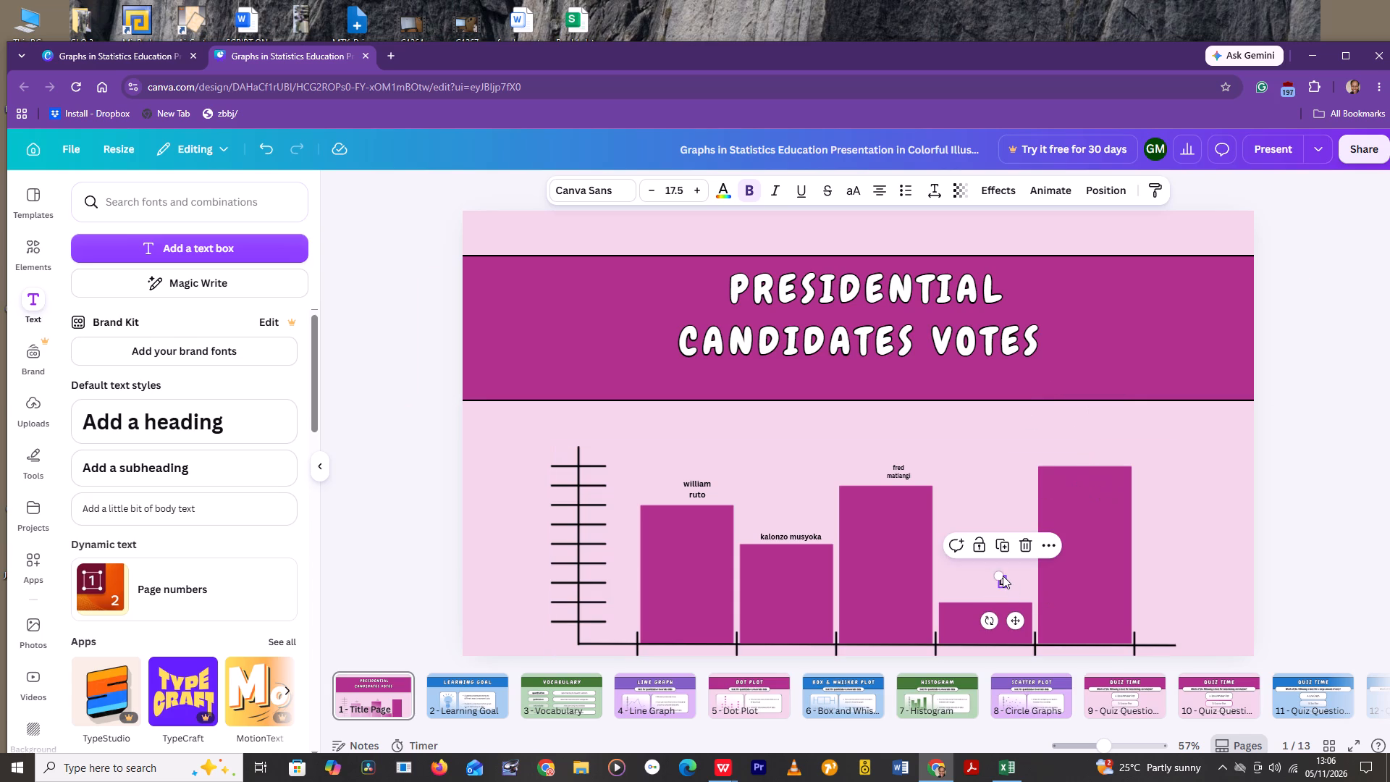
pyautogui.moveTo(996, 573); pyautogui.dragTo(945, 499)
pyautogui.click(1000, 569)
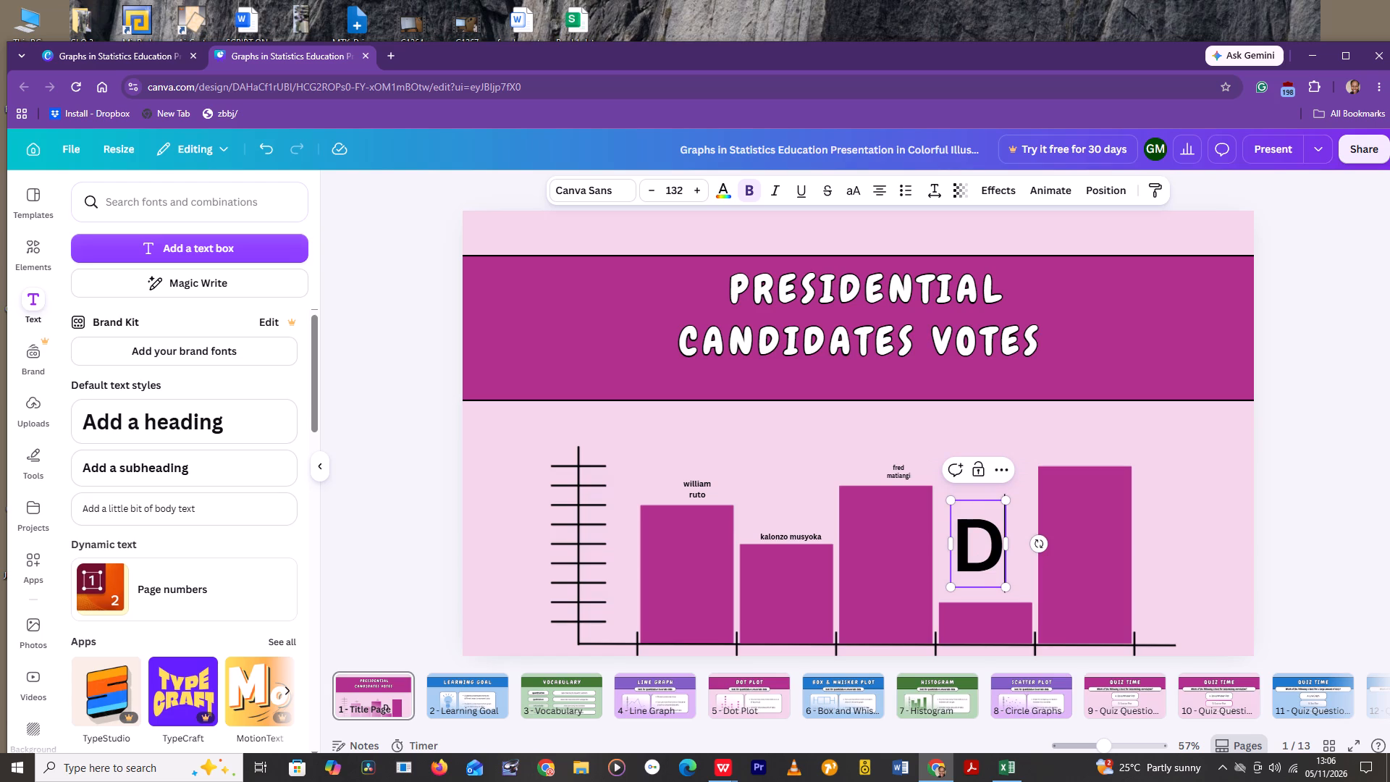
pyautogui.press('BackSpace')
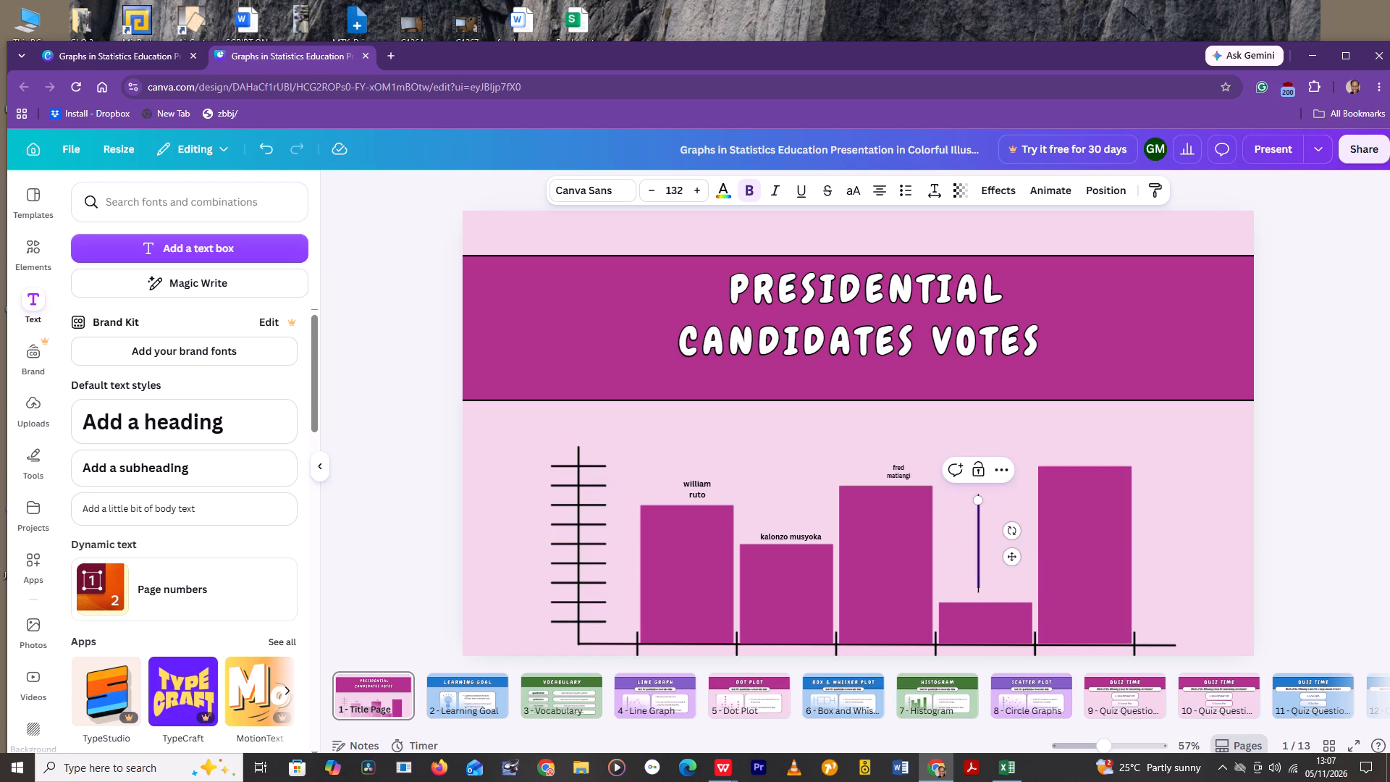
pyautogui.write('rigathi gat')
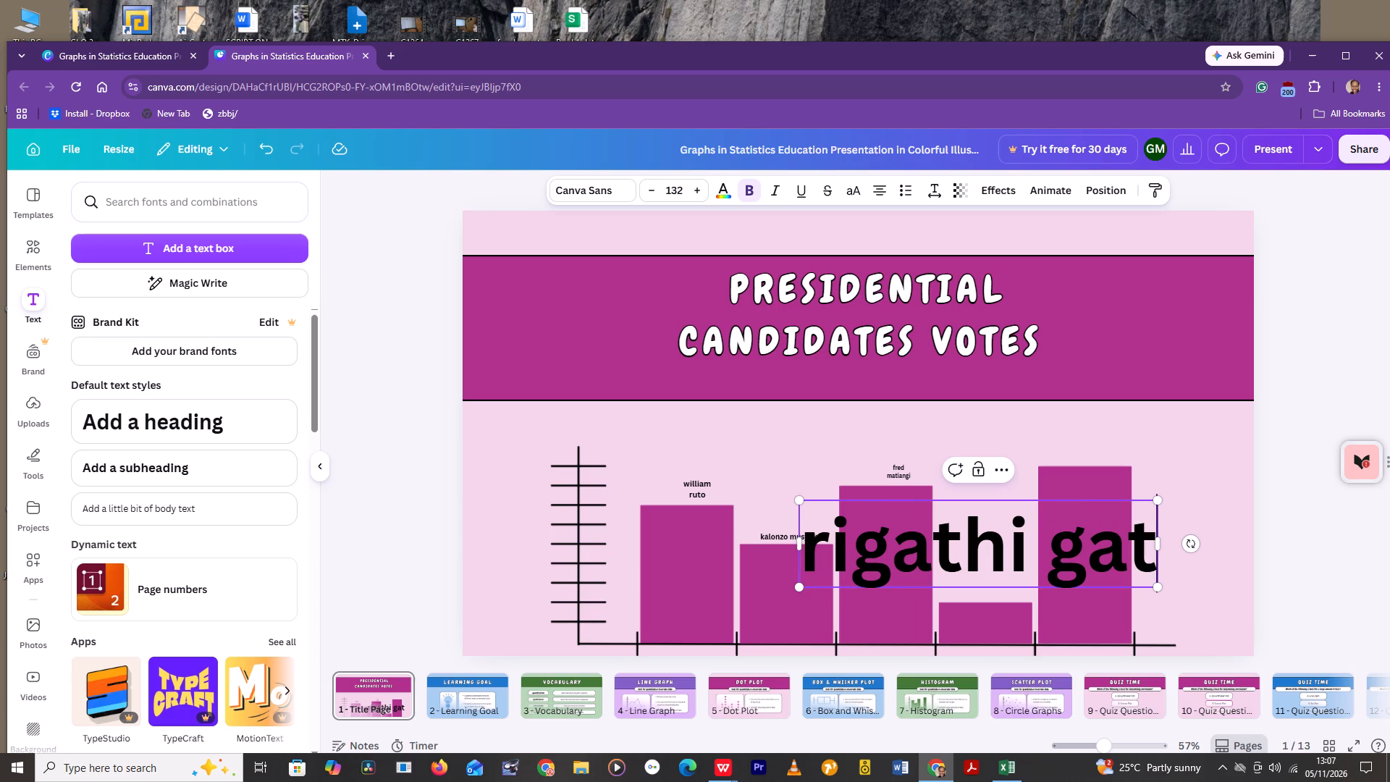
pyautogui.press('BackSpace')
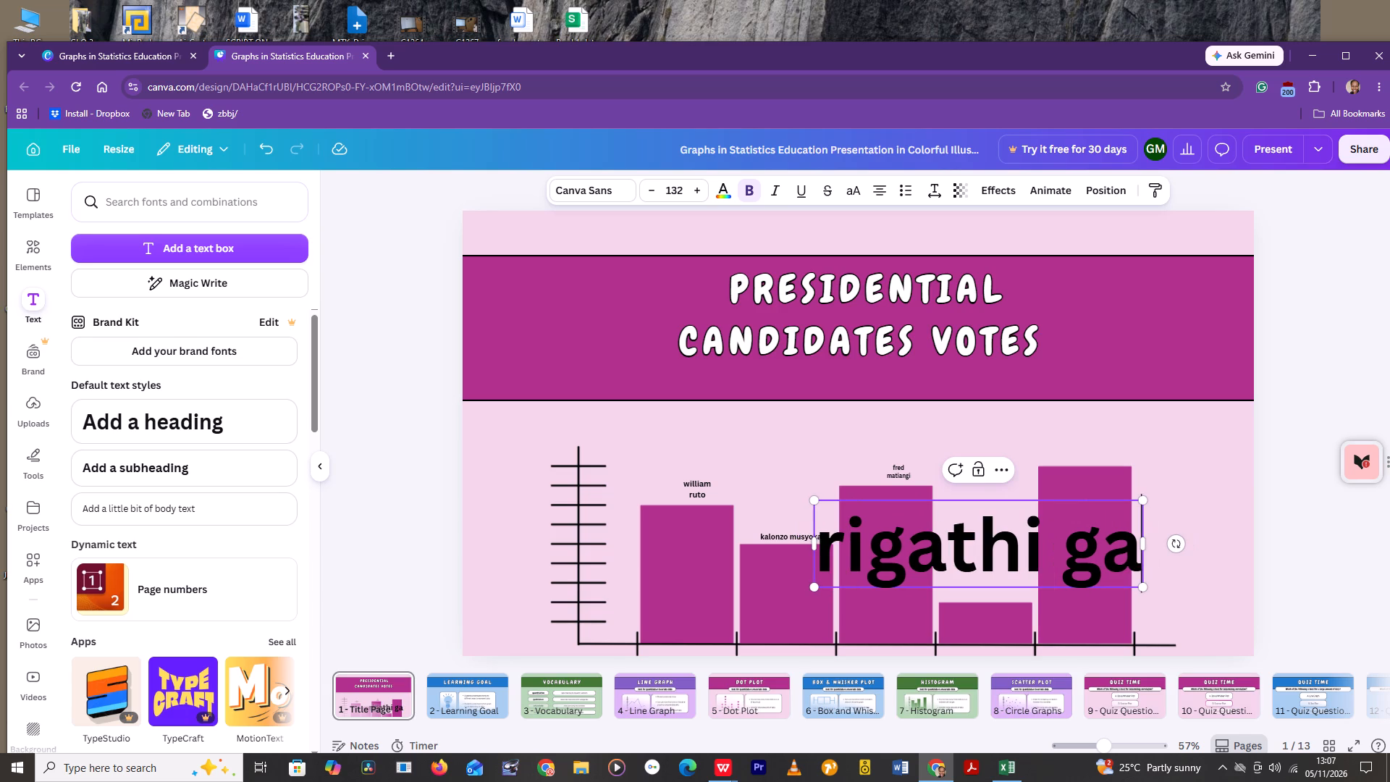
pyautogui.write('chagua')
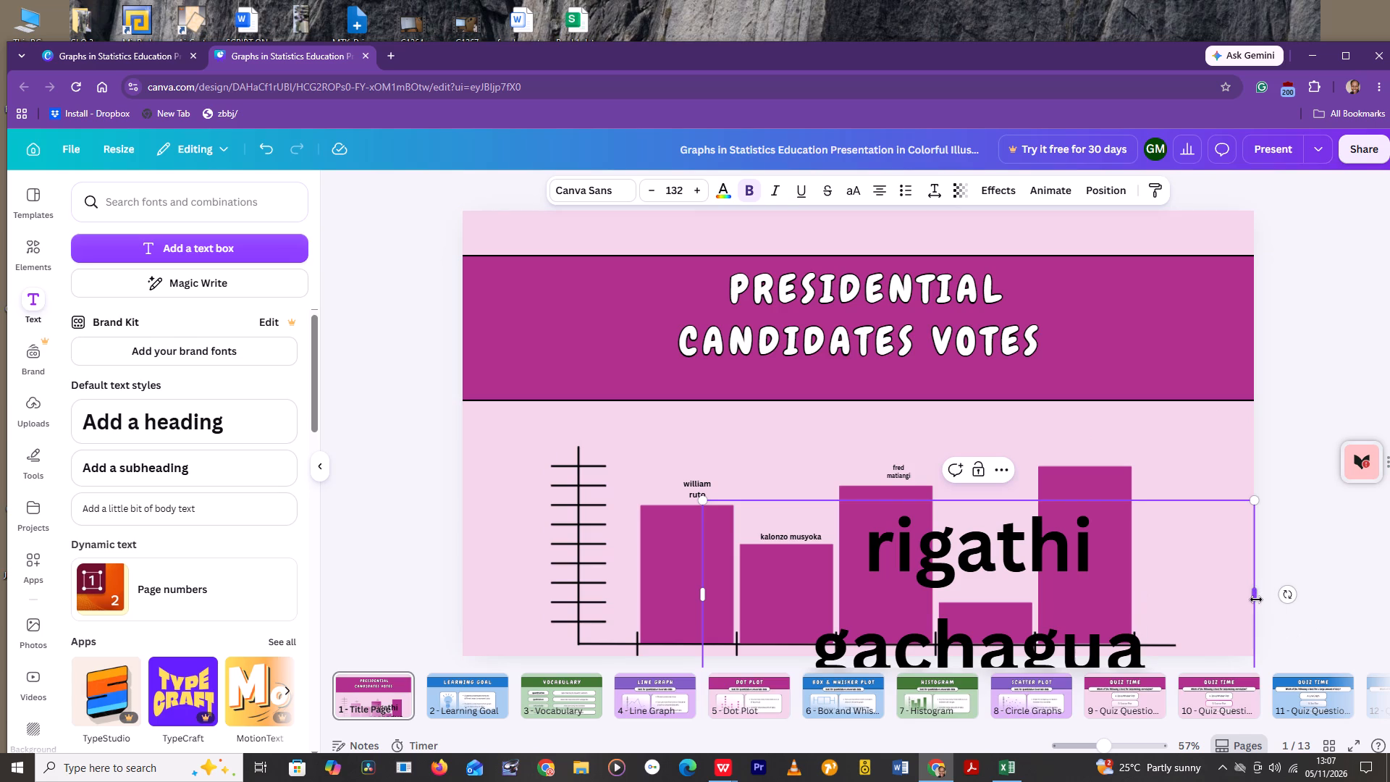
# Shrink the "rigathi gachagua" label to size 11.4 on two lines and position it just above the fourth bar.
pyautogui.moveTo(1256, 600); pyautogui.dragTo(1244, 589)
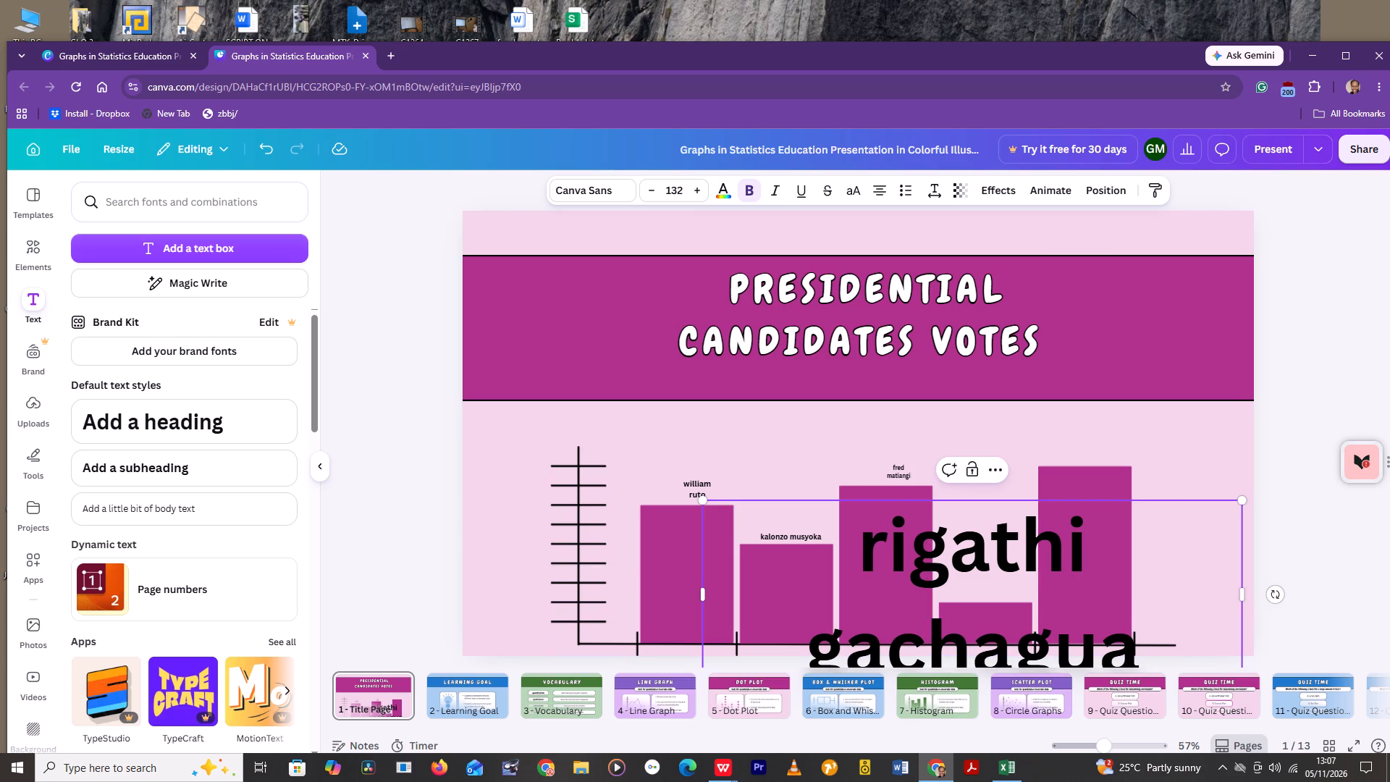
pyautogui.scroll(-3, 874, 539)
pyautogui.moveTo(706, 503); pyautogui.dragTo(823, 517)
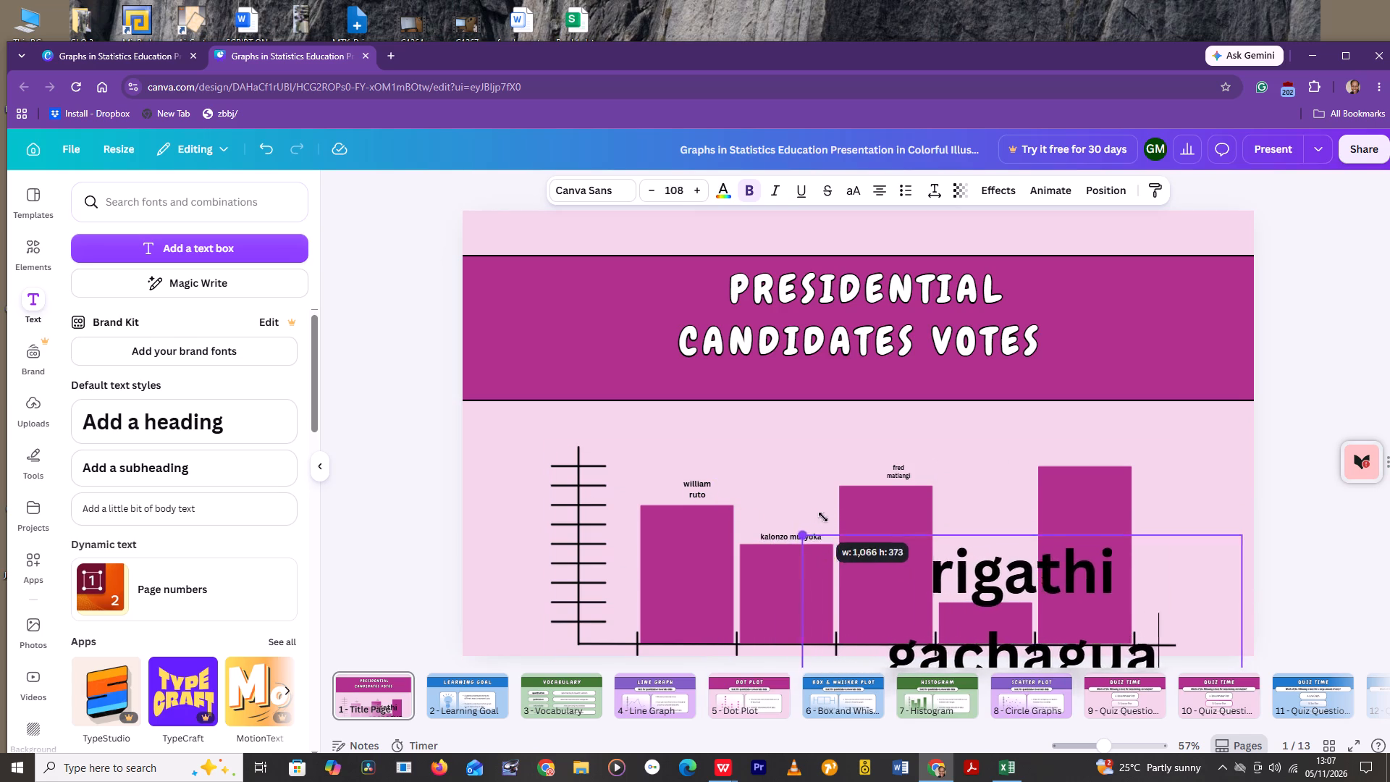
pyautogui.moveTo(823, 517); pyautogui.dragTo(942, 502)
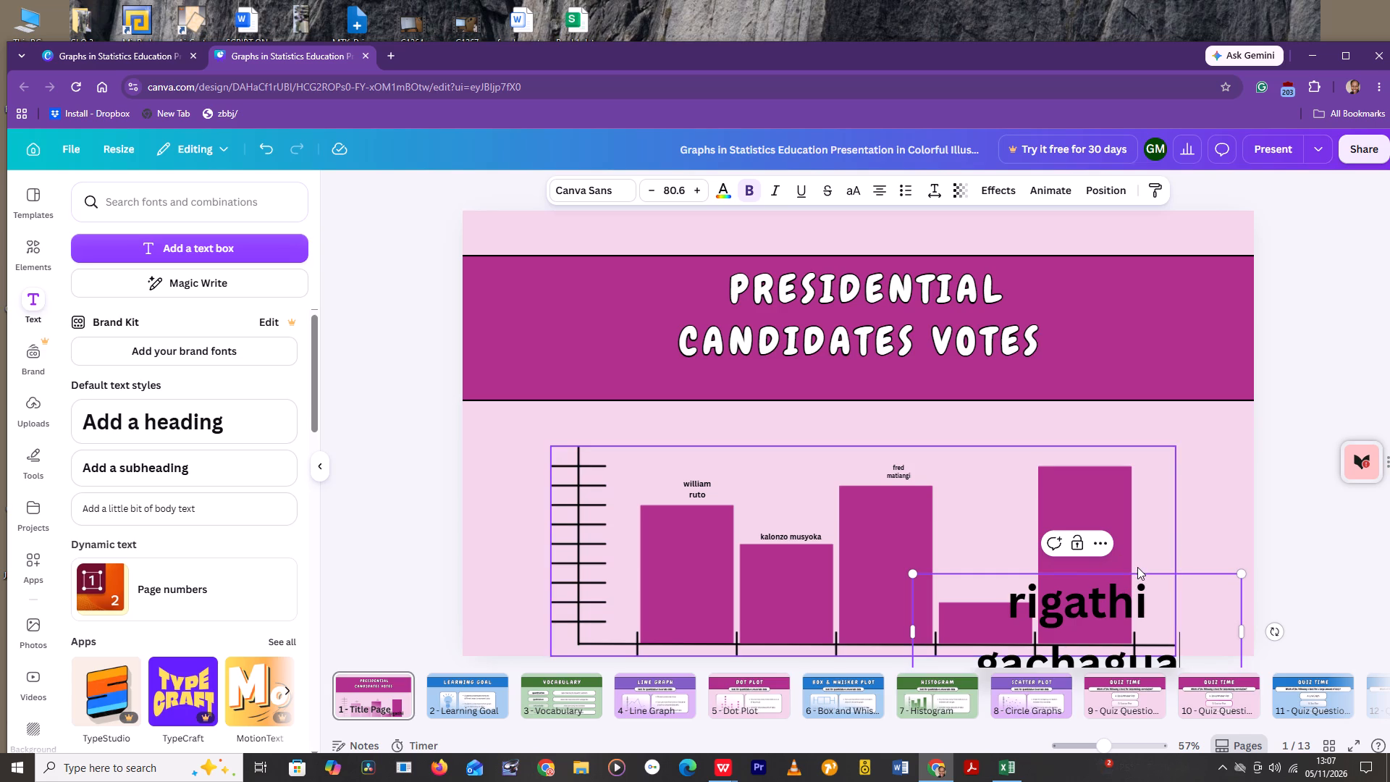
pyautogui.moveTo(1140, 572); pyautogui.dragTo(1098, 474)
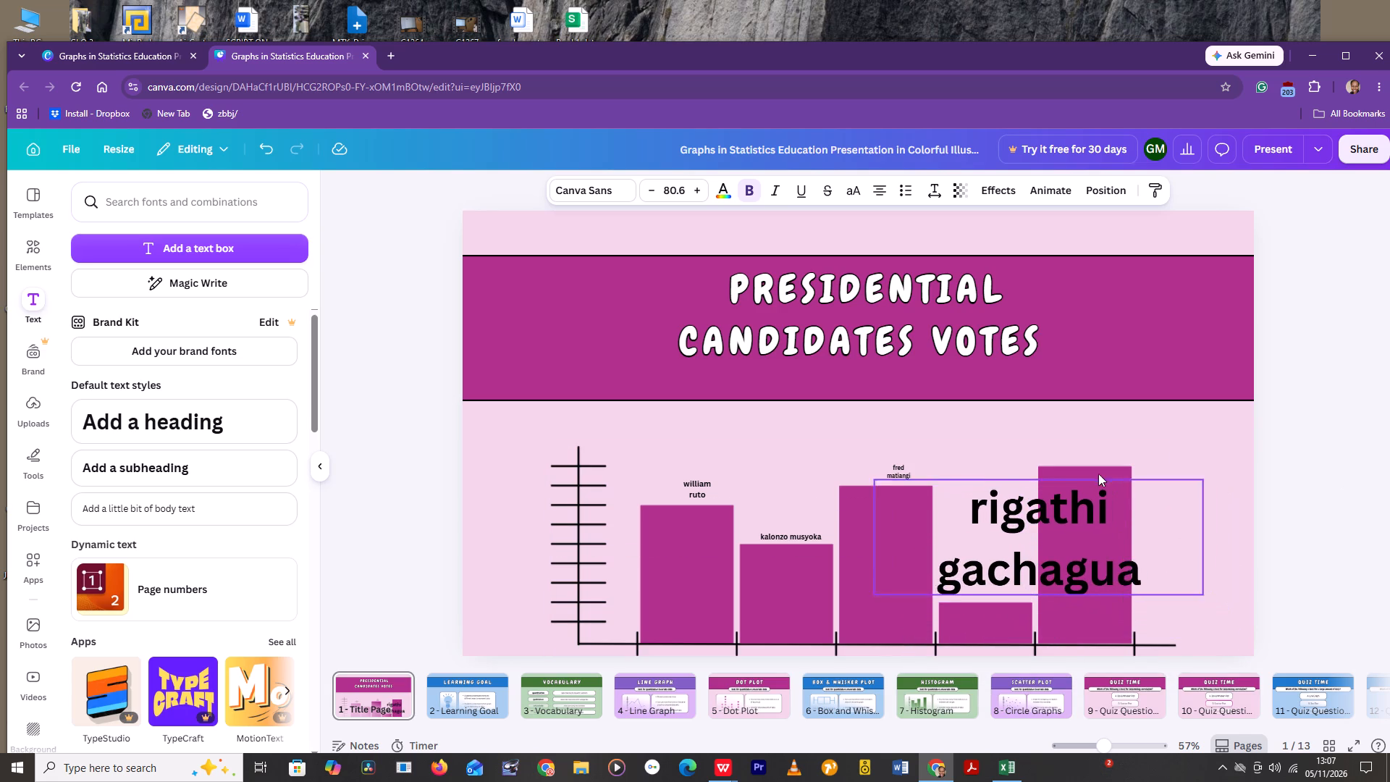
pyautogui.moveTo(1098, 474); pyautogui.dragTo(1091, 466)
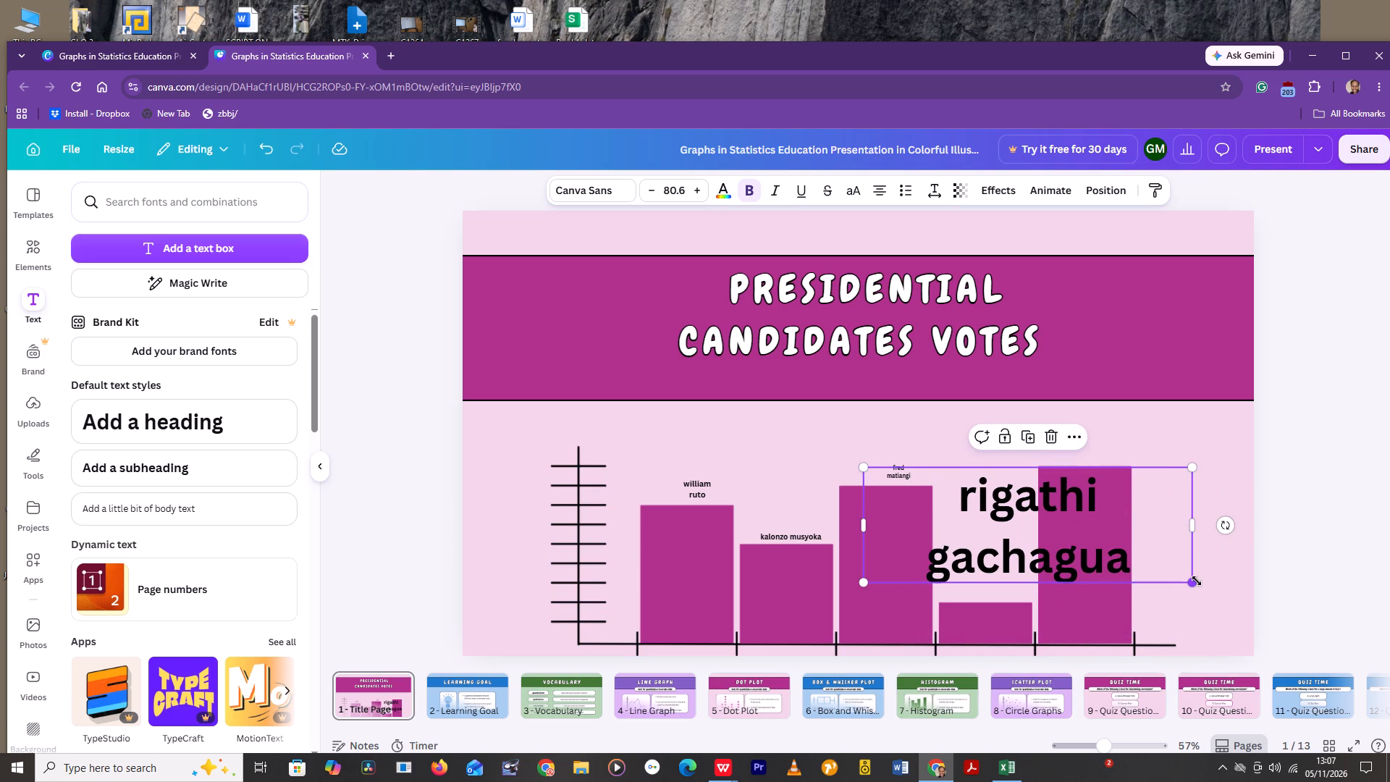
pyautogui.moveTo(1194, 581); pyautogui.dragTo(1063, 521)
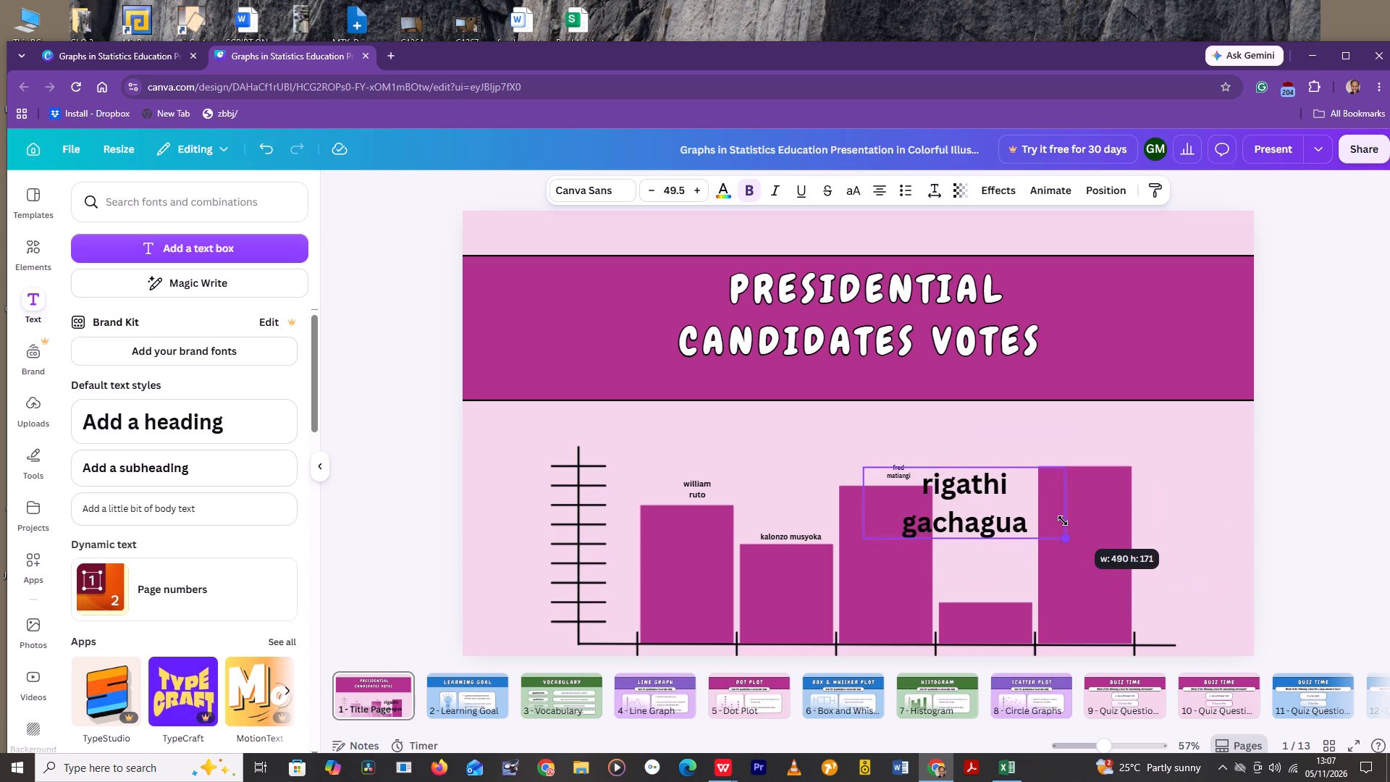
pyautogui.moveTo(1063, 521); pyautogui.dragTo(1041, 513)
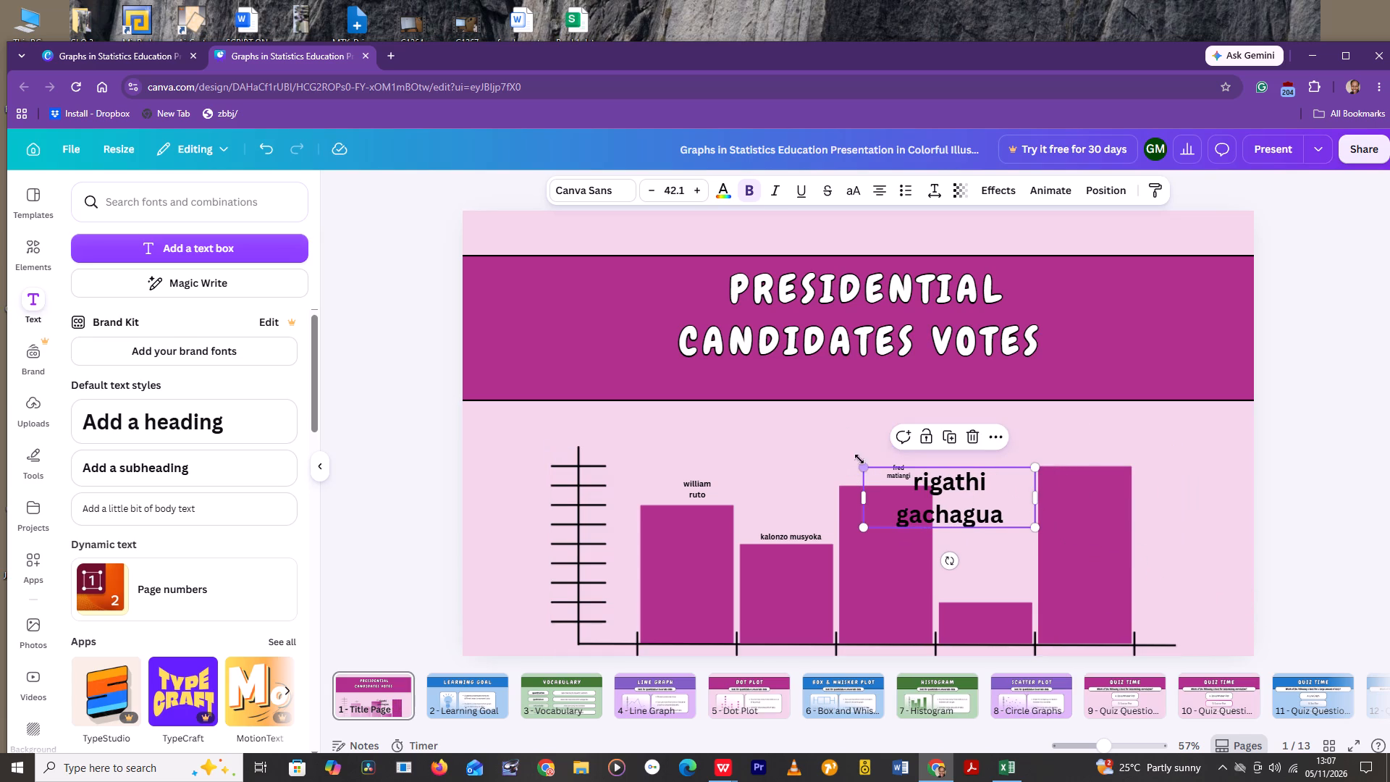
pyautogui.moveTo(861, 471); pyautogui.dragTo(864, 475)
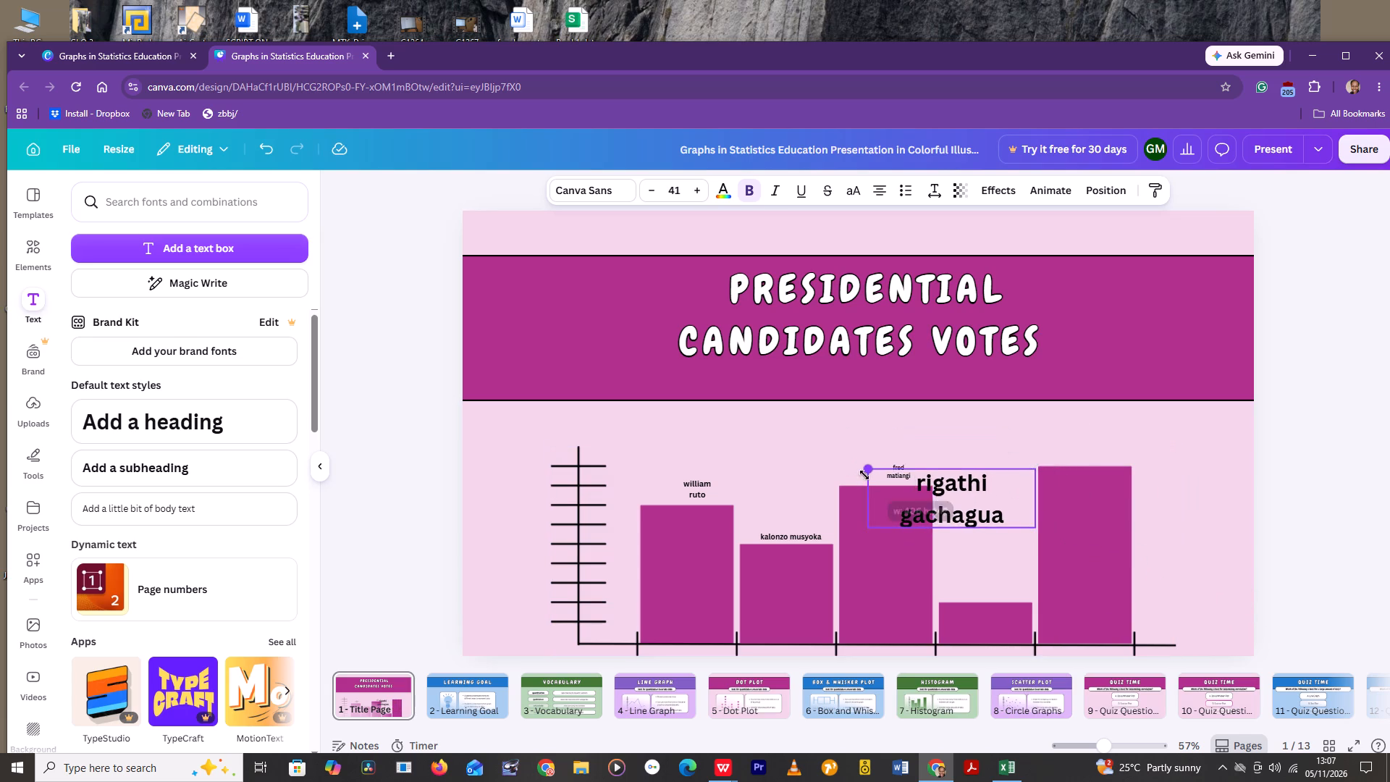
pyautogui.moveTo(864, 475); pyautogui.dragTo(948, 493)
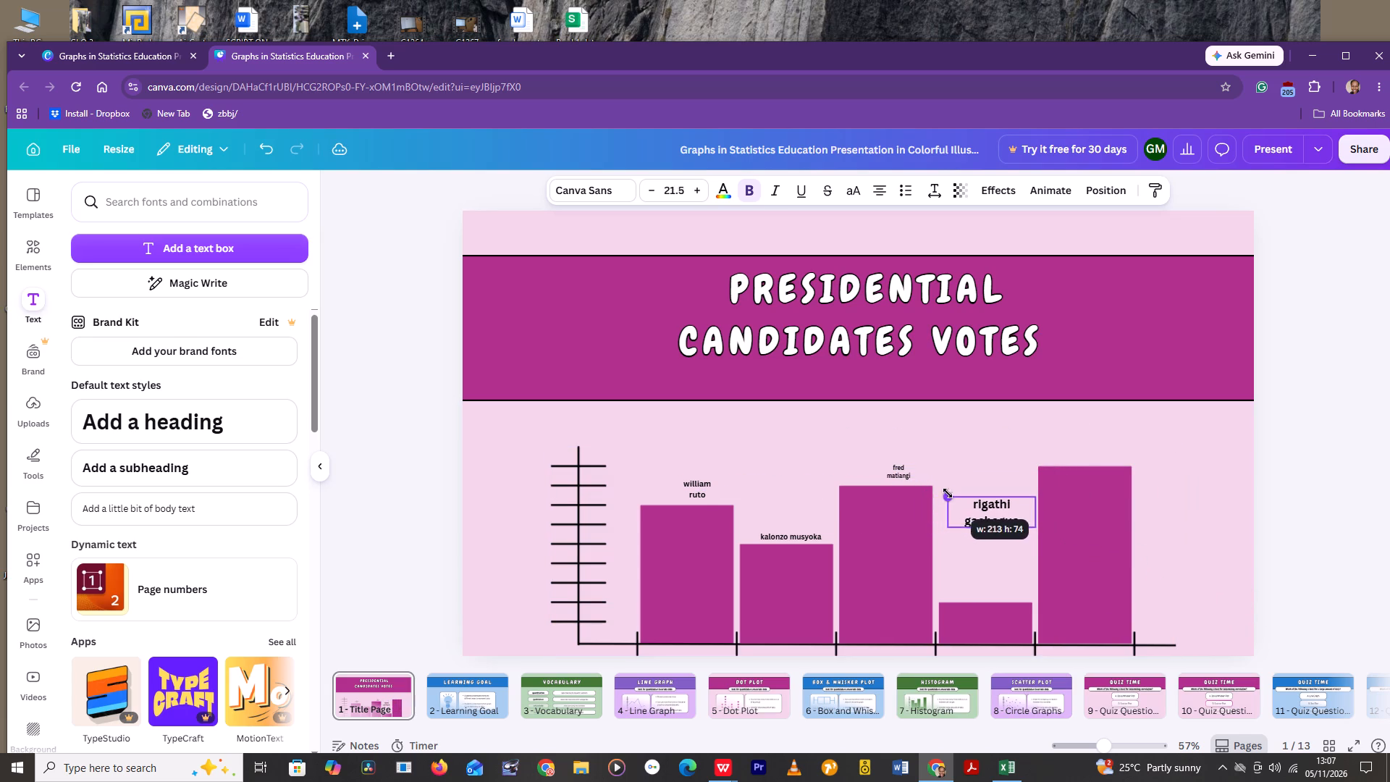
pyautogui.moveTo(948, 493); pyautogui.dragTo(980, 500)
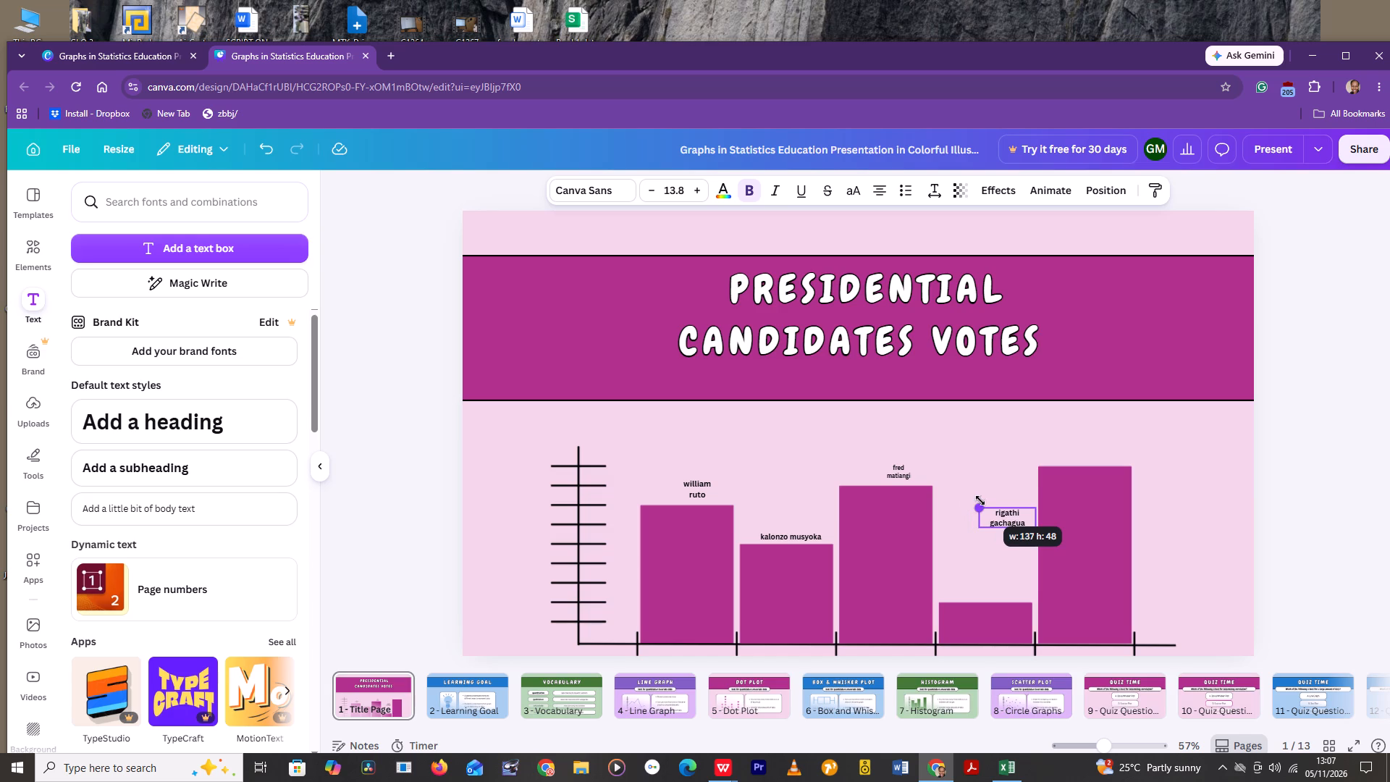
pyautogui.moveTo(980, 500); pyautogui.dragTo(991, 501)
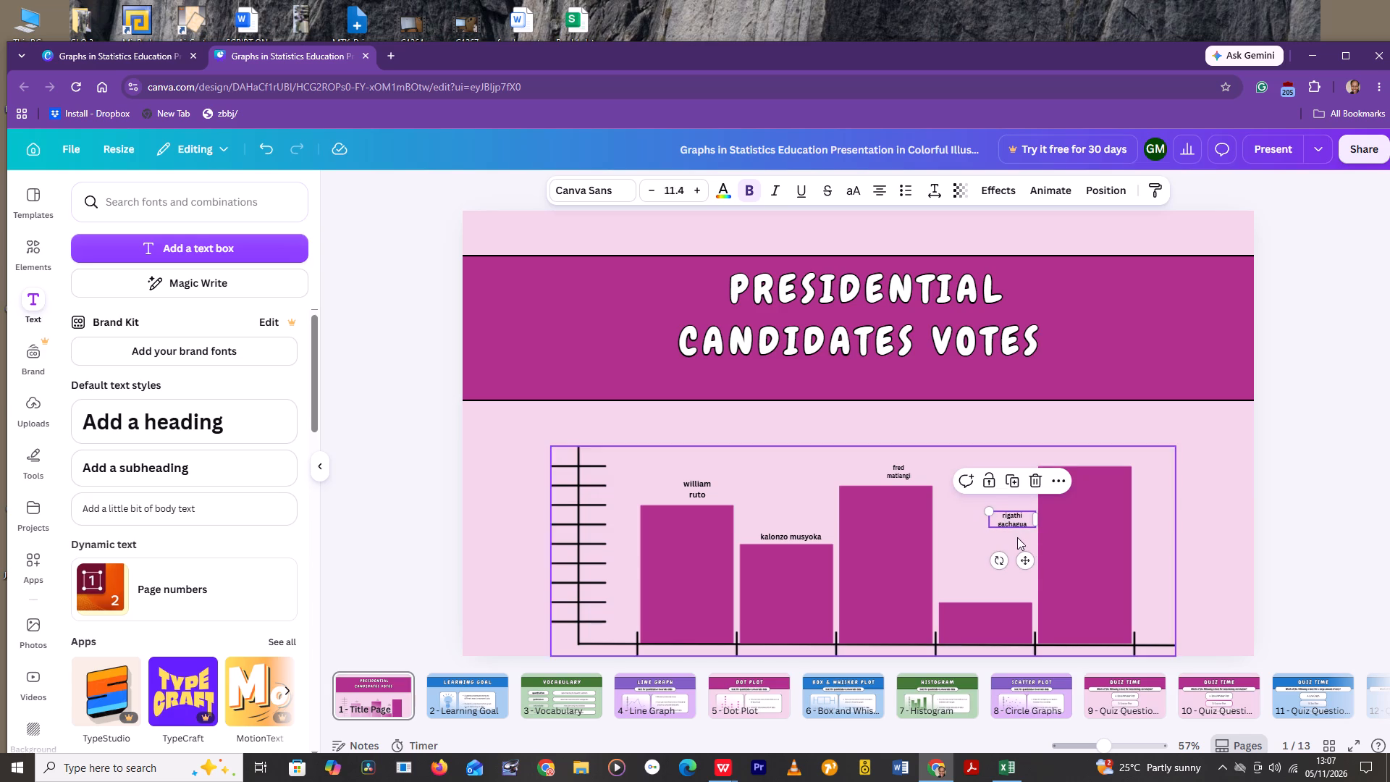
pyautogui.moveTo(1023, 564); pyautogui.dragTo(1007, 615)
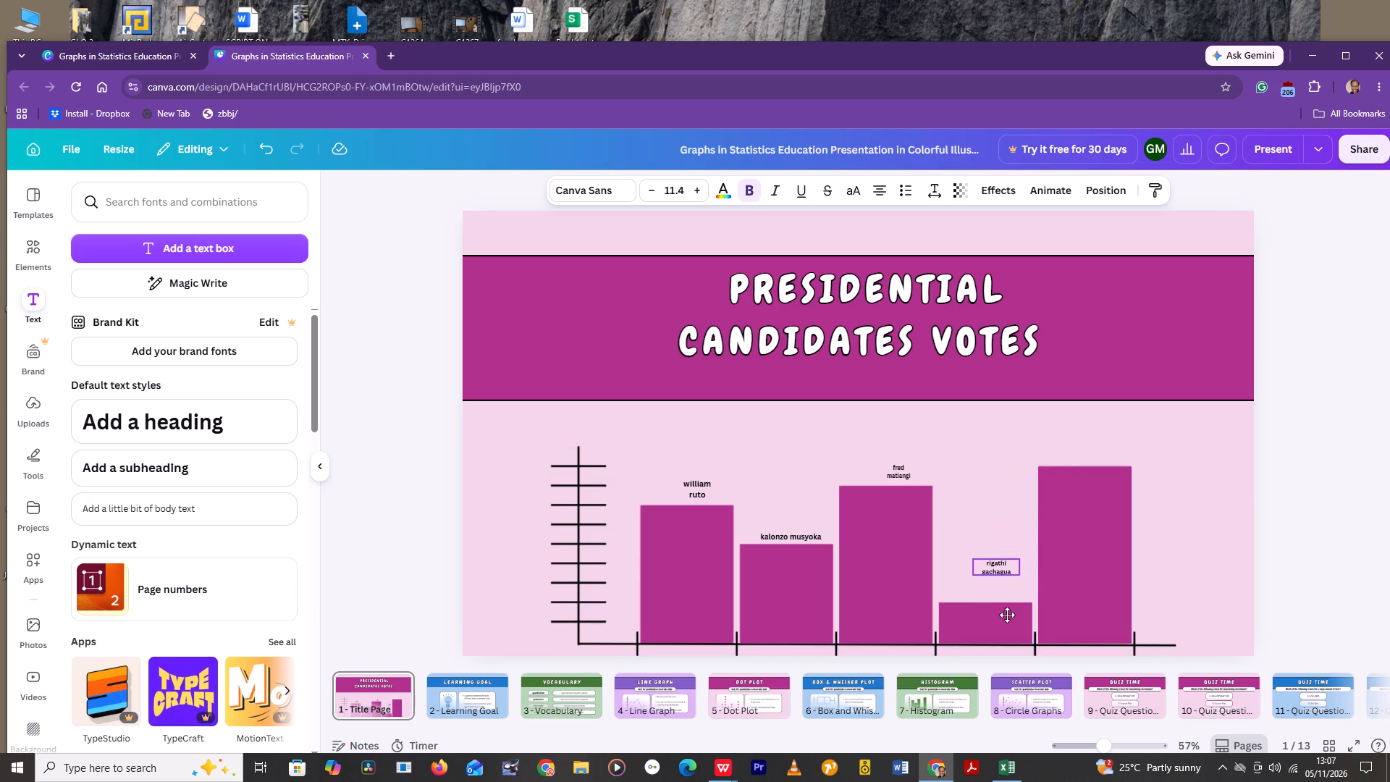
pyautogui.moveTo(1007, 615); pyautogui.dragTo(1002, 636)
pyautogui.click(987, 527)
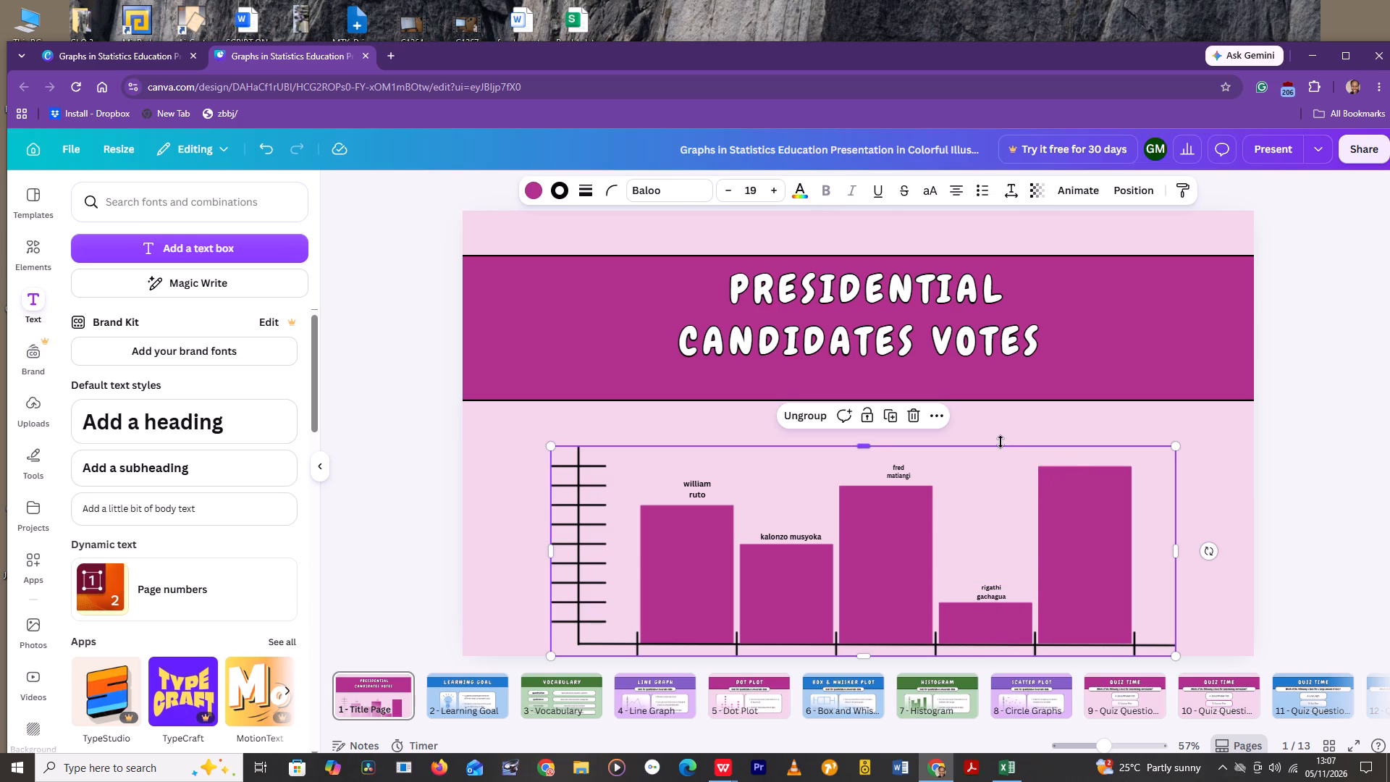
# Add a subheading text box, shrink it to size 23.9, and position it just above the fifth bar.
pyautogui.click(227, 460)
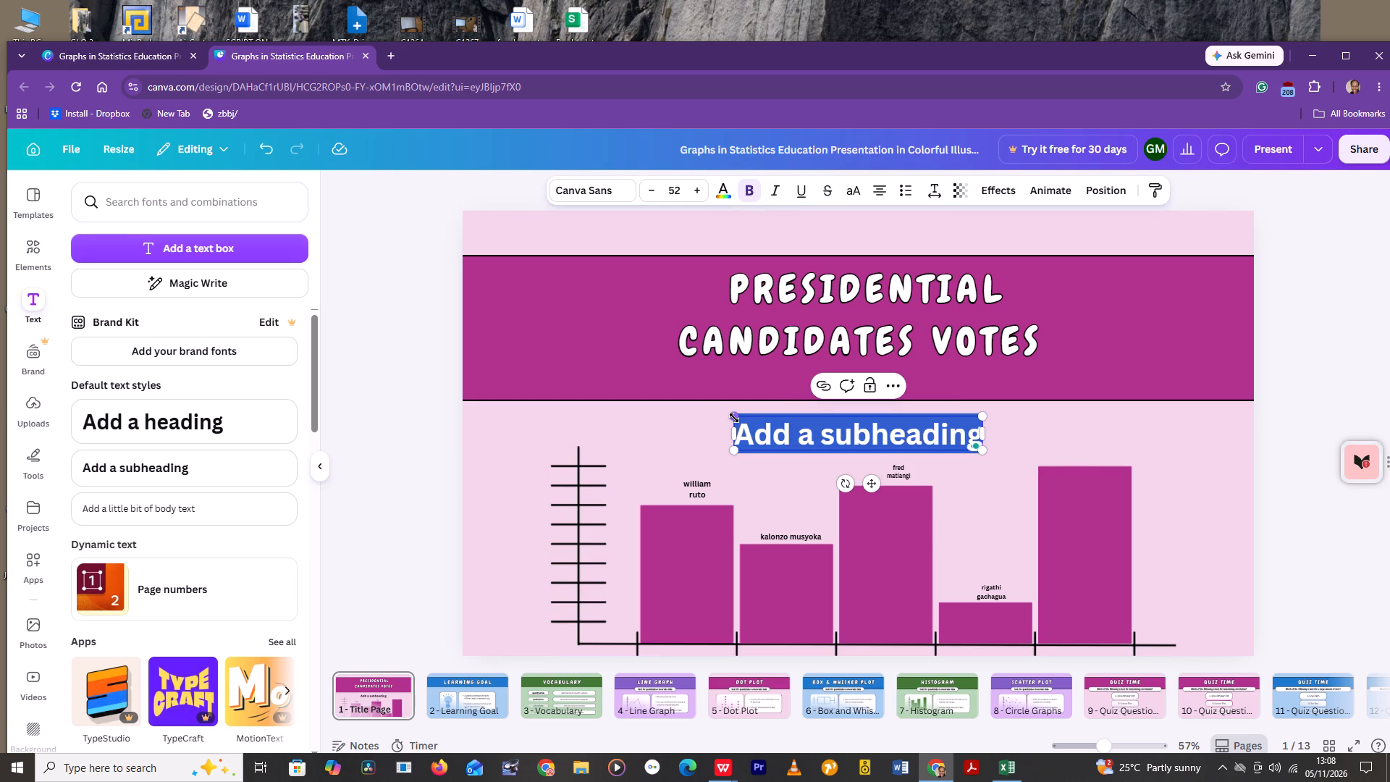
pyautogui.moveTo(734, 418); pyautogui.dragTo(844, 435)
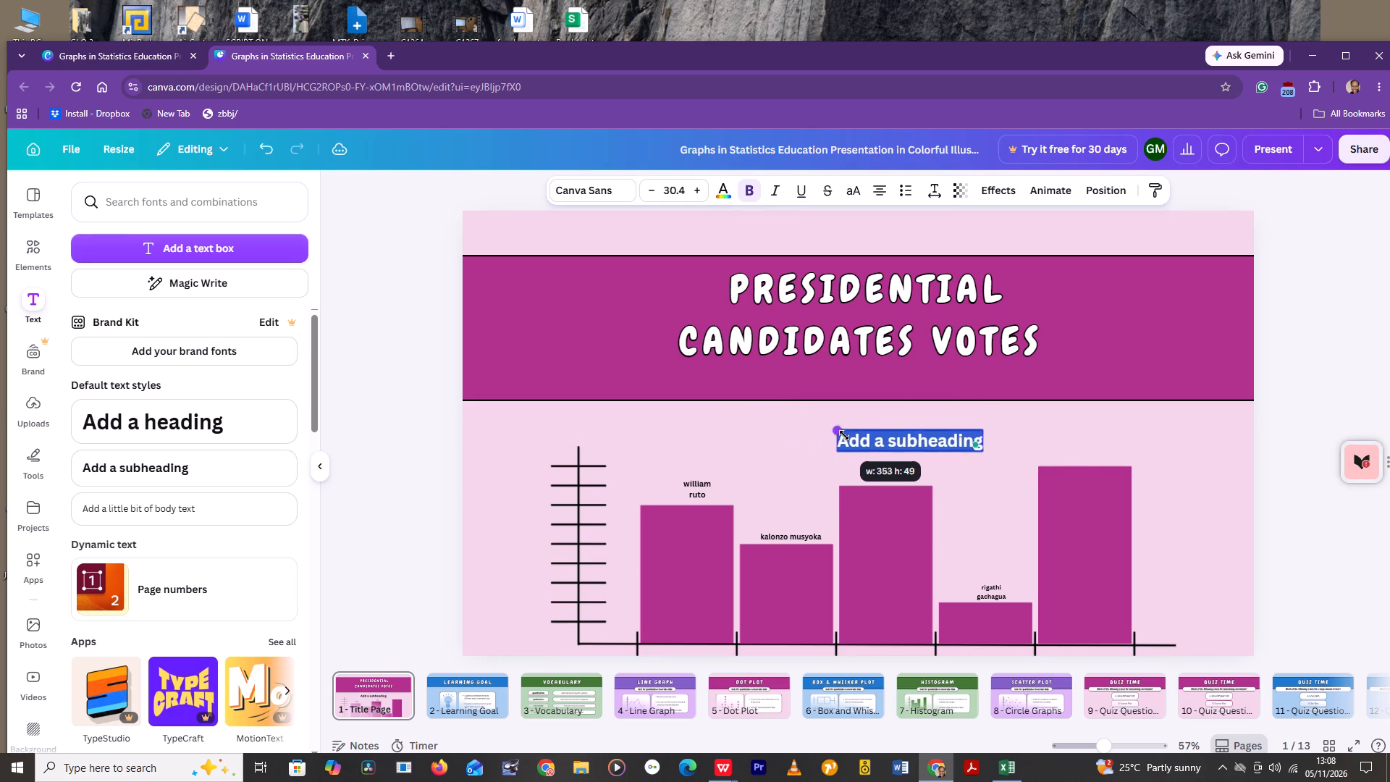
pyautogui.moveTo(844, 435); pyautogui.dragTo(868, 439)
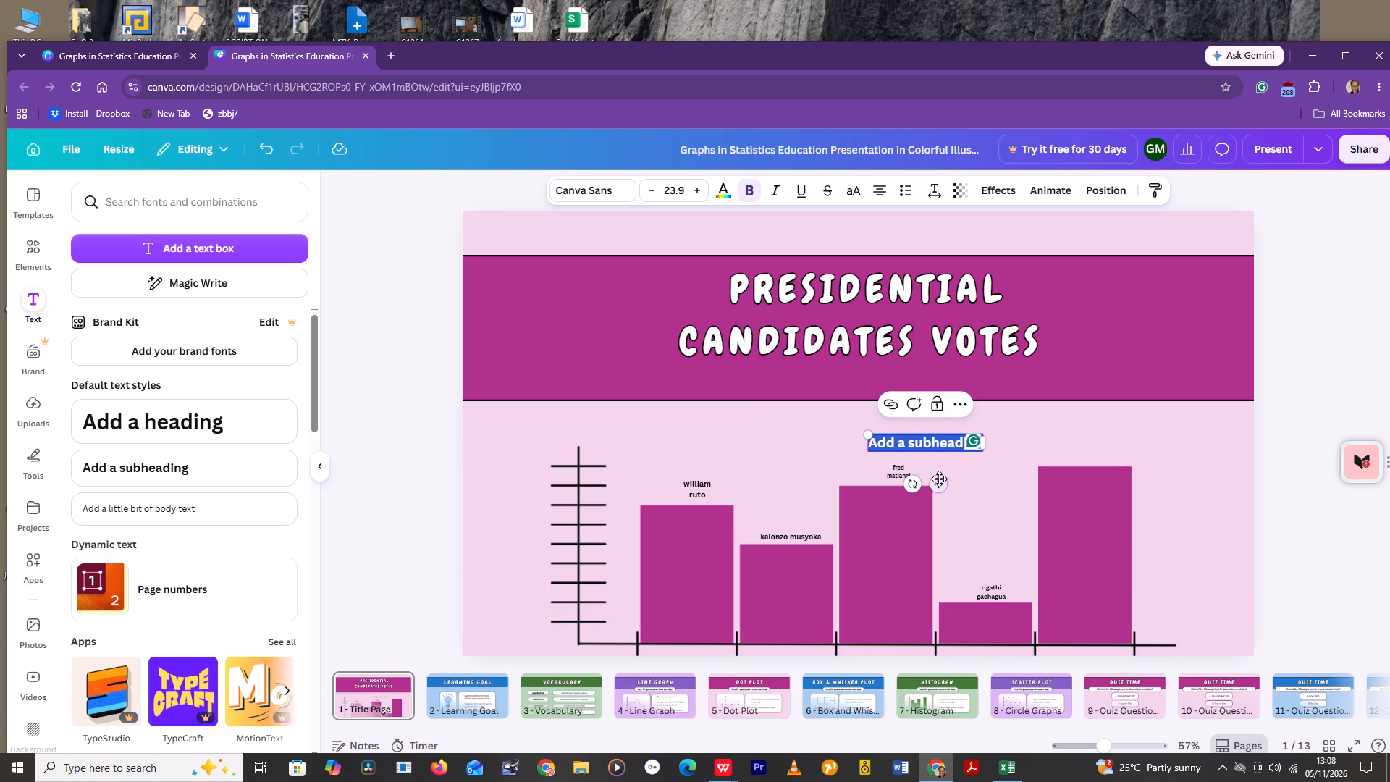
pyautogui.moveTo(941, 487); pyautogui.dragTo(1108, 461)
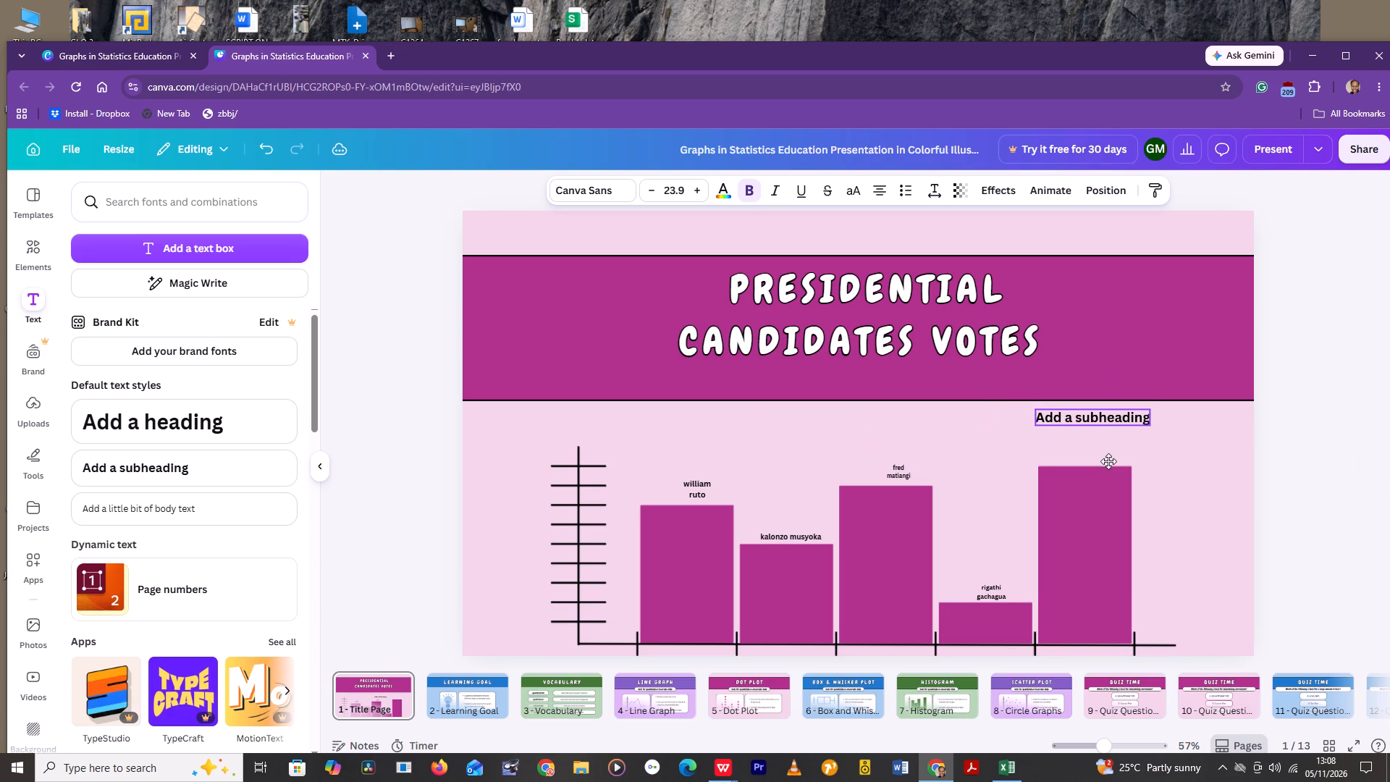
pyautogui.moveTo(1108, 461); pyautogui.dragTo(1111, 495)
# Replace the new subheading's placeholder text above the fifth bar with "edwin sifuna".
pyautogui.click(1136, 454)
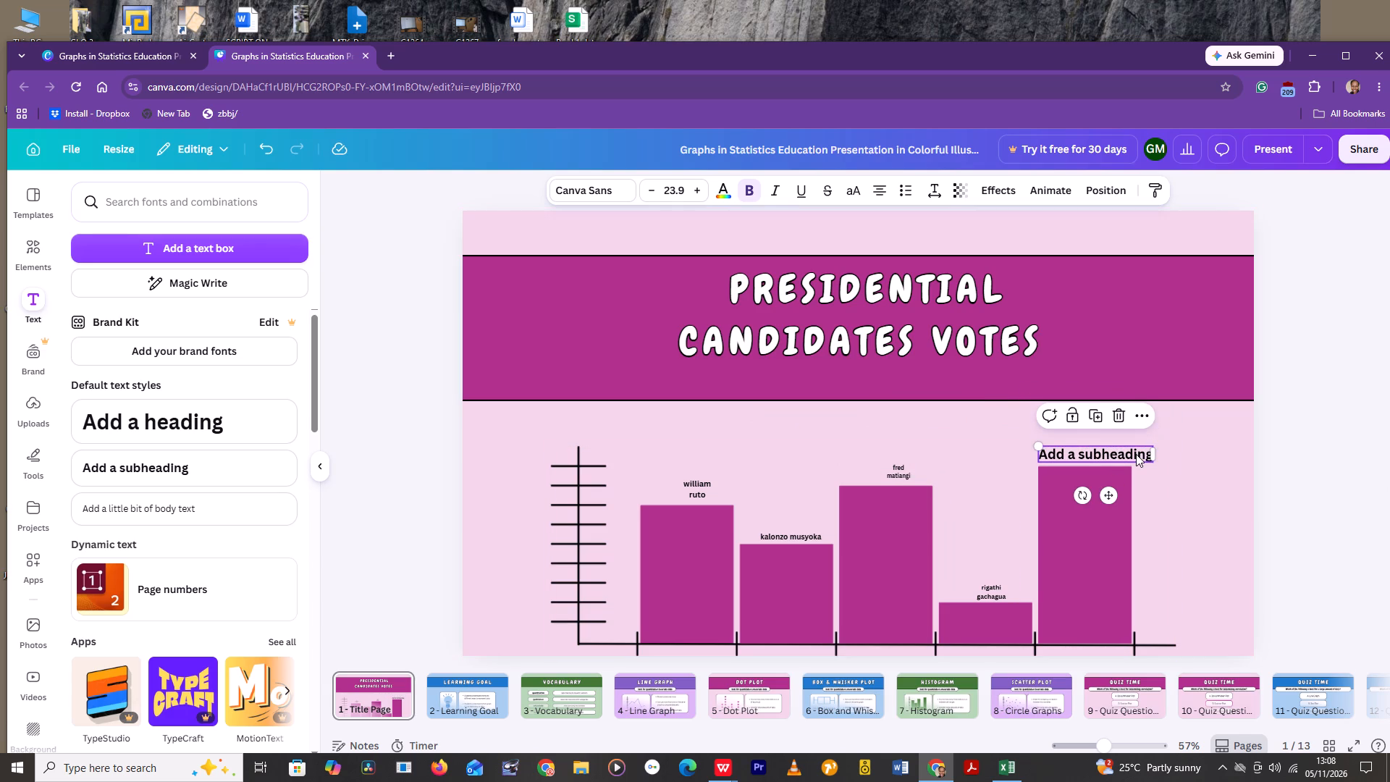
pyautogui.press('Delete')
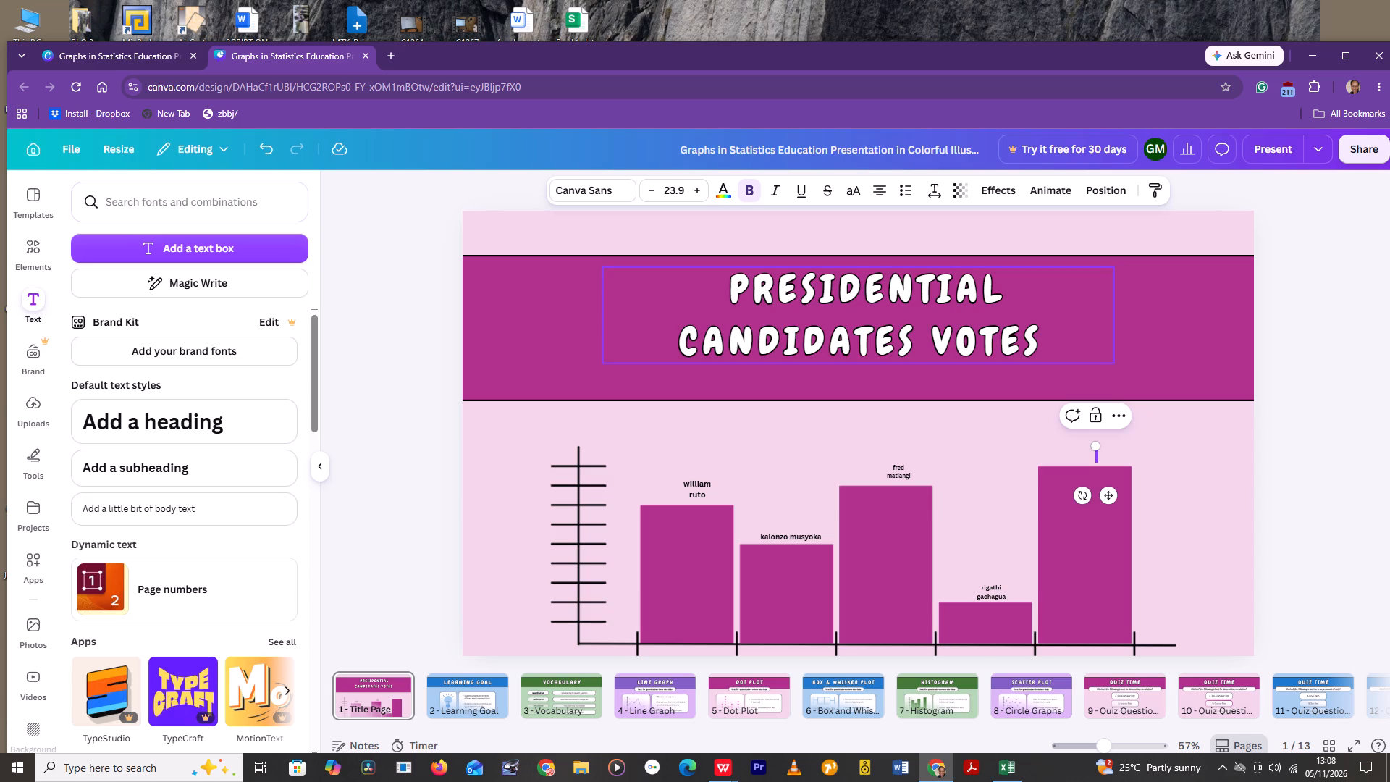
pyautogui.write('ed')
pyautogui.write('win')
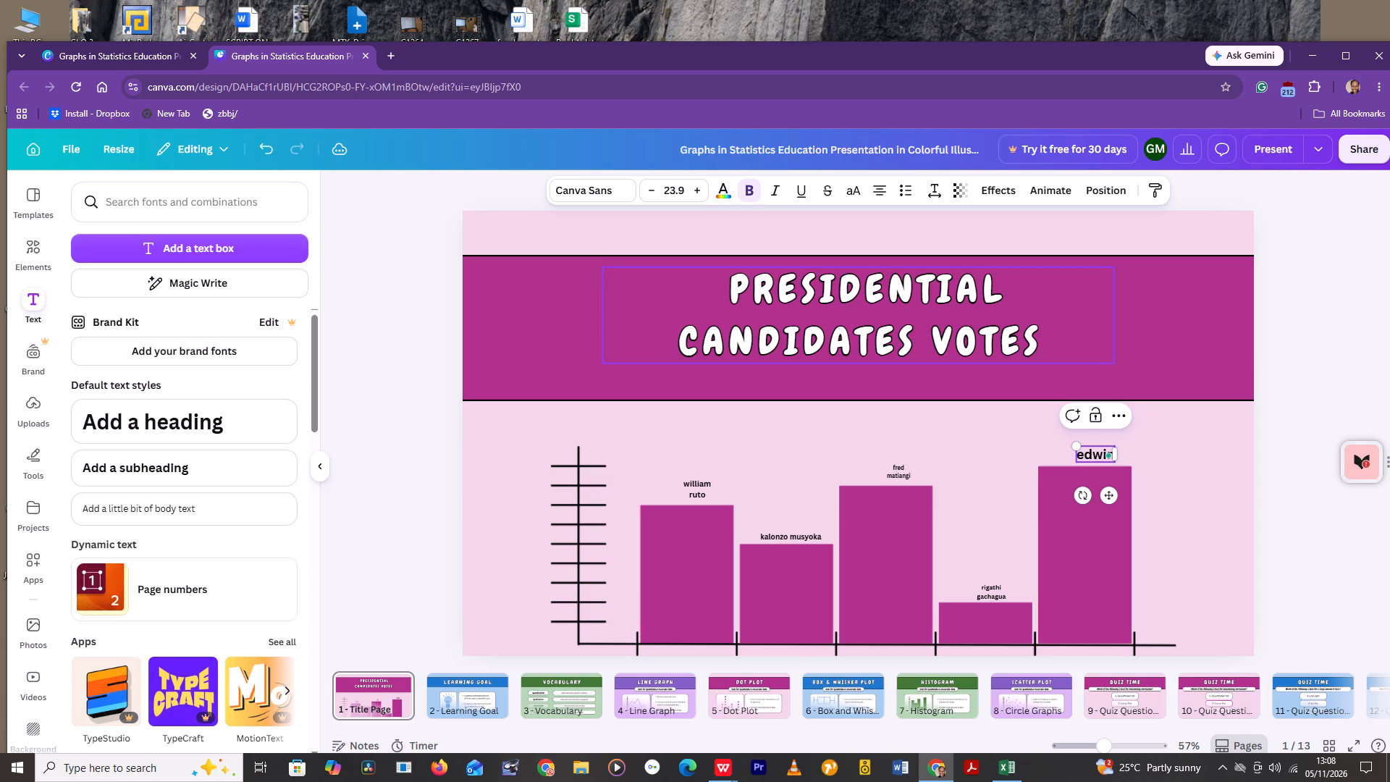
pyautogui.press('space')
pyautogui.write('sifuna')
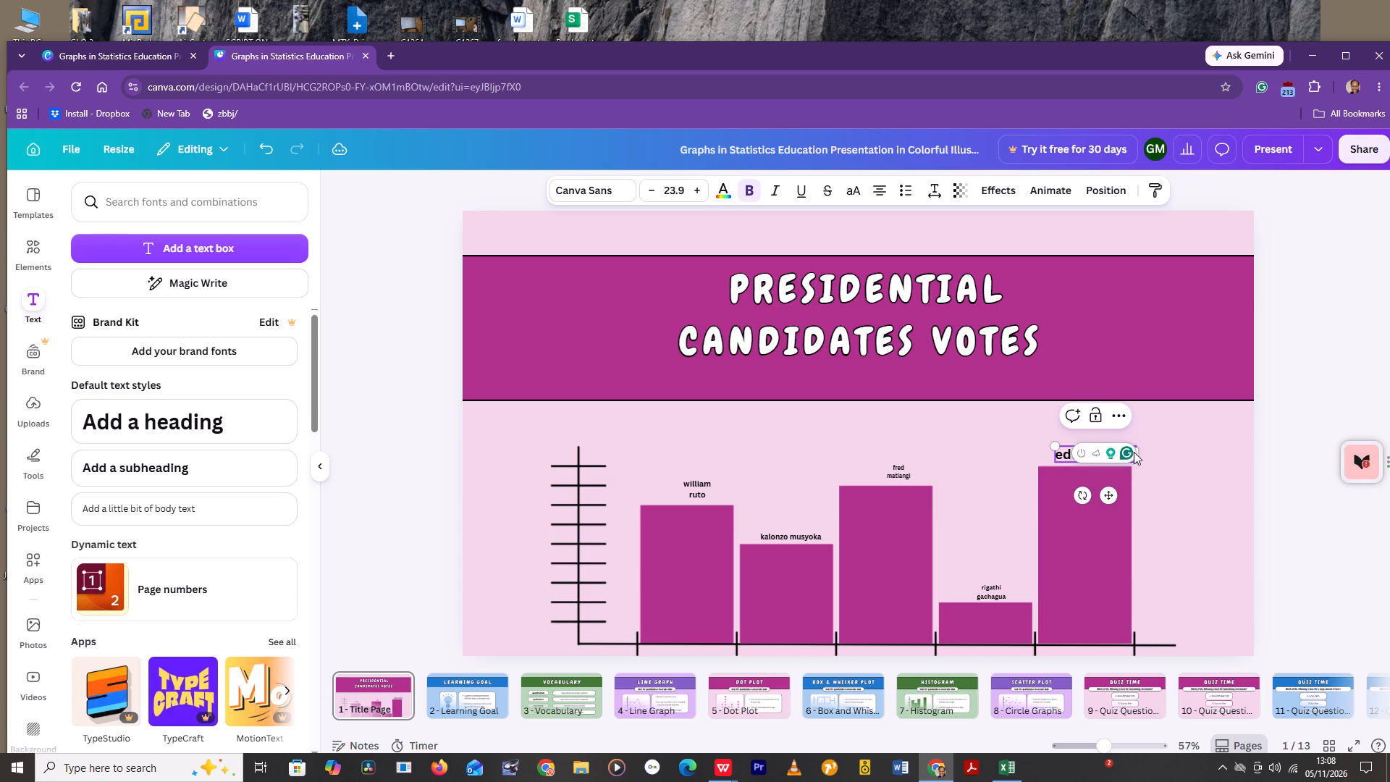
# Wrap the "edwin sifuna" label onto two lines, shrink it to size 12.9, and position it just above the fifth bar.
pyautogui.moveTo(1139, 452); pyautogui.dragTo(1086, 451)
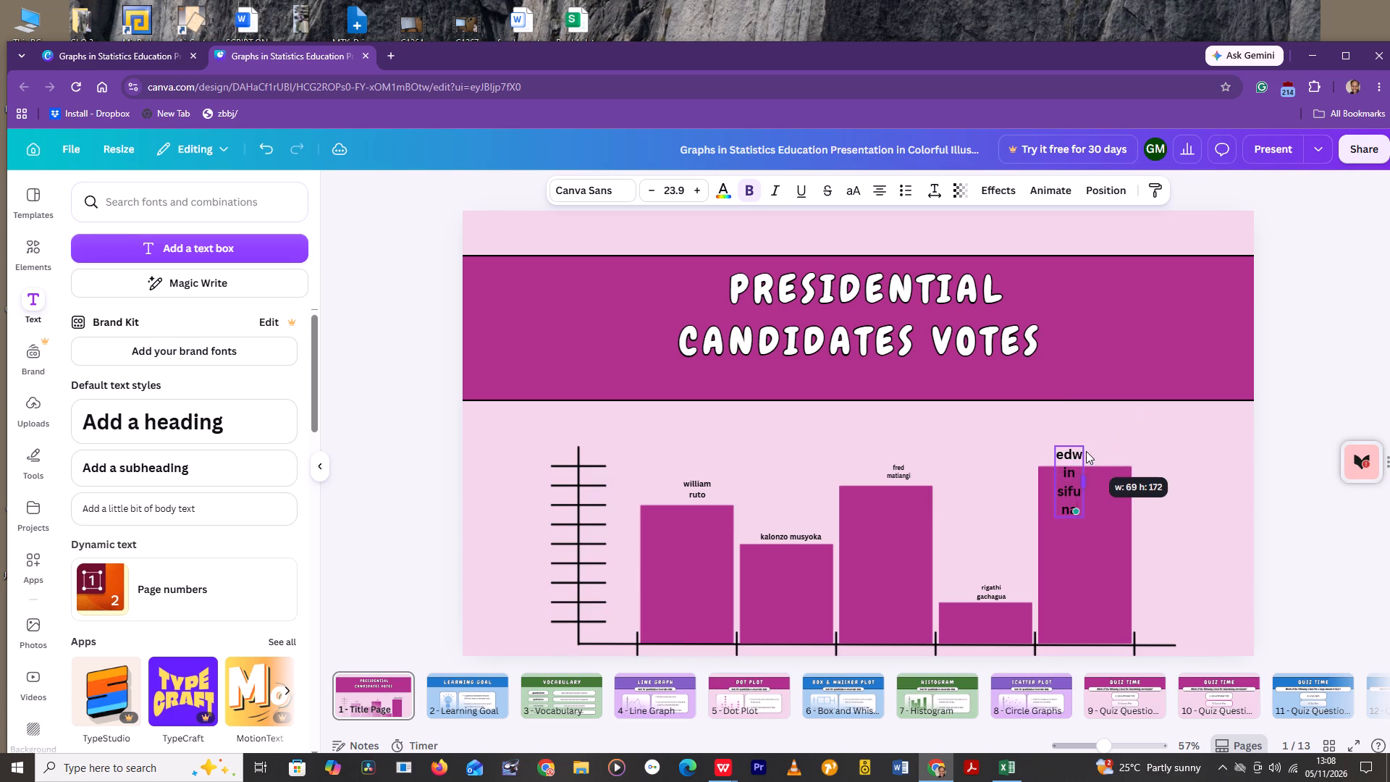
pyautogui.moveTo(1086, 451); pyautogui.dragTo(1128, 450)
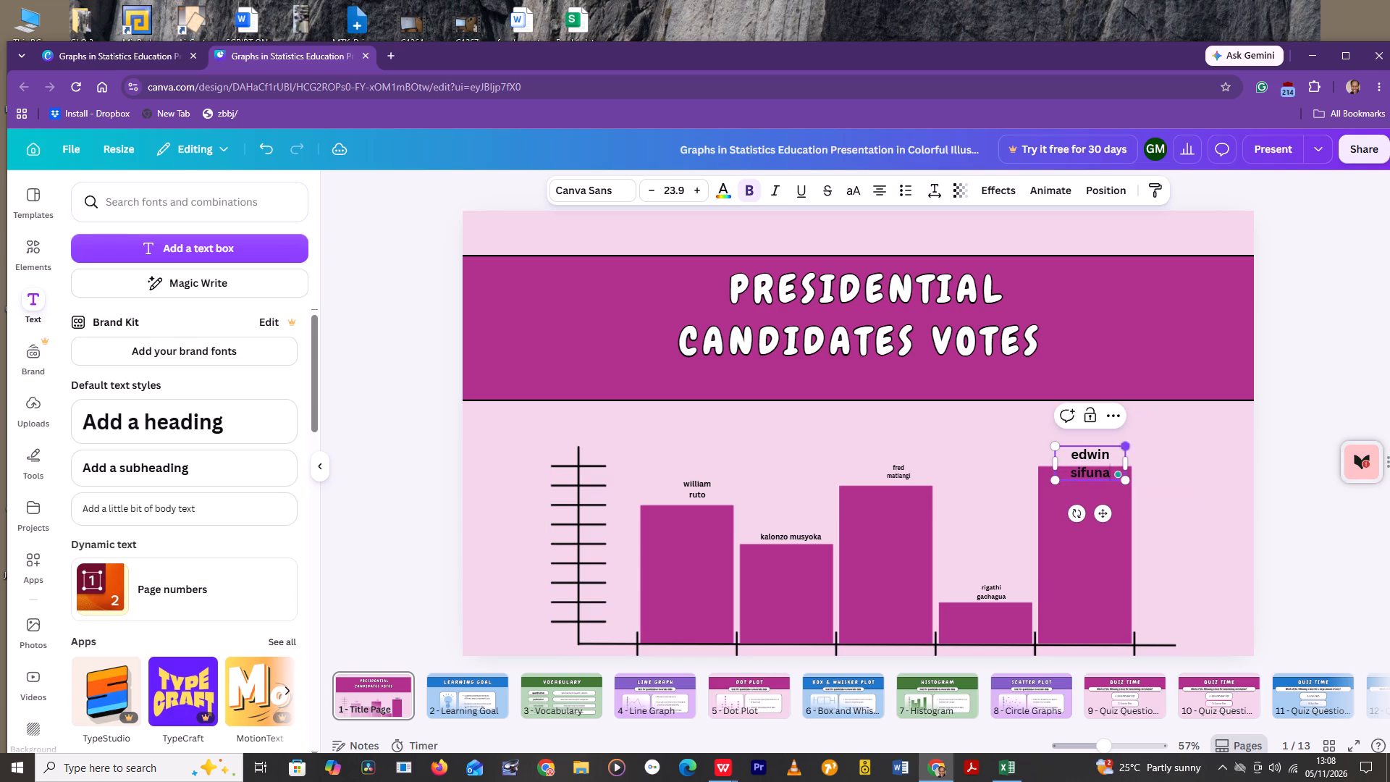
pyautogui.moveTo(1126, 482); pyautogui.dragTo(1129, 475)
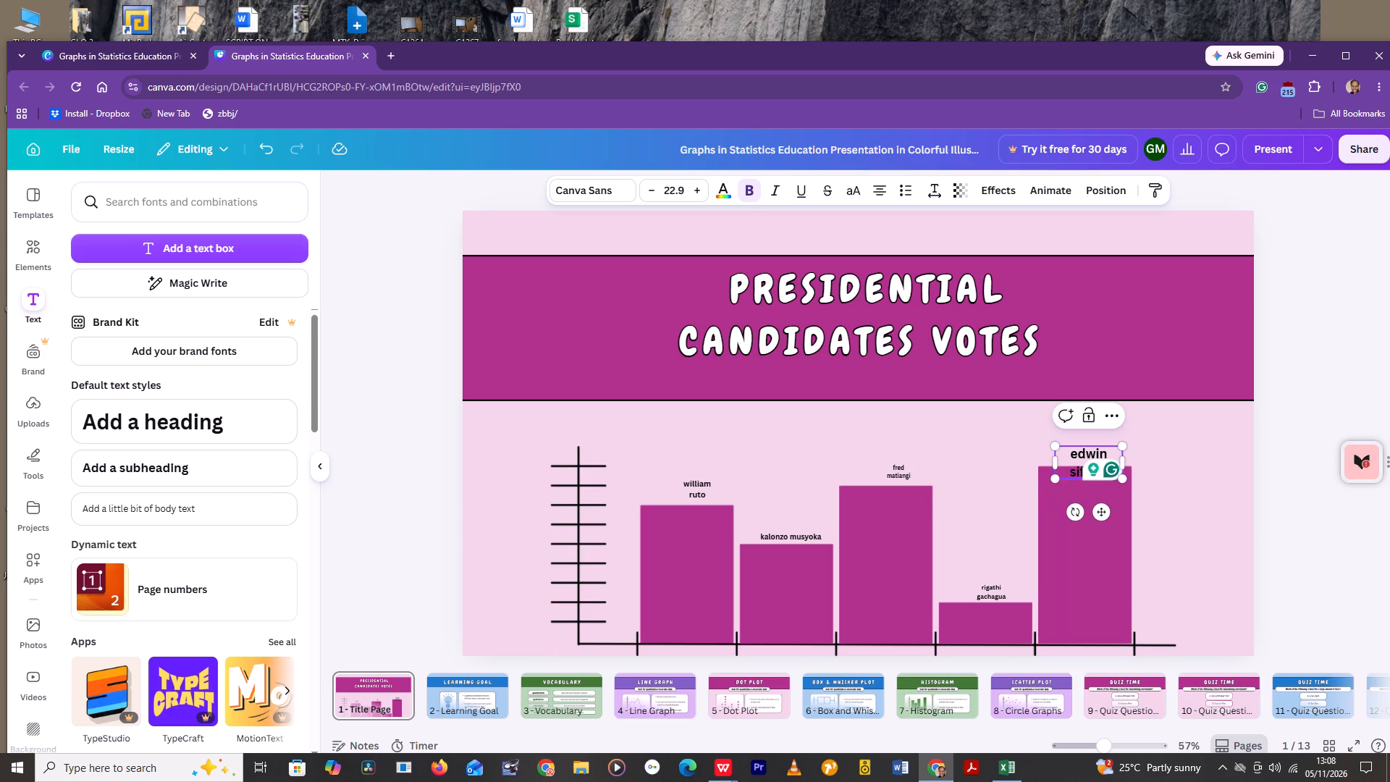
pyautogui.moveTo(1051, 477); pyautogui.dragTo(1070, 463)
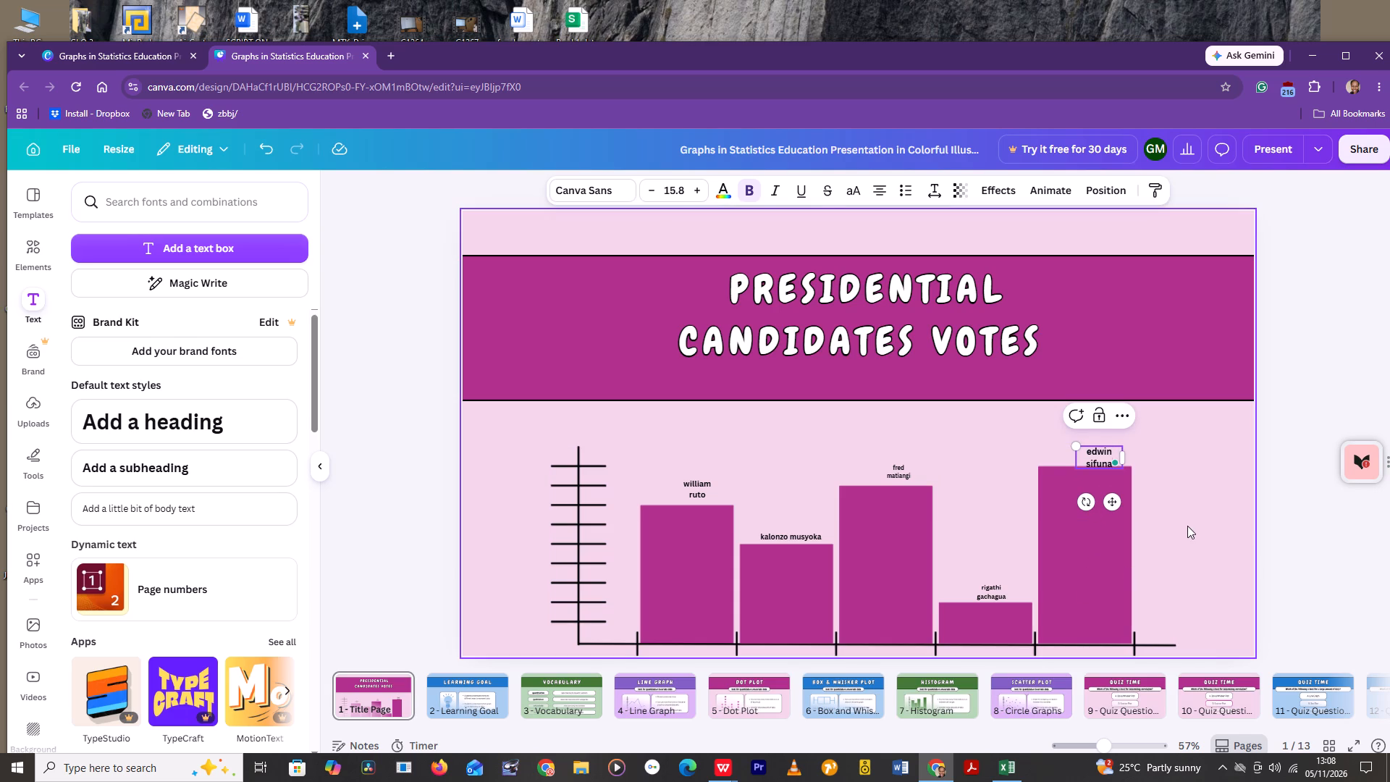
pyautogui.click(1187, 526)
pyautogui.click(1102, 450)
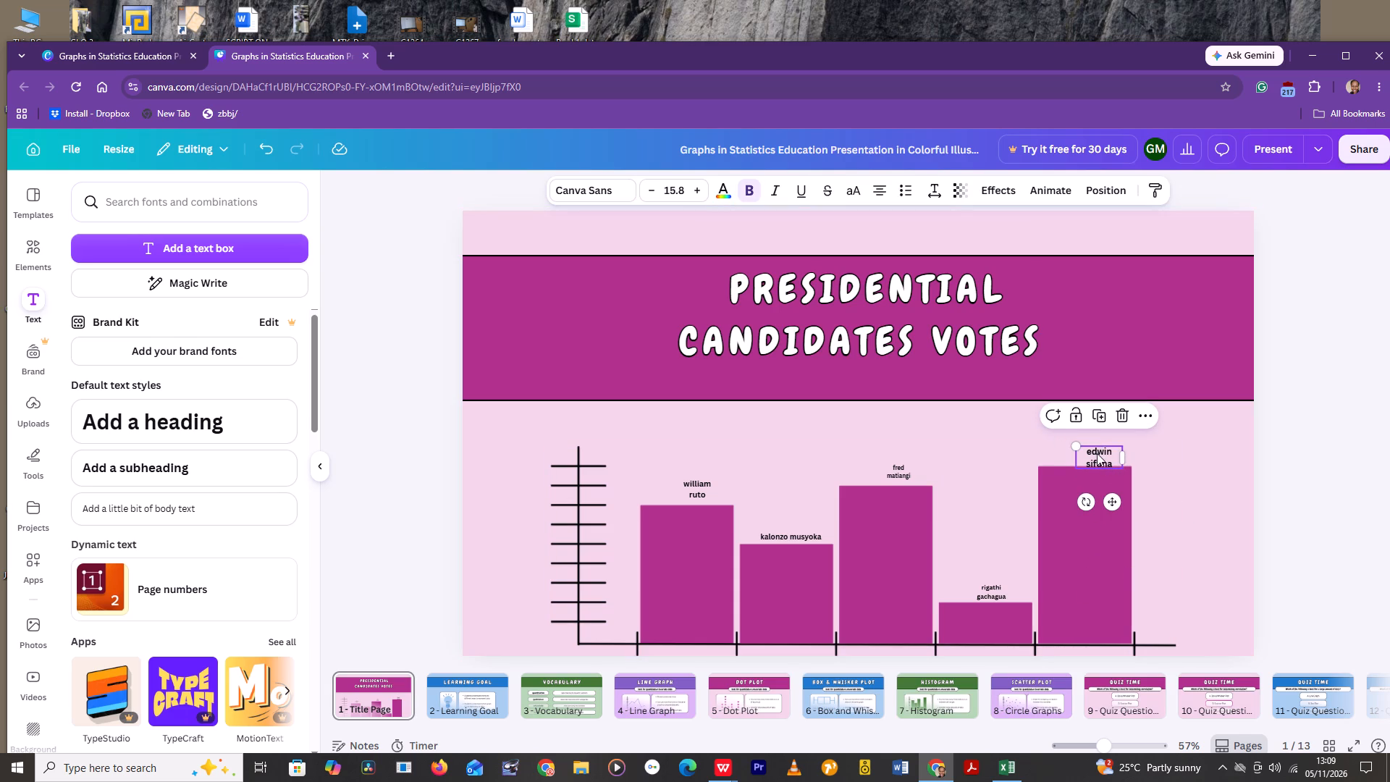
pyautogui.moveTo(1077, 443); pyautogui.dragTo(1077, 444)
pyautogui.moveTo(1077, 444); pyautogui.dragTo(1082, 453)
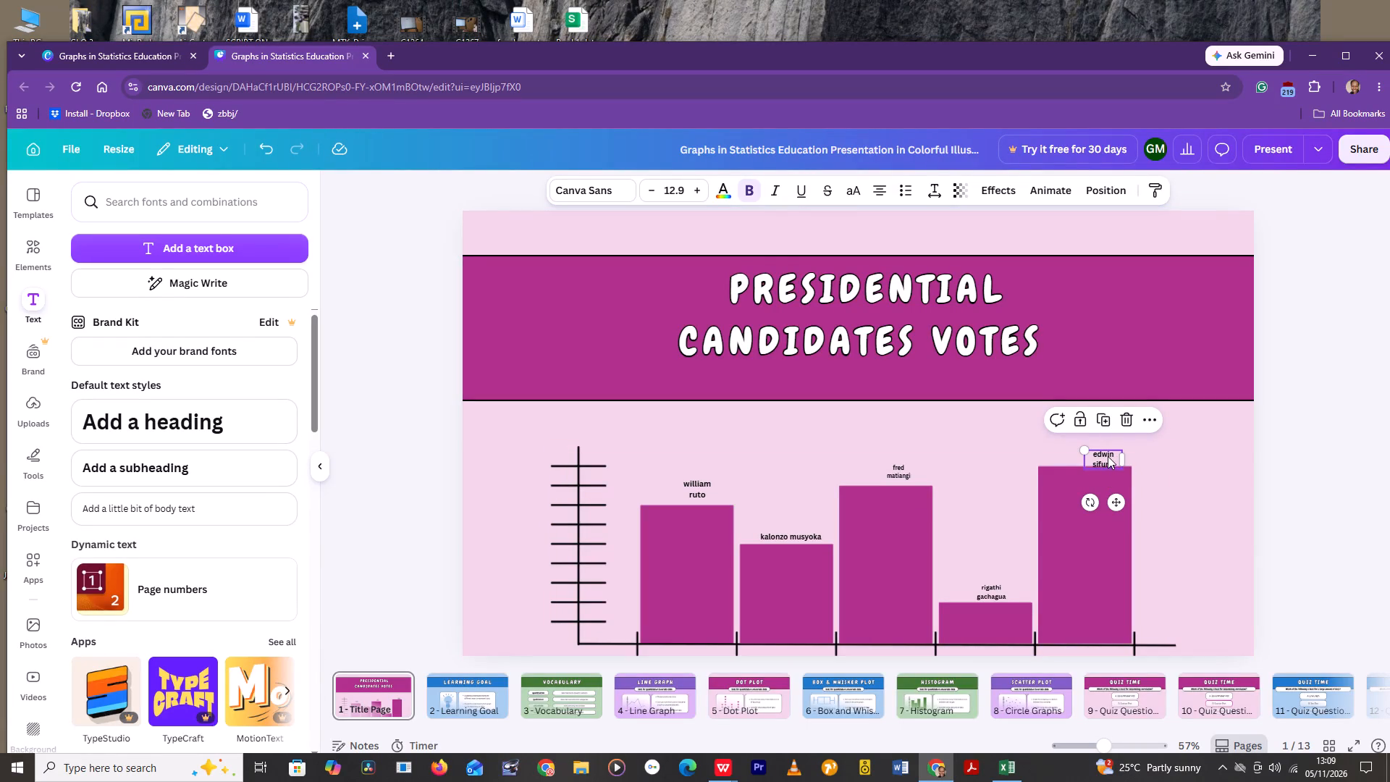
pyautogui.moveTo(1113, 452); pyautogui.dragTo(1111, 447)
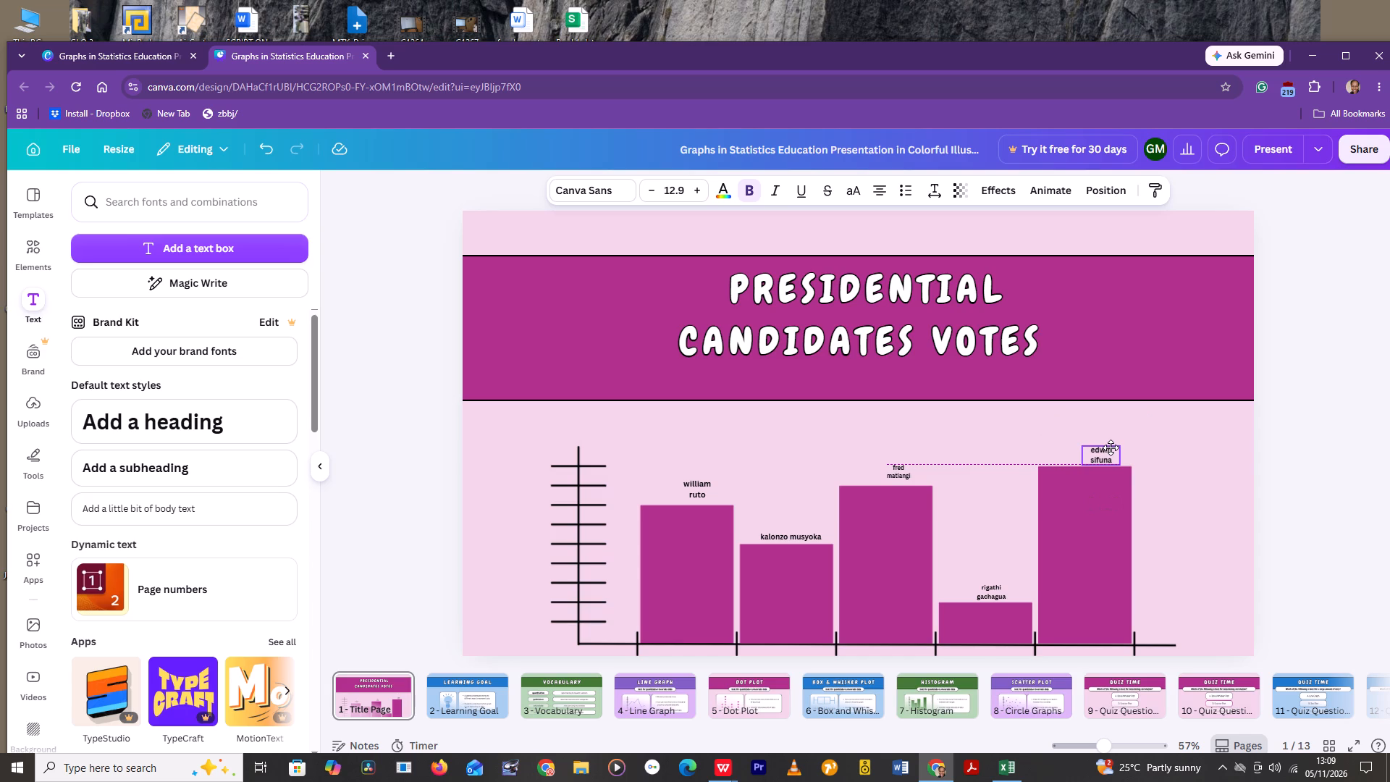
pyautogui.moveTo(1111, 447); pyautogui.dragTo(1108, 447)
pyautogui.moveTo(1108, 447); pyautogui.dragTo(1107, 447)
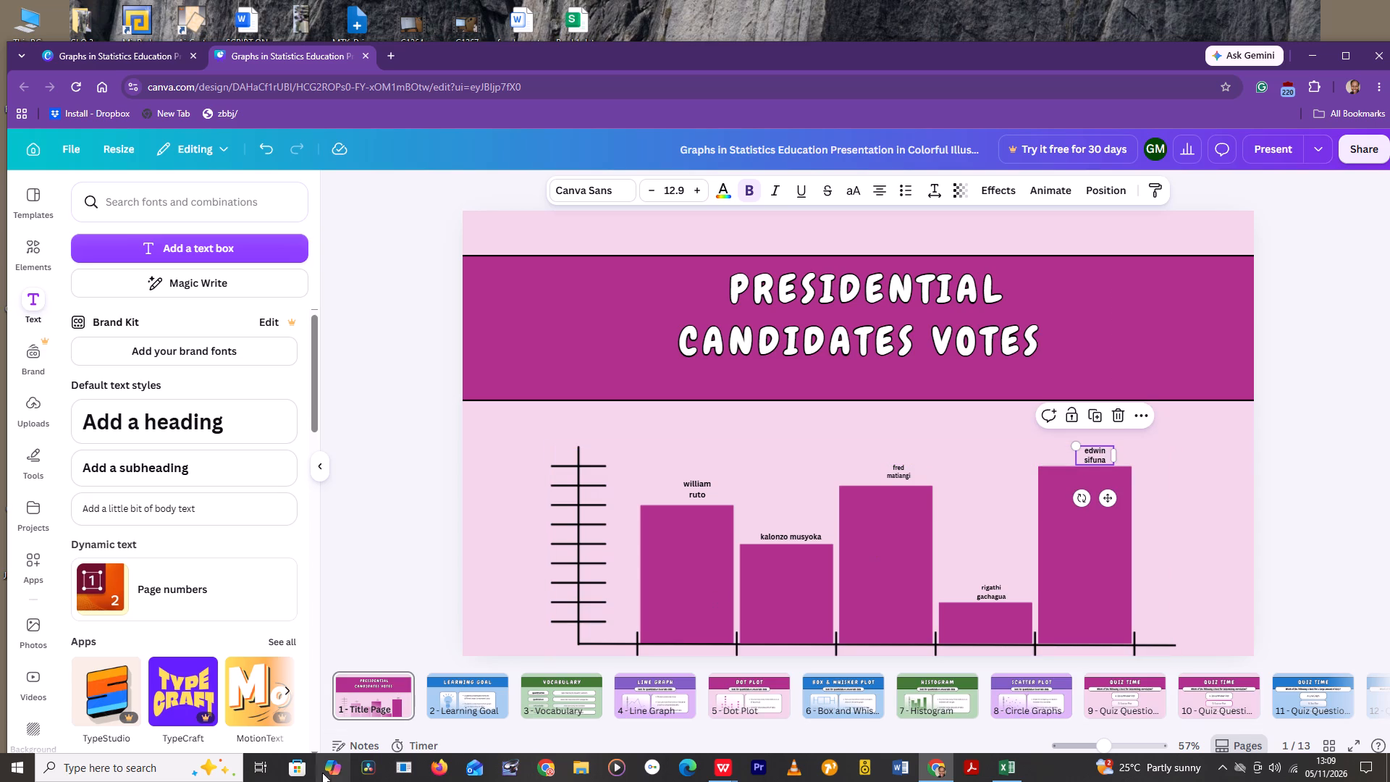
# Resize the "kalonzo musyoka" label to size 13.8, wrap it onto two lines, and position it just above the second bar.
pyautogui.click(825, 537)
pyautogui.click(812, 533)
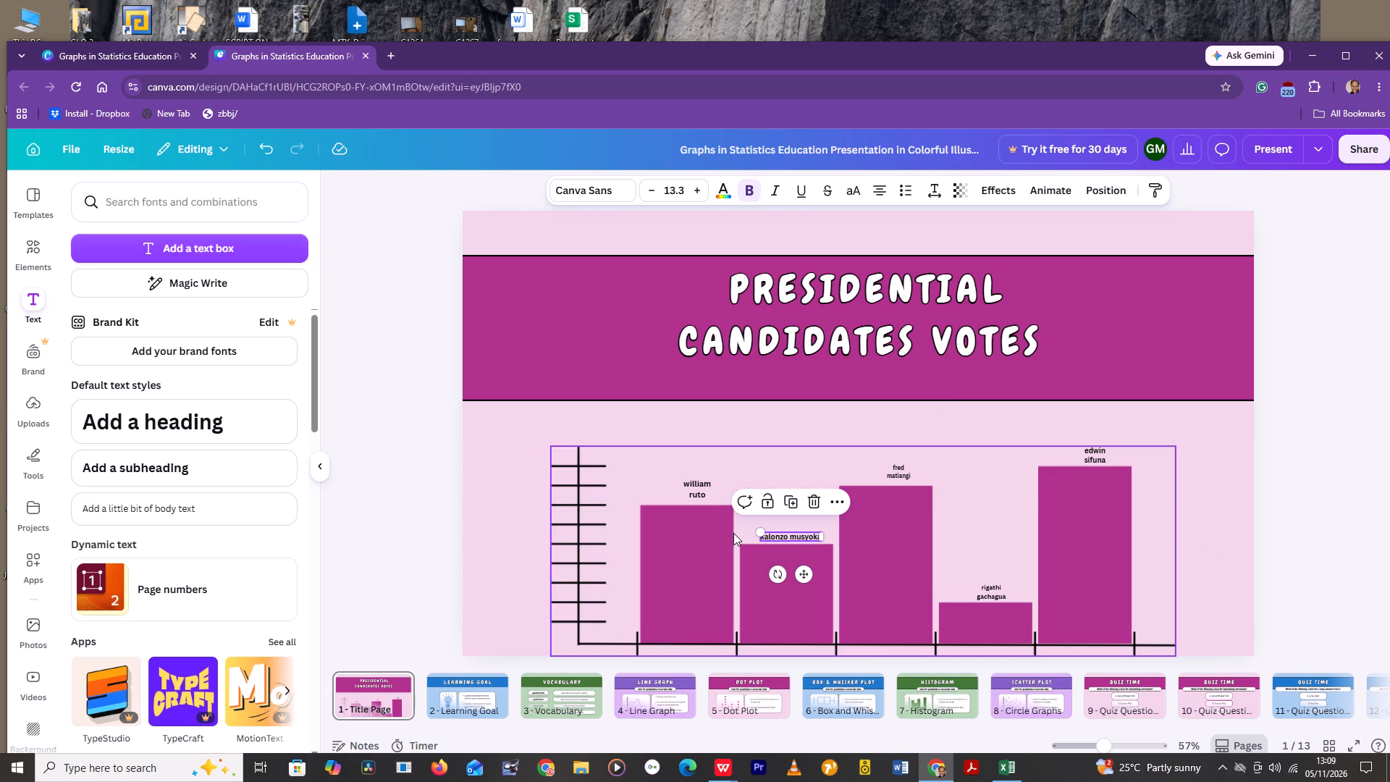
pyautogui.moveTo(762, 530); pyautogui.dragTo(761, 518)
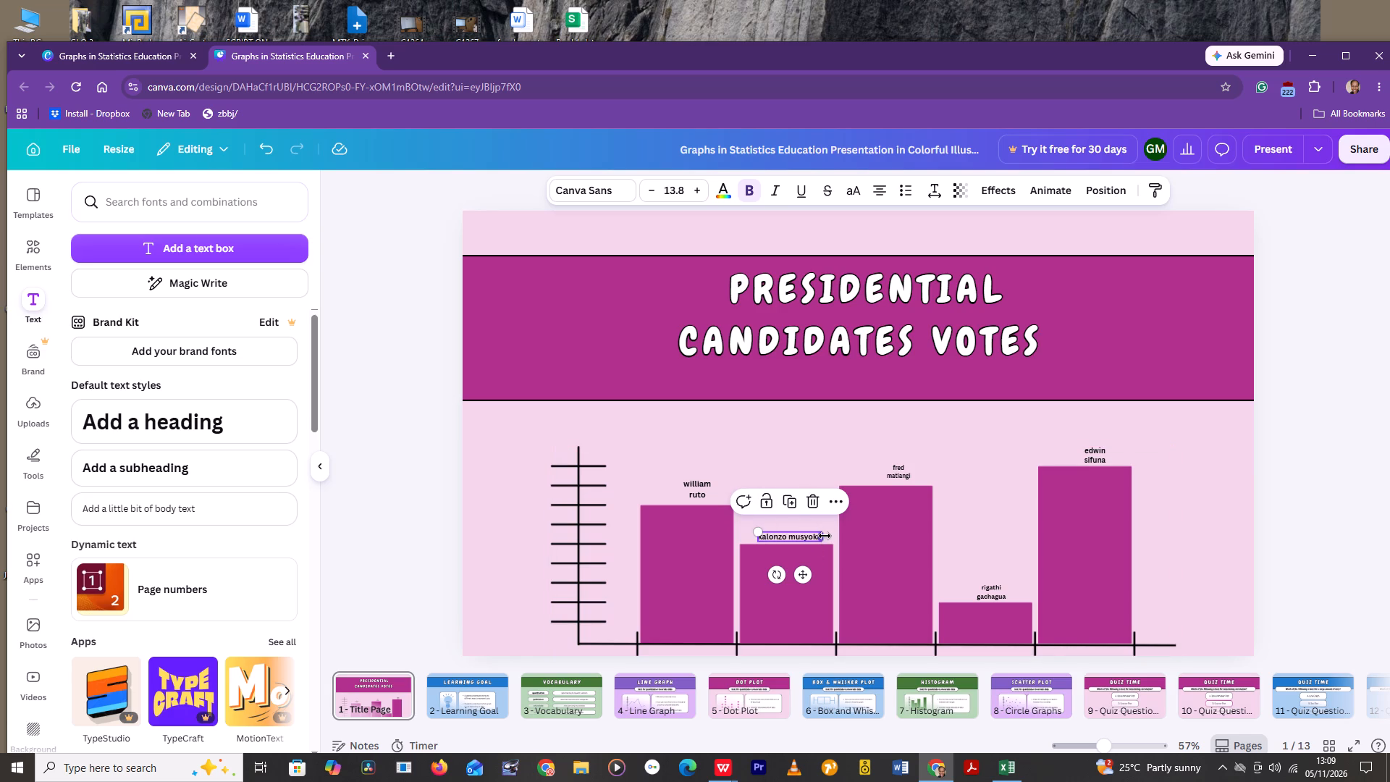
pyautogui.moveTo(825, 536); pyautogui.dragTo(817, 541)
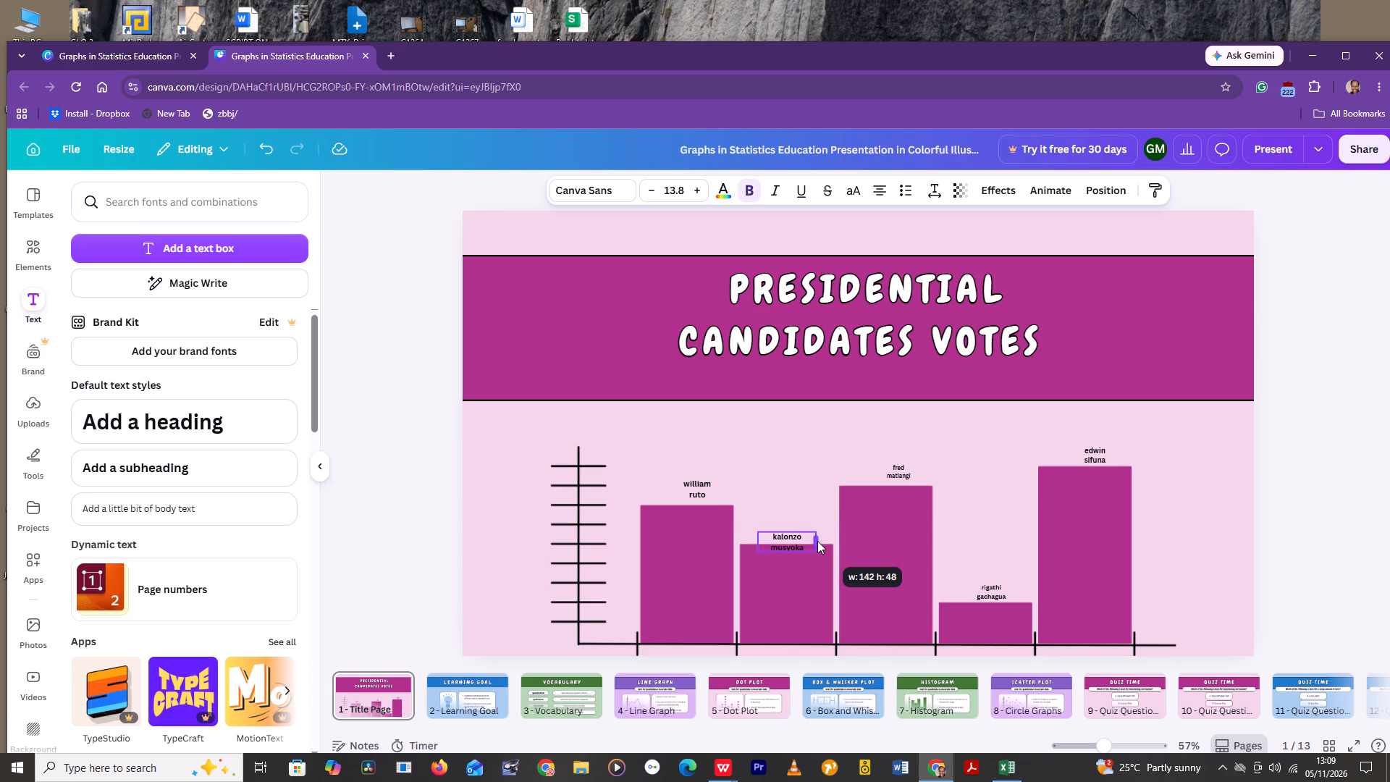
pyautogui.moveTo(817, 541); pyautogui.dragTo(808, 532)
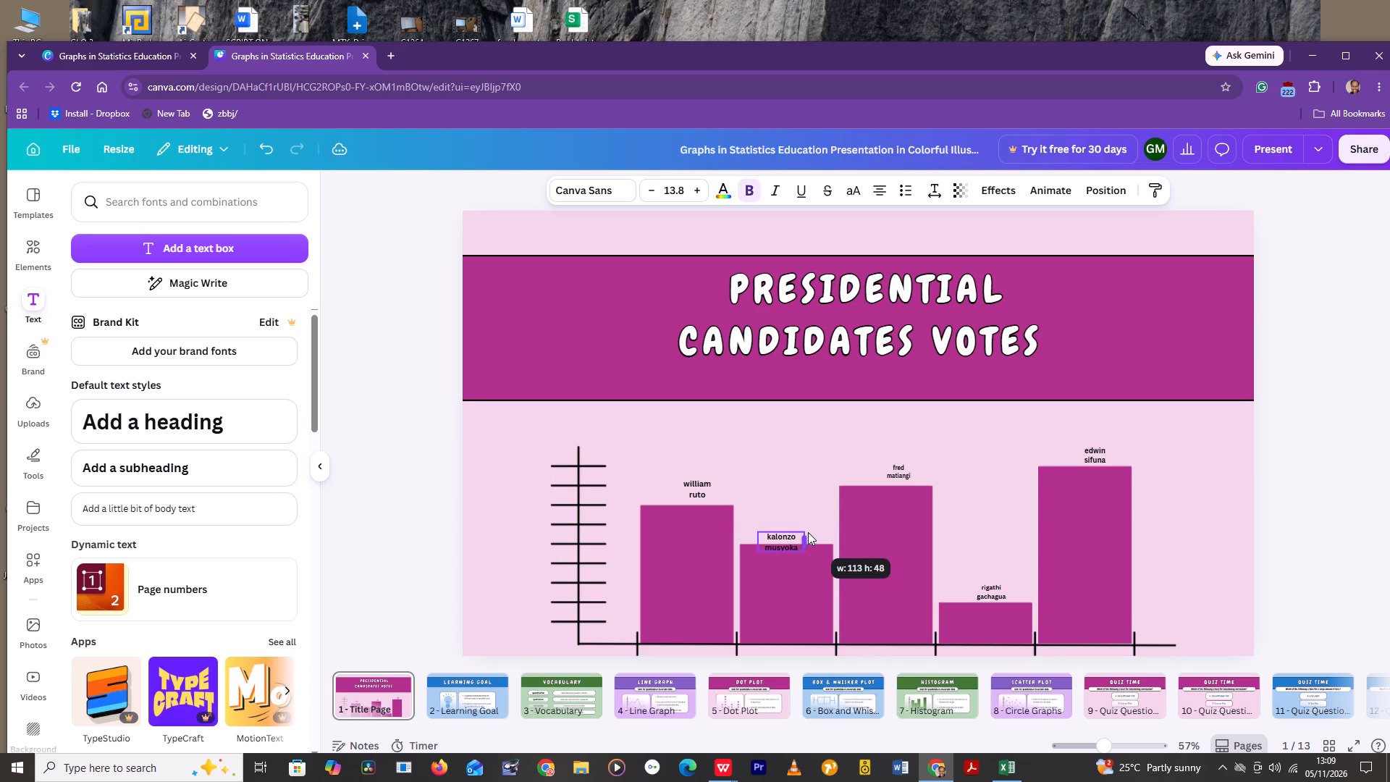
pyautogui.moveTo(808, 532); pyautogui.dragTo(804, 529)
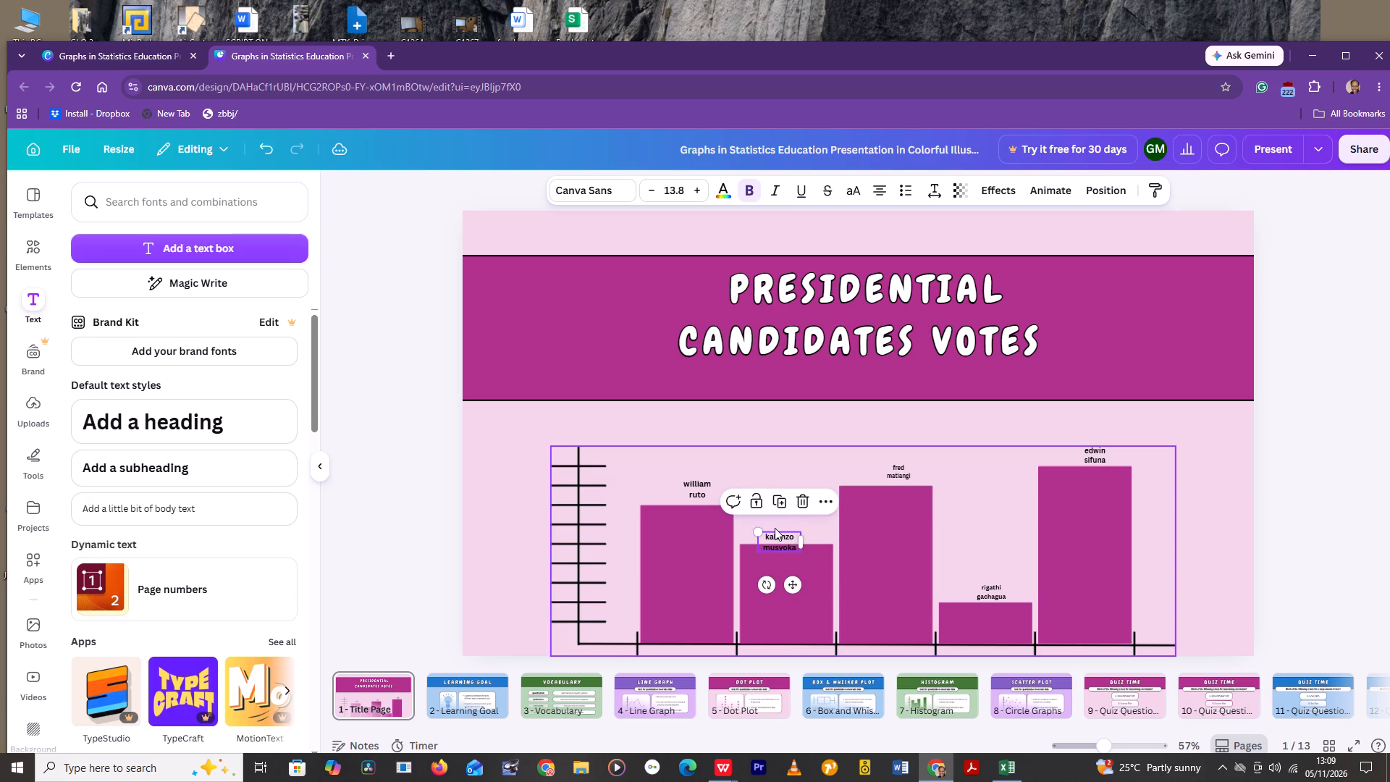
pyautogui.moveTo(780, 537); pyautogui.dragTo(789, 519)
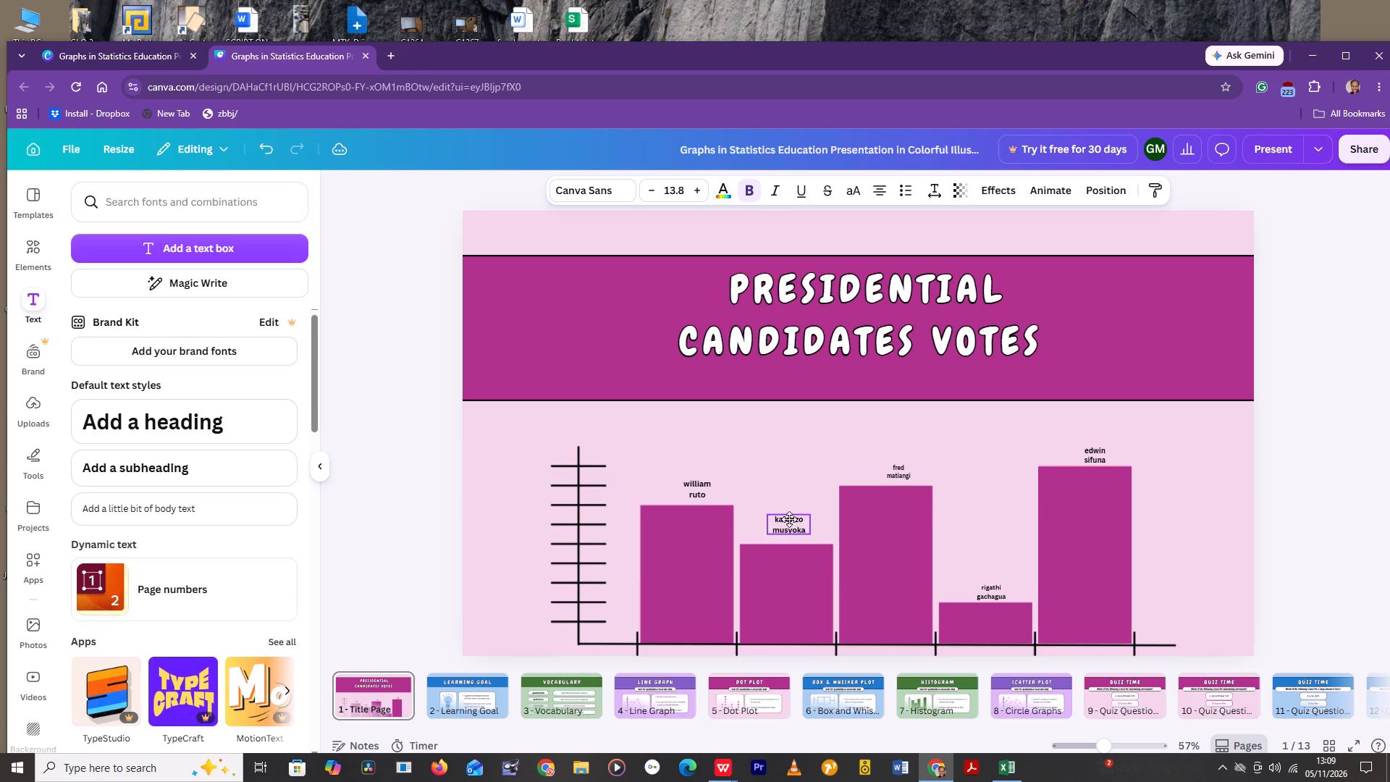
pyautogui.moveTo(789, 519); pyautogui.dragTo(794, 528)
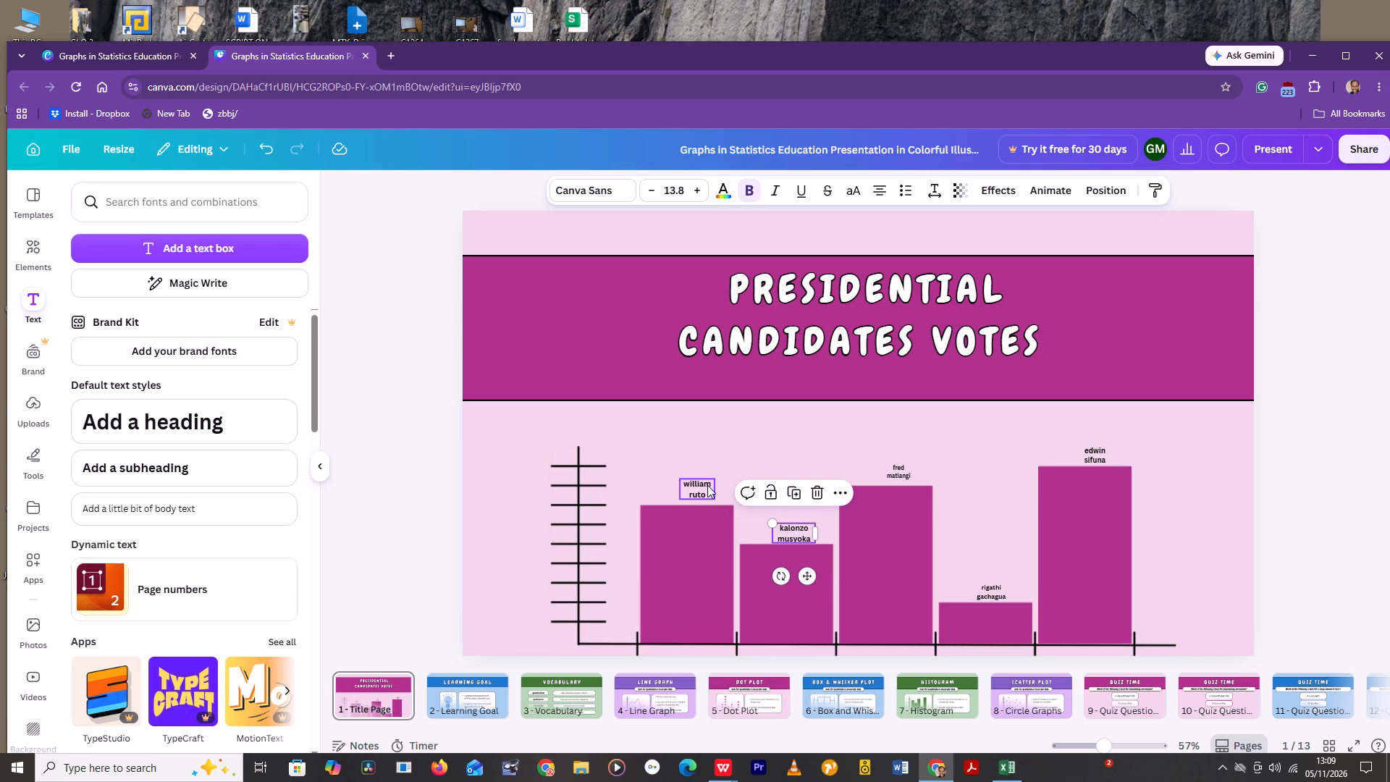
# Nudge the "william ruto", "fred matiangi" and "rigathi gachagua" labels down so they sit closer to the tops of their bars.
pyautogui.click(707, 485)
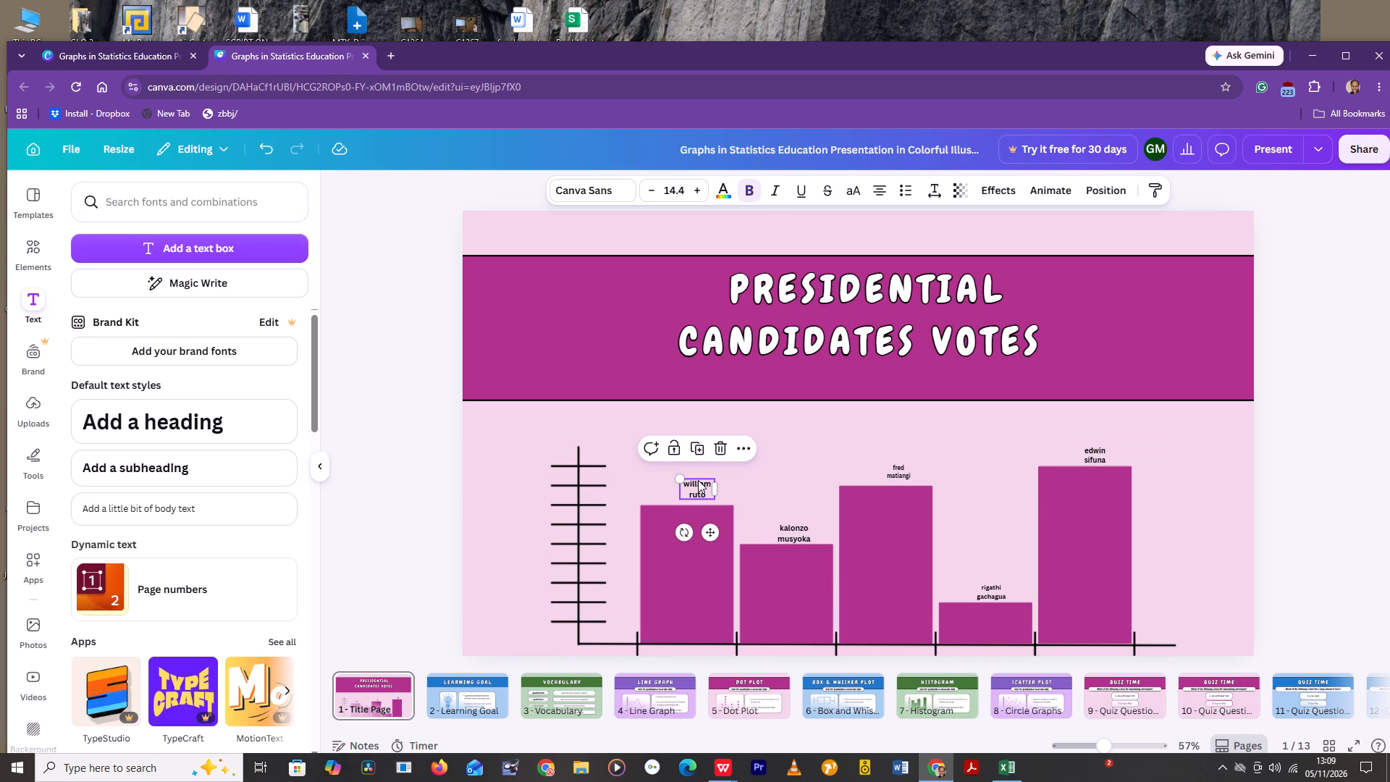
pyautogui.click(698, 480)
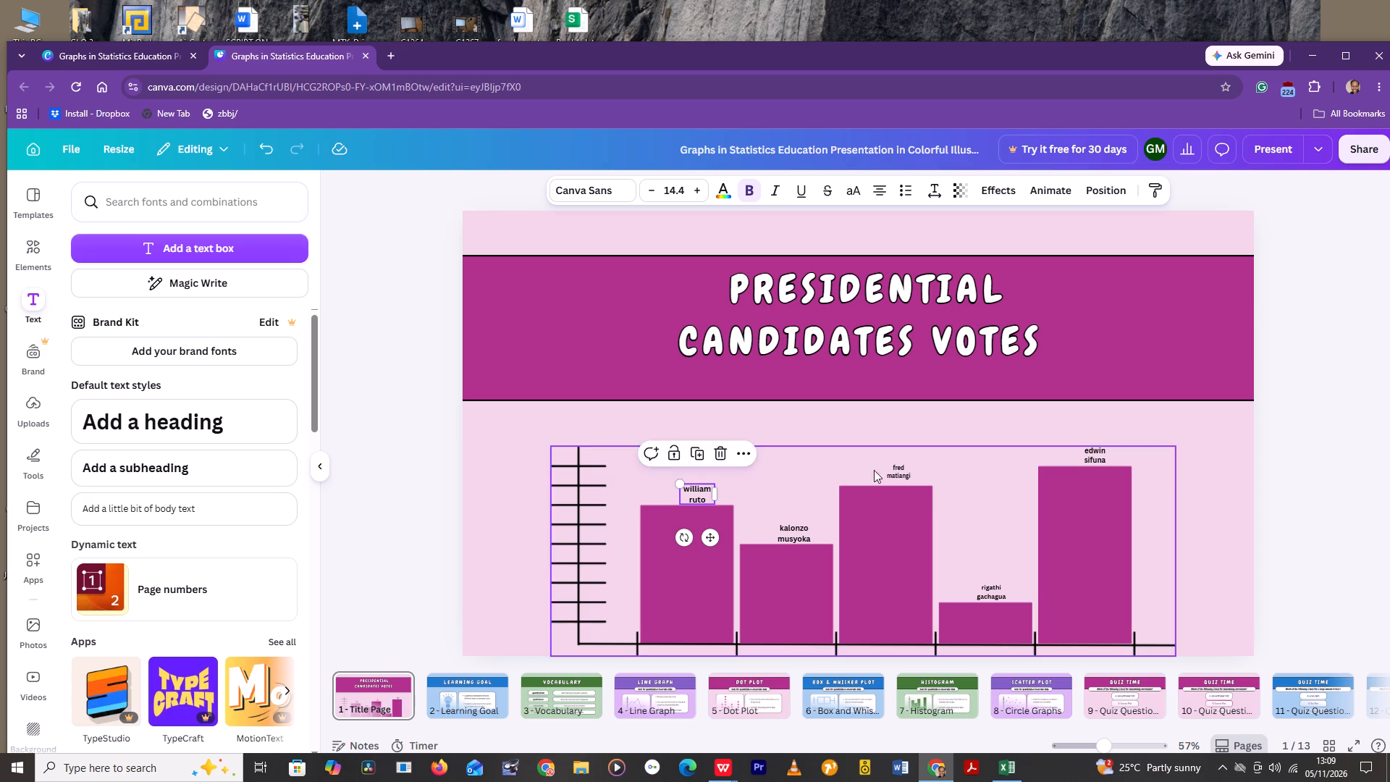
pyautogui.click(905, 468)
pyautogui.moveTo(901, 468); pyautogui.dragTo(901, 483)
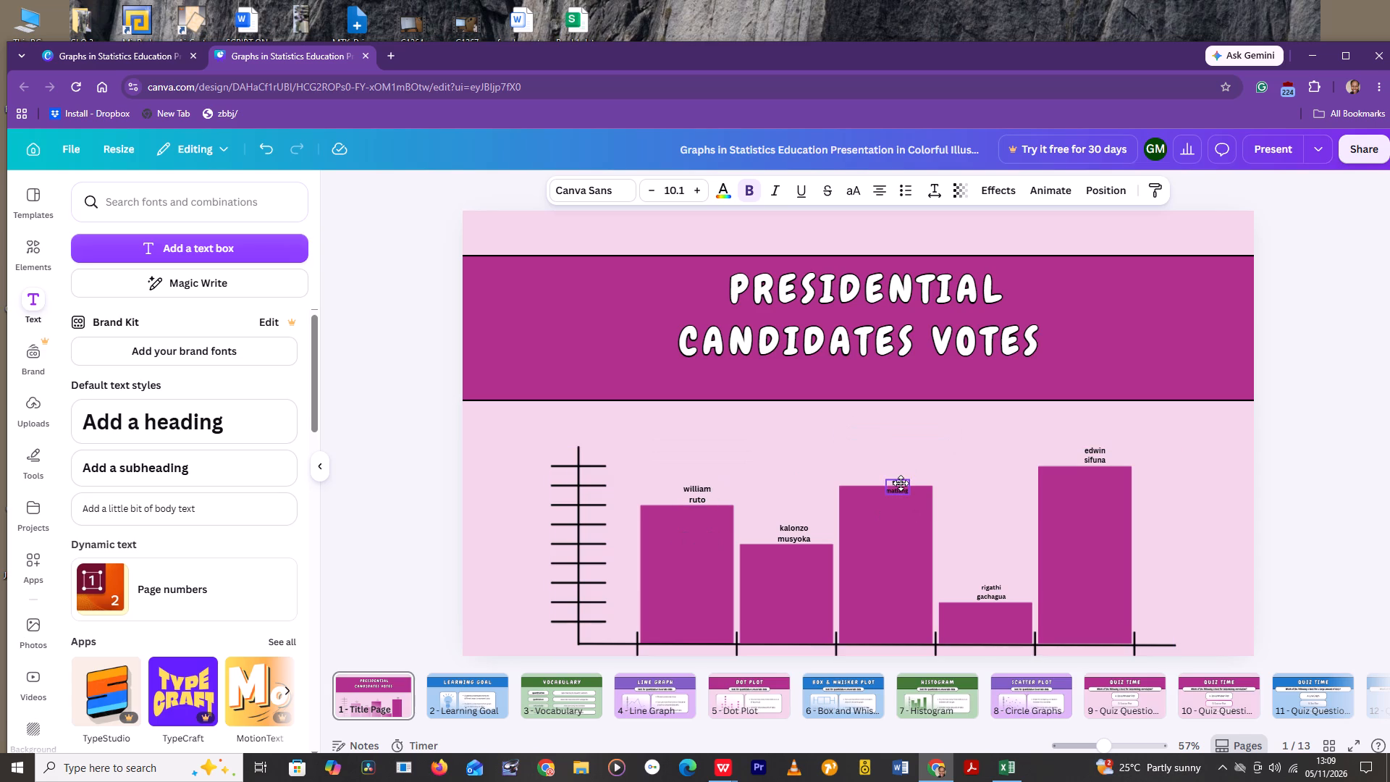
pyautogui.moveTo(901, 483); pyautogui.dragTo(900, 476)
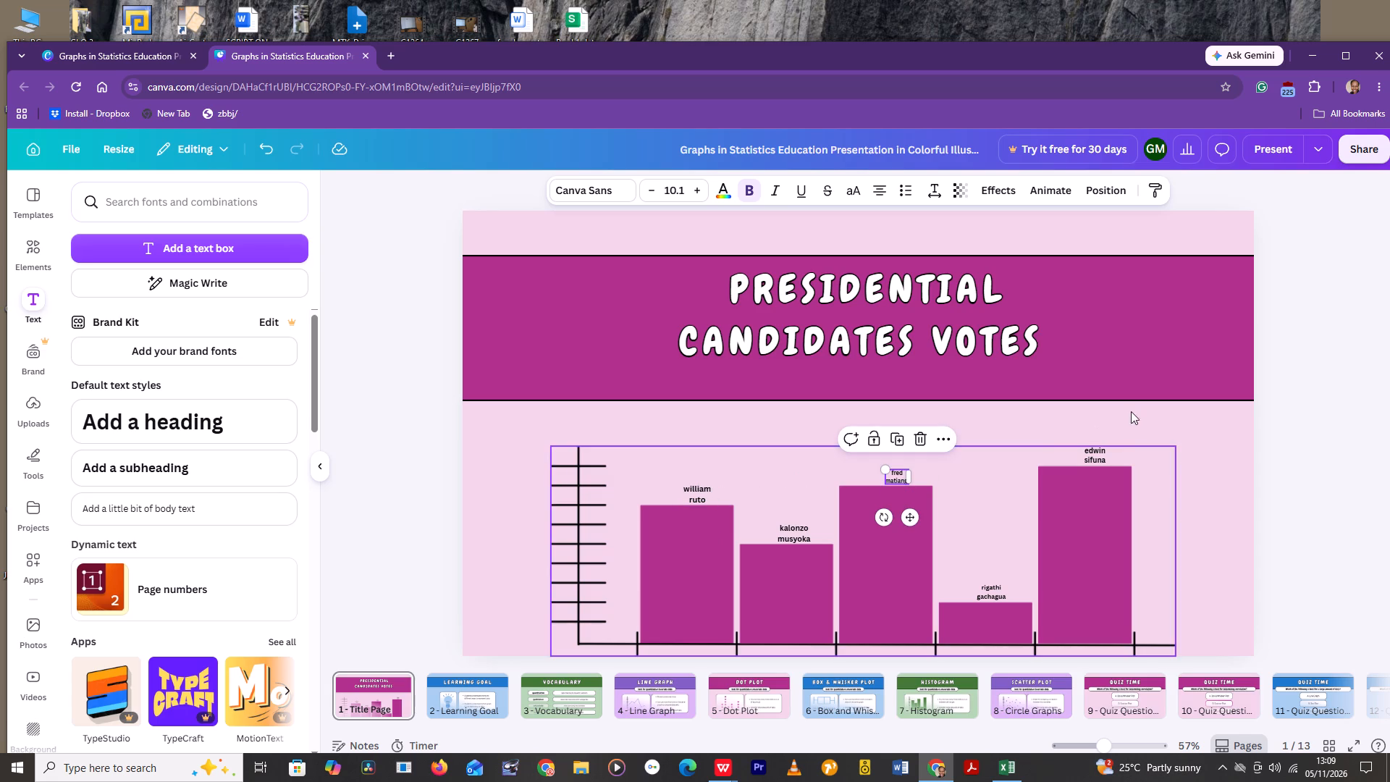
pyautogui.click(987, 583)
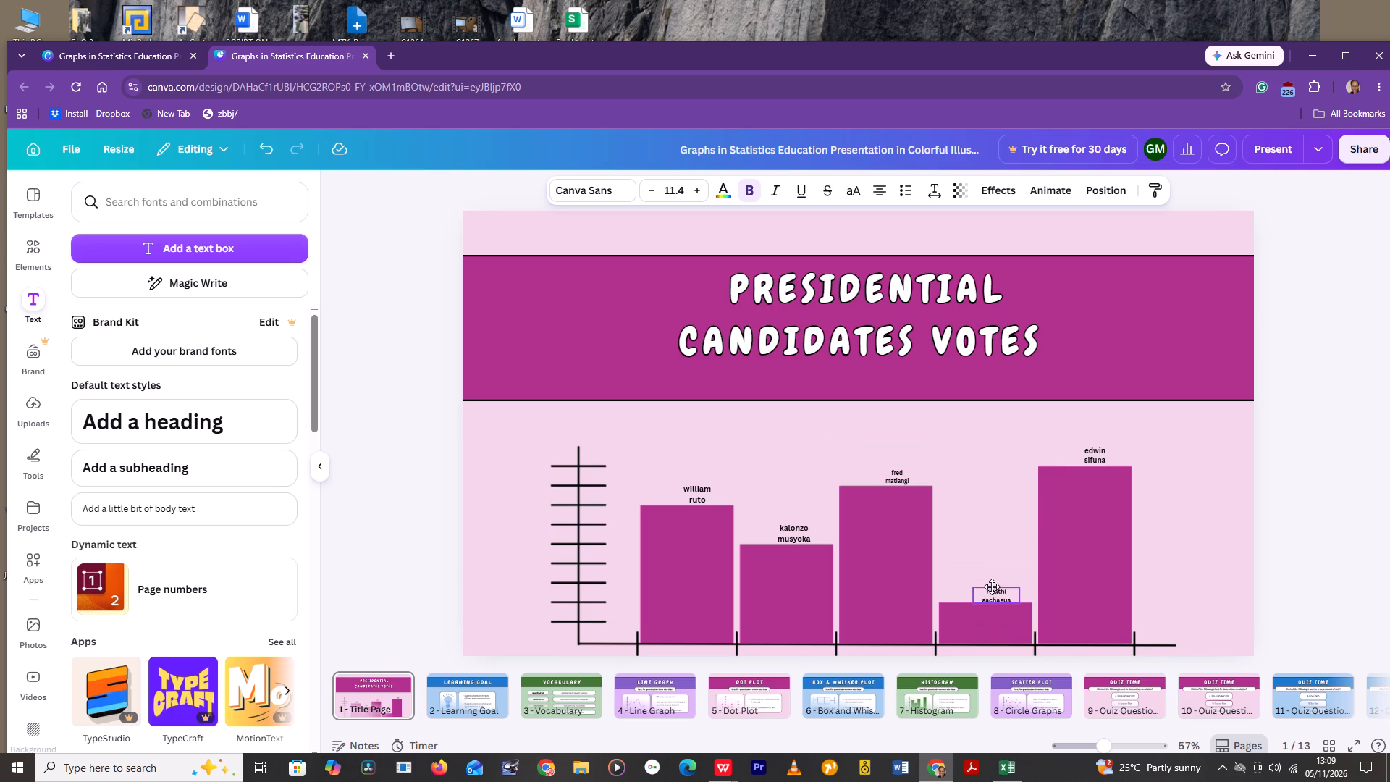
pyautogui.click(973, 513)
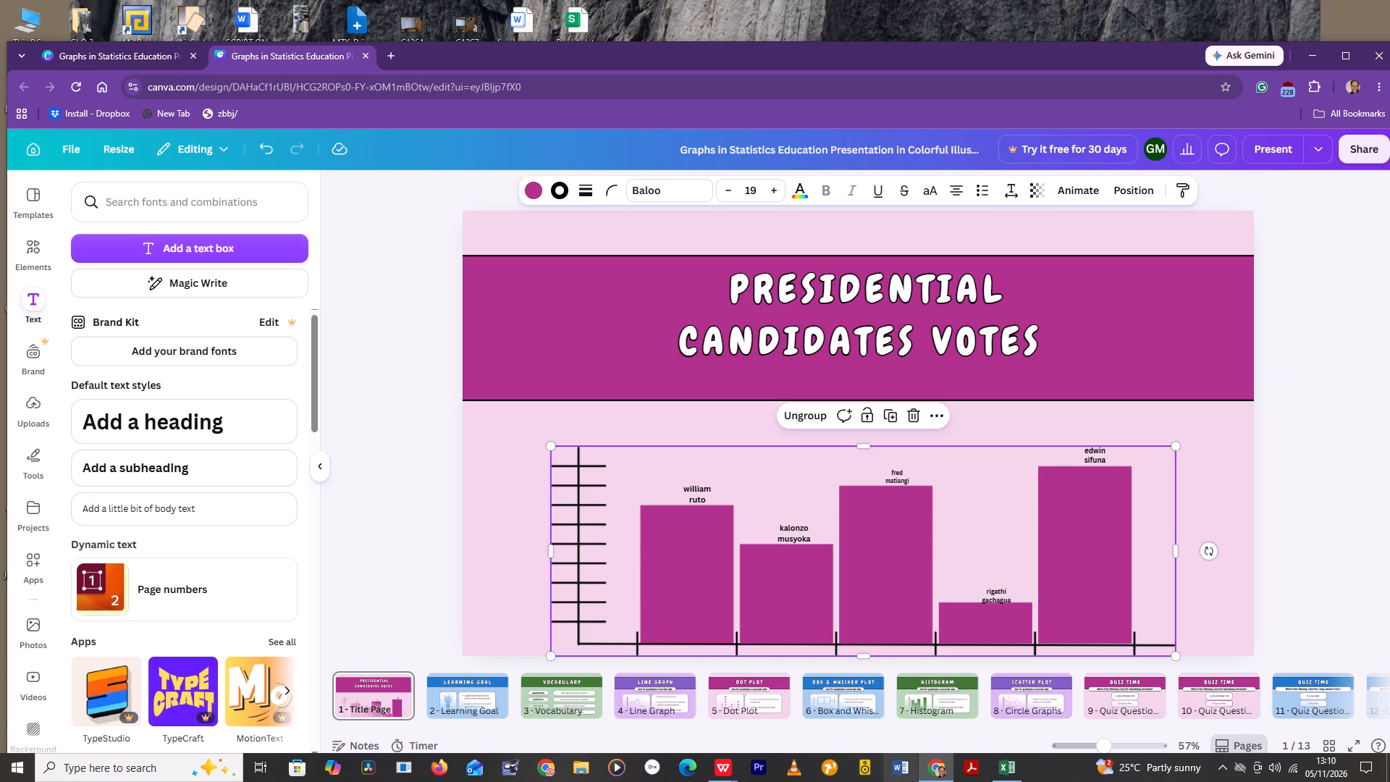
# Check William Ruto's vote share in the Excel workbook, close it, and add a subheading text box reading "15.57" in Canva.
pyautogui.doubleClick(1012, 758)
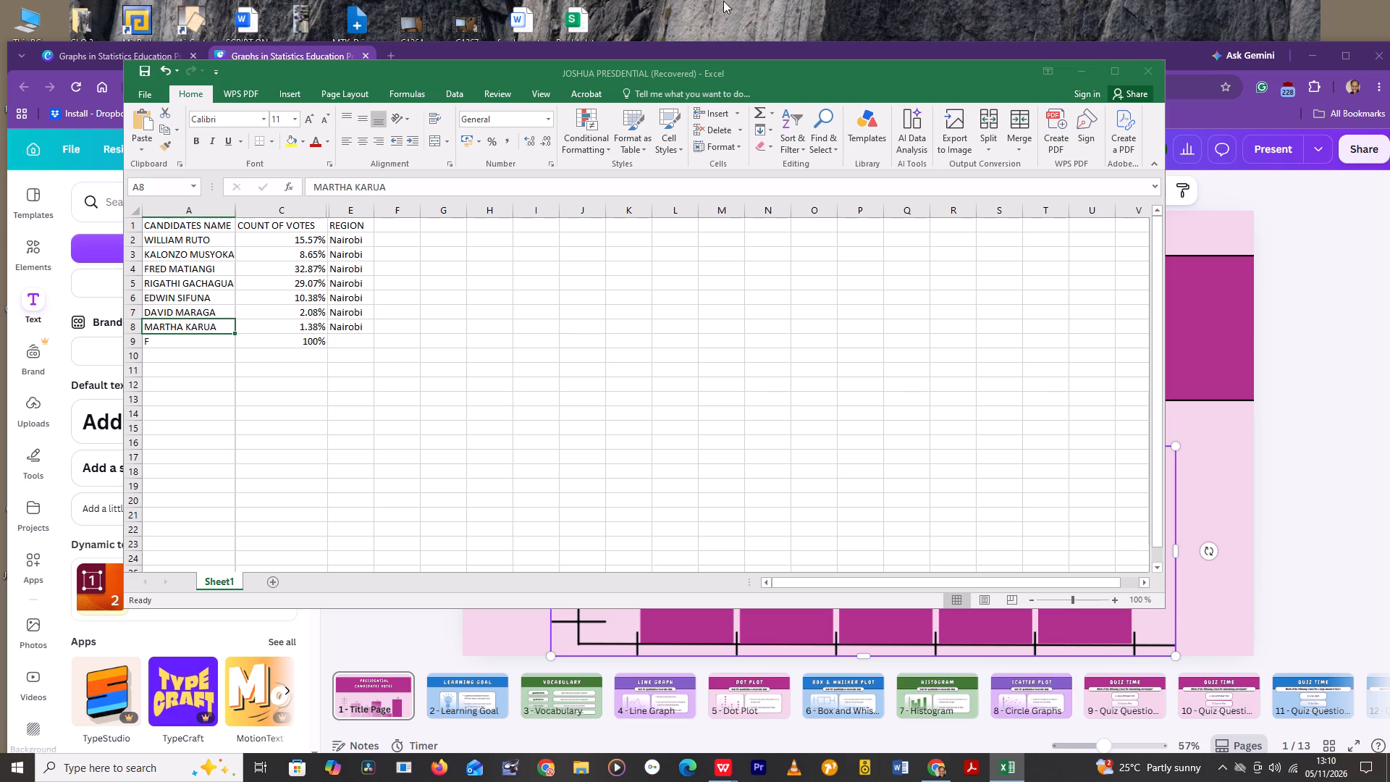
pyautogui.click(1145, 67)
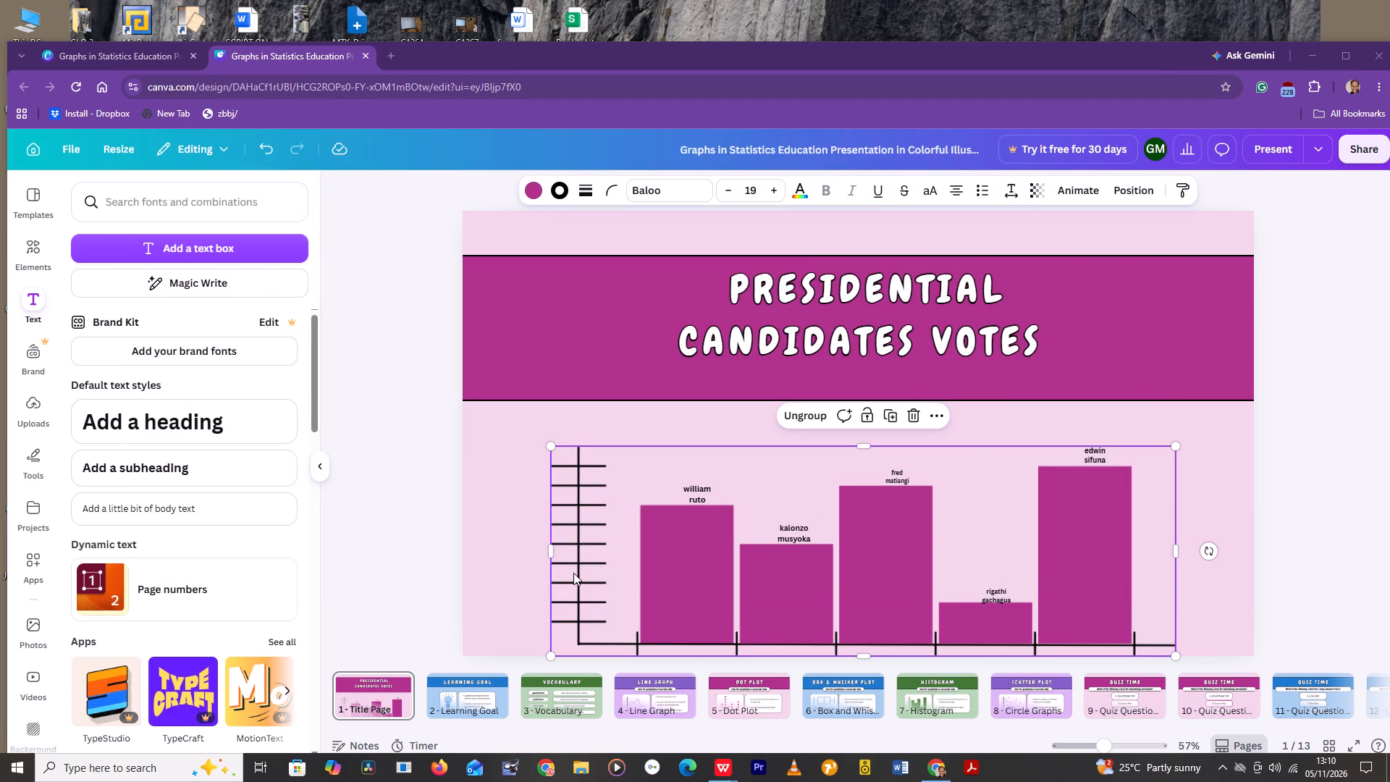
pyautogui.click(247, 471)
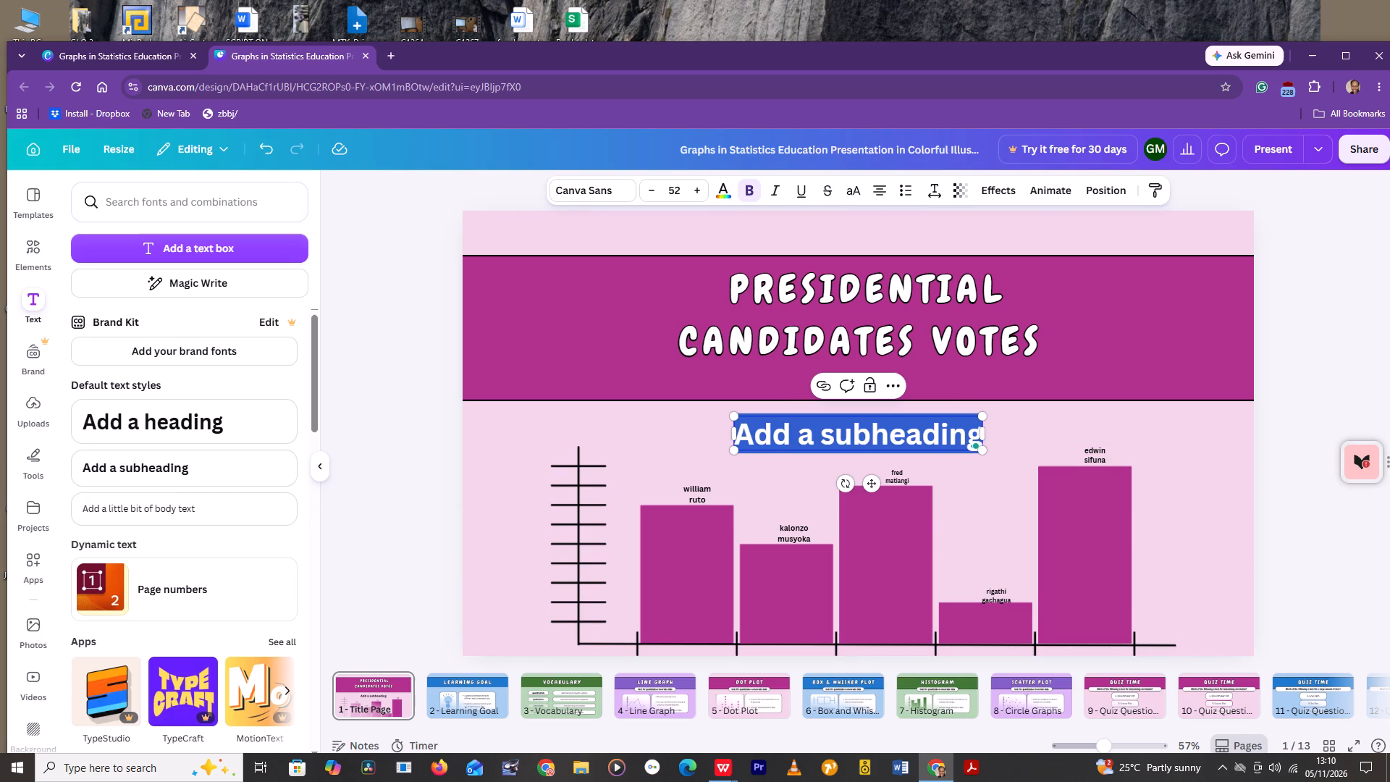
pyautogui.press('Delete')
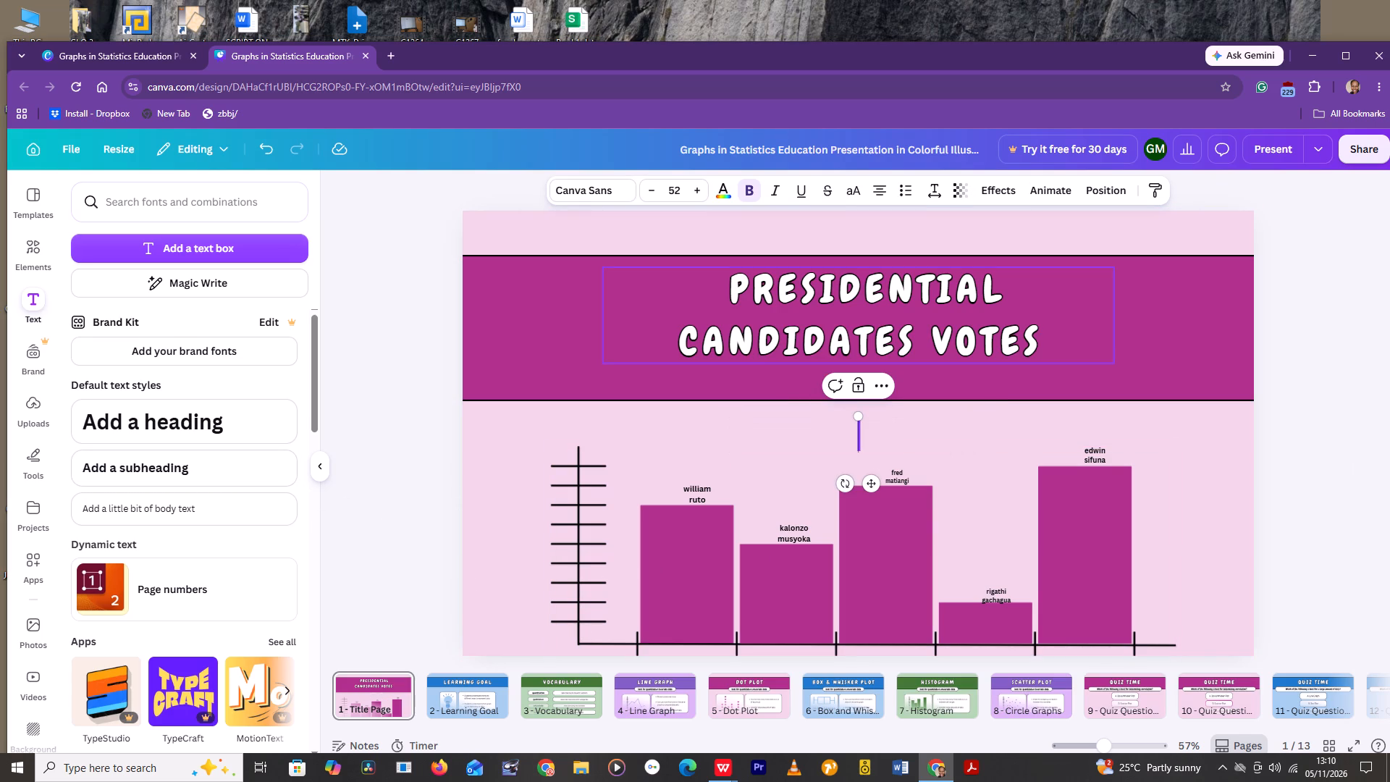
pyautogui.write('15')
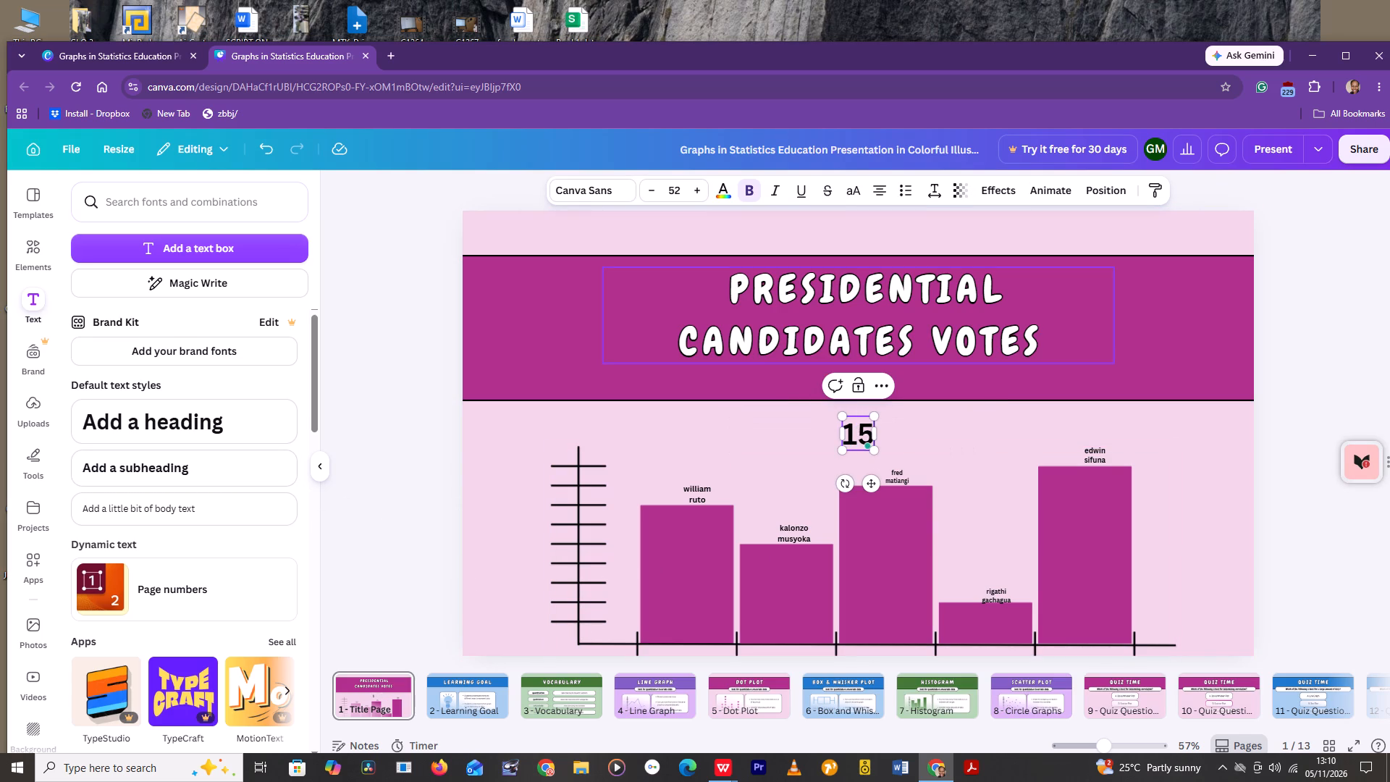
pyautogui.press('.')
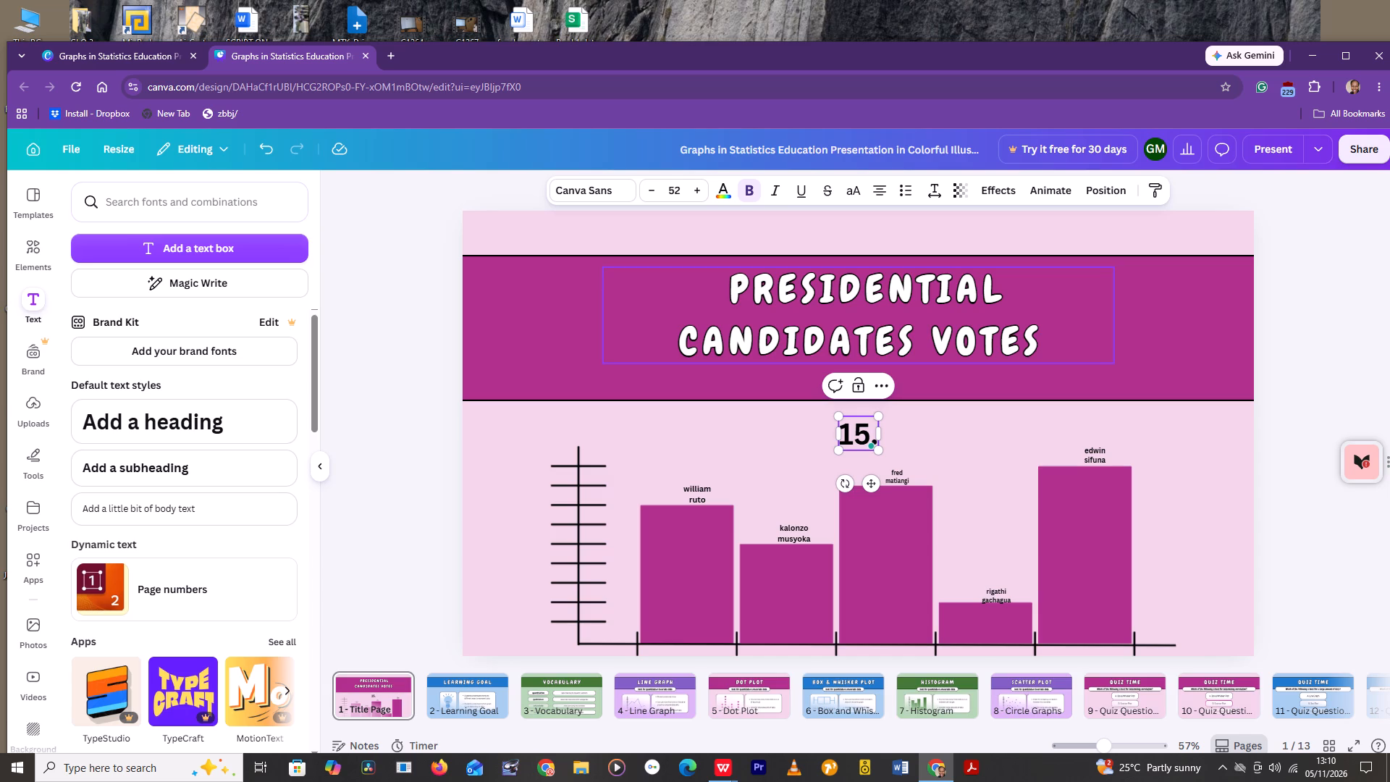
pyautogui.write('57')
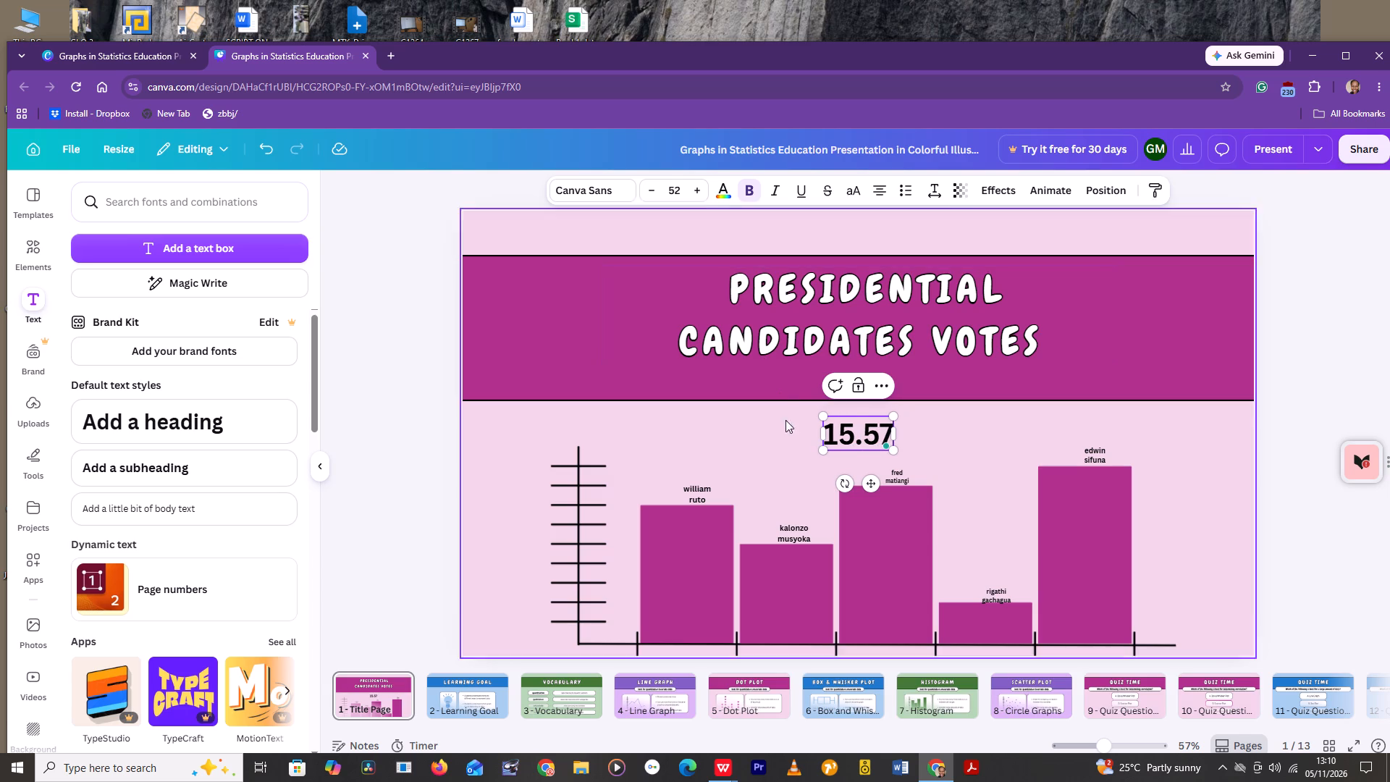
# Move the "15.57" label to the top of the chart's vertical axis and shrink it to size 14.1.
pyautogui.moveTo(842, 450); pyautogui.dragTo(726, 494)
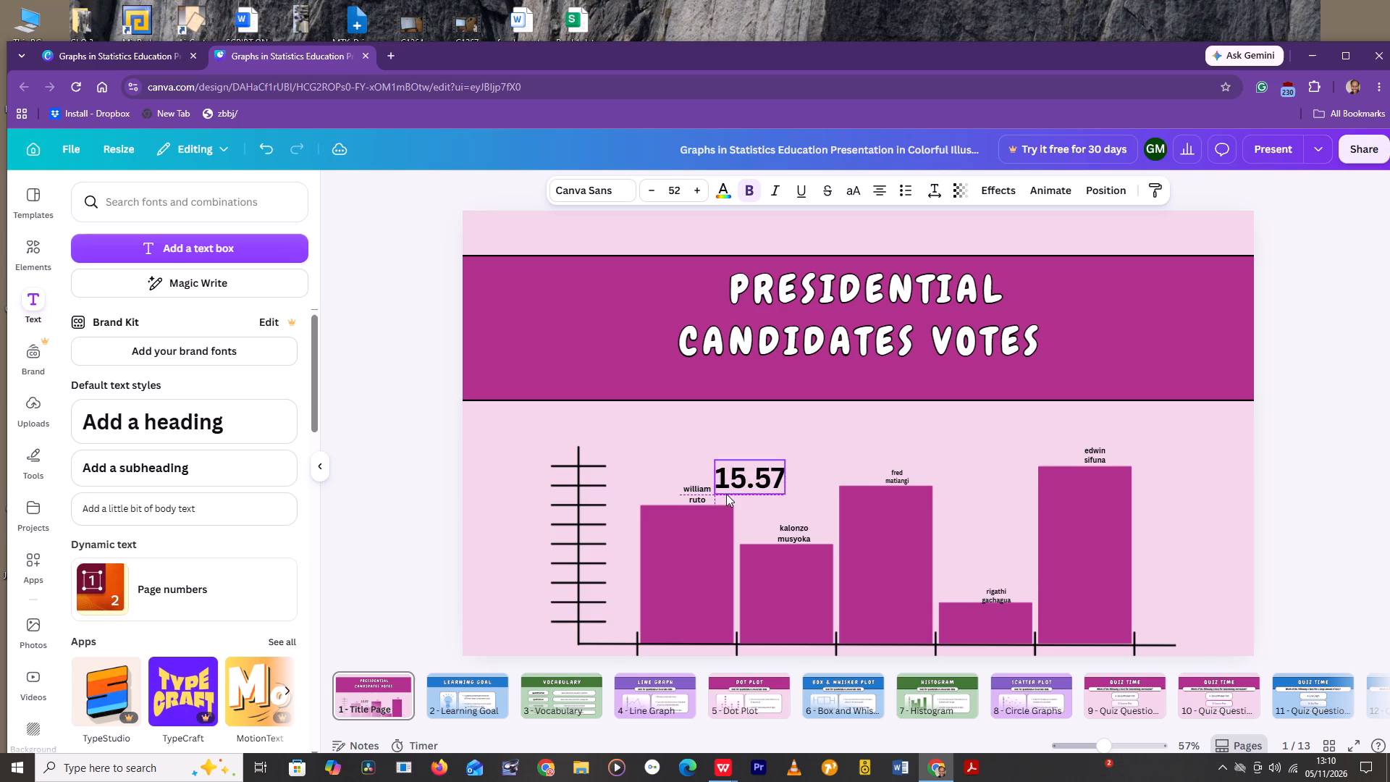
pyautogui.moveTo(726, 494); pyautogui.dragTo(610, 497)
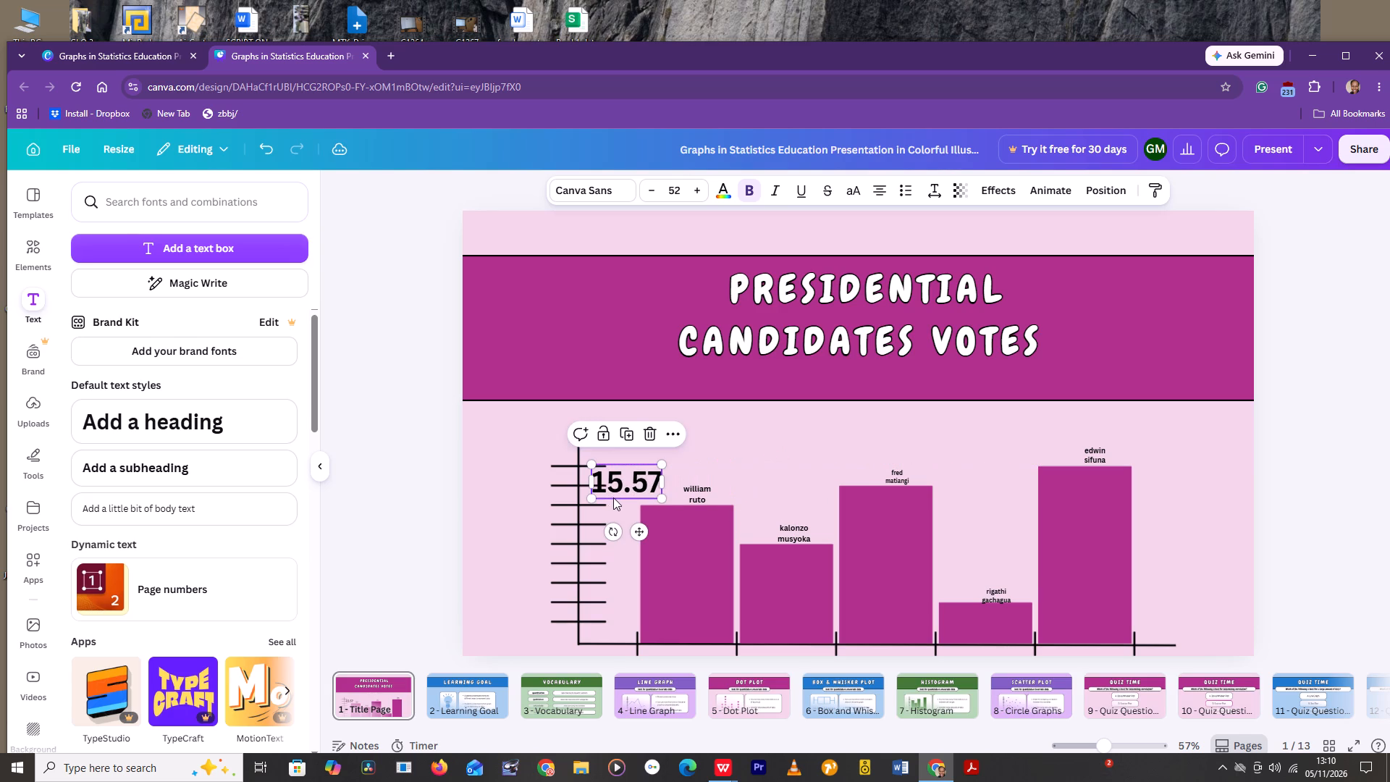
pyautogui.moveTo(666, 503); pyautogui.dragTo(649, 462)
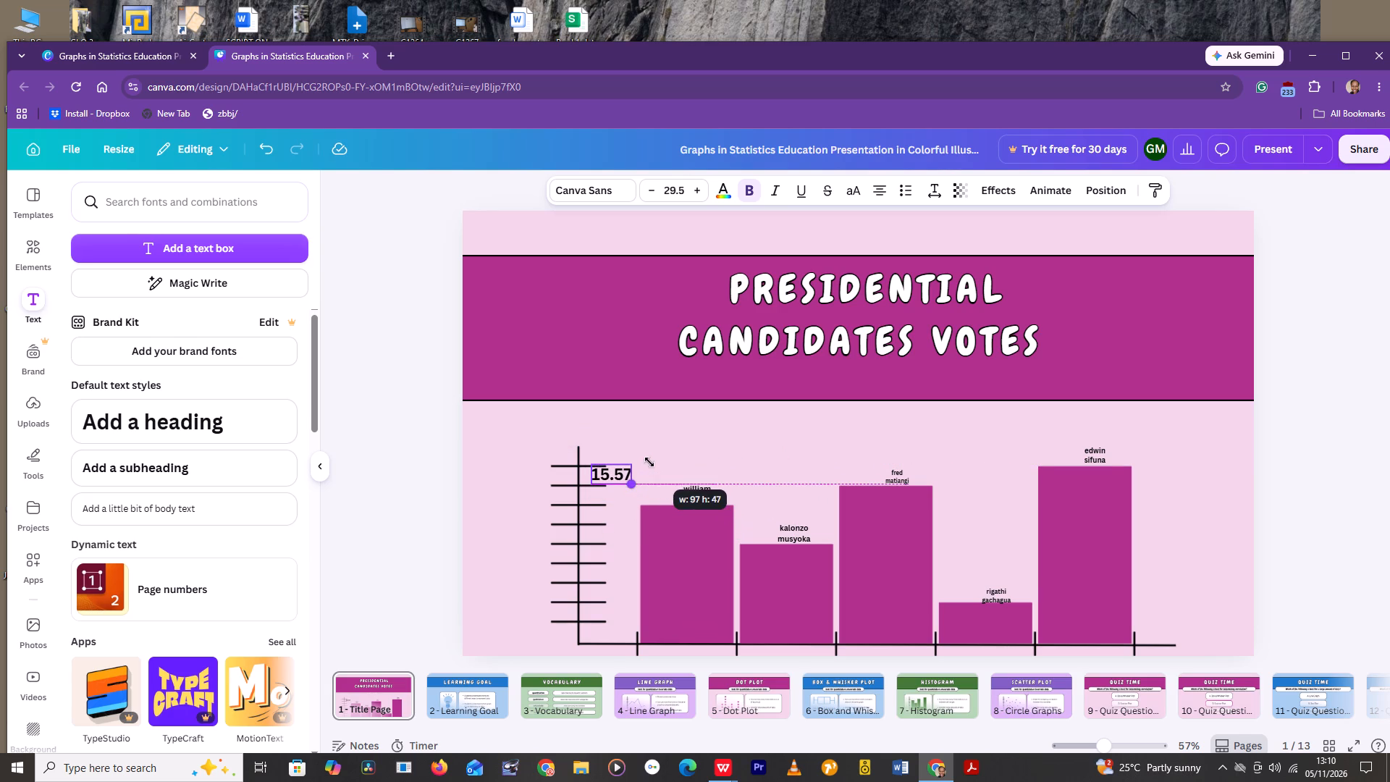
pyautogui.moveTo(649, 462); pyautogui.dragTo(644, 454)
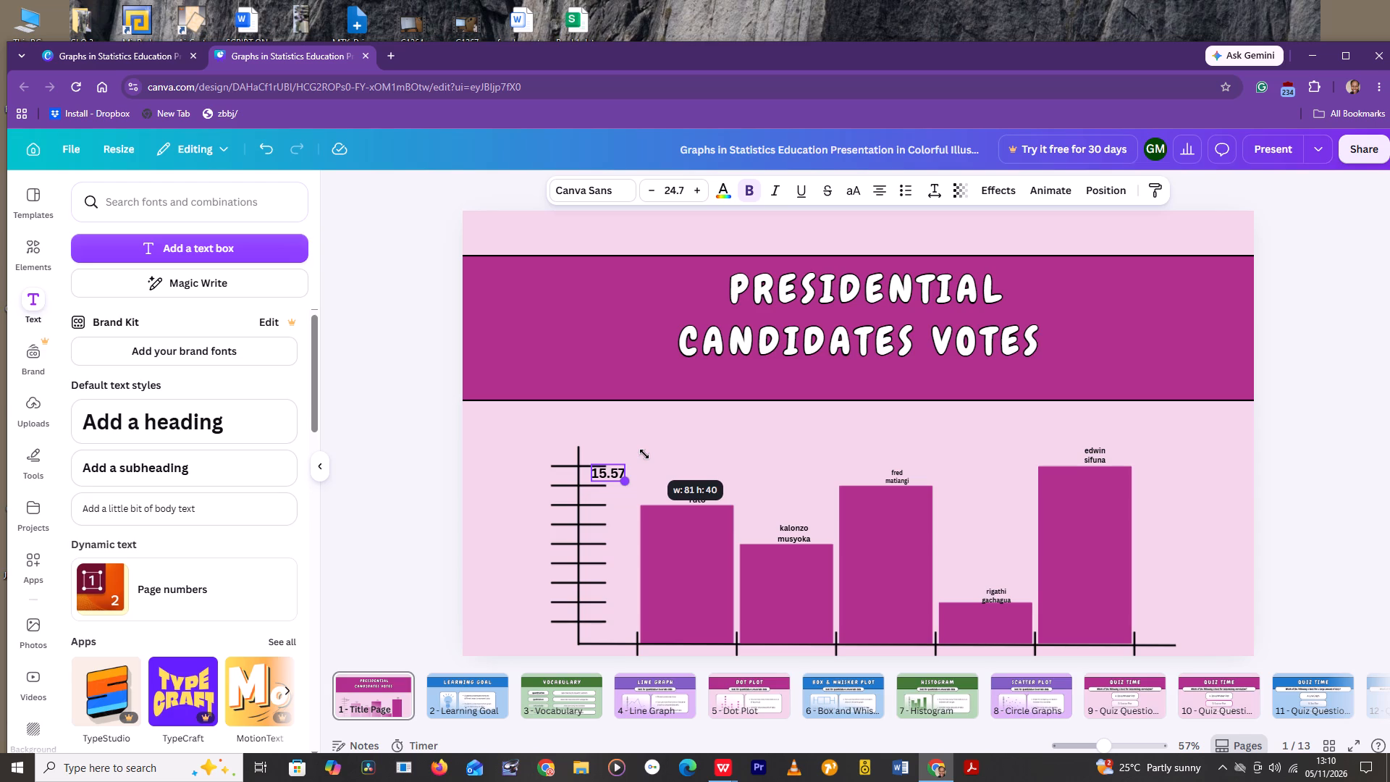
pyautogui.moveTo(644, 454); pyautogui.dragTo(638, 450)
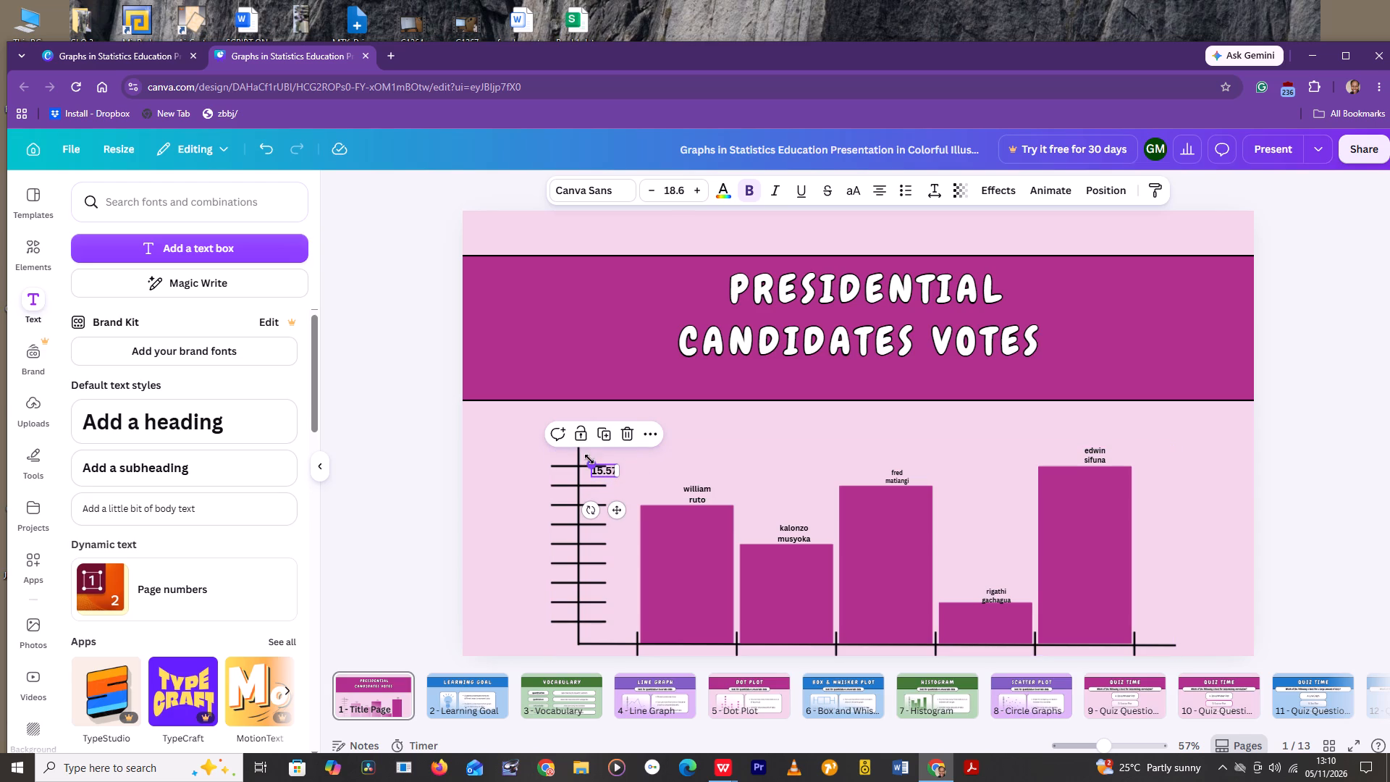
pyautogui.moveTo(589, 459); pyautogui.dragTo(594, 466)
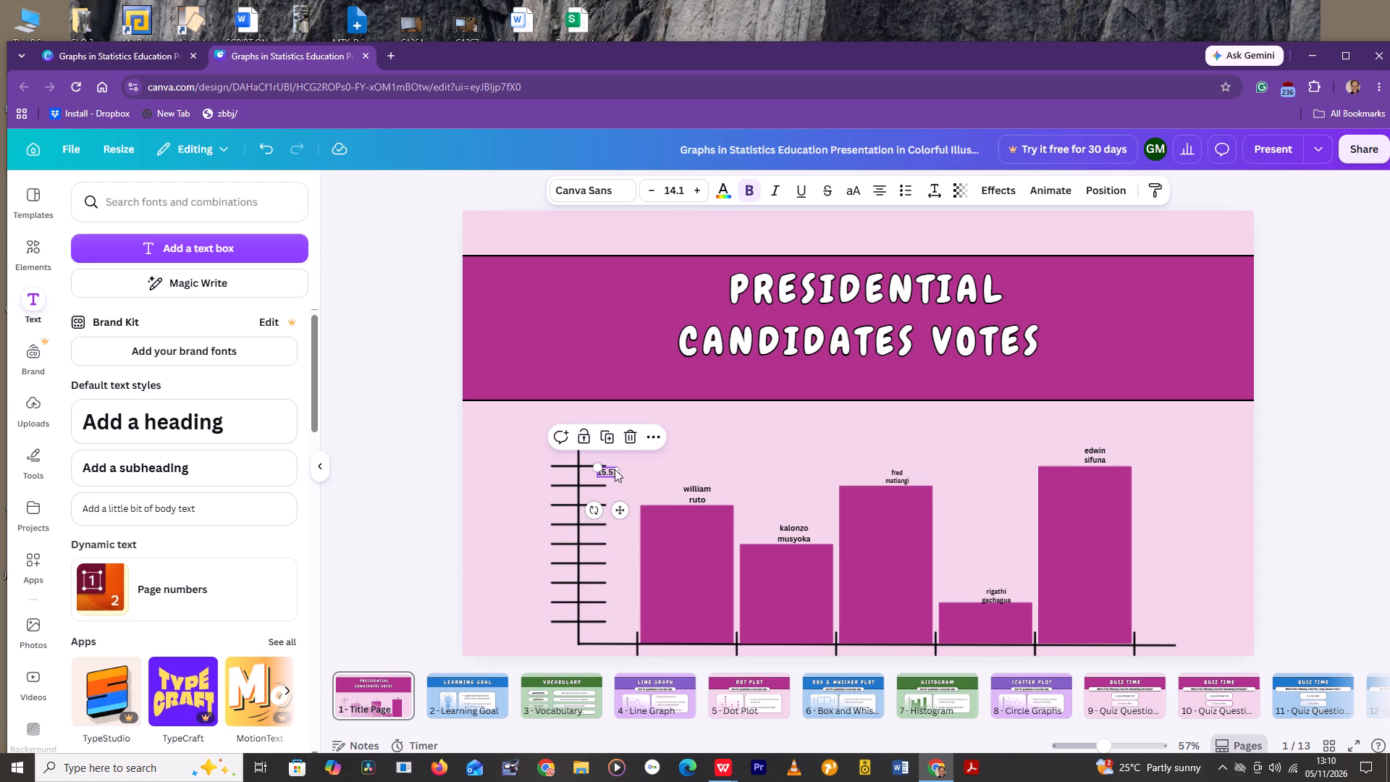
# Position the "15.57" label against the vertical axis, between its two topmost tick marks.
pyautogui.click(620, 470)
pyautogui.moveTo(605, 471); pyautogui.dragTo(605, 474)
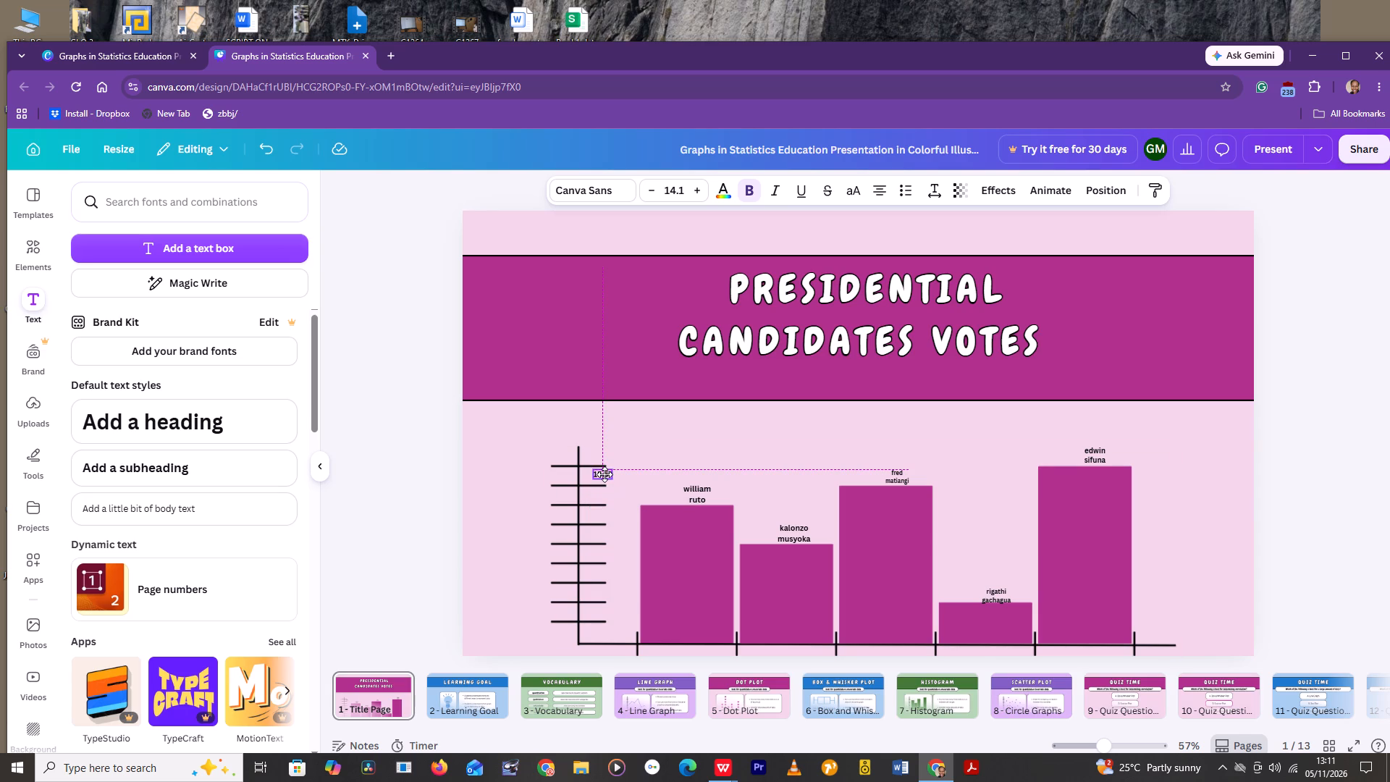
pyautogui.moveTo(605, 474); pyautogui.dragTo(596, 476)
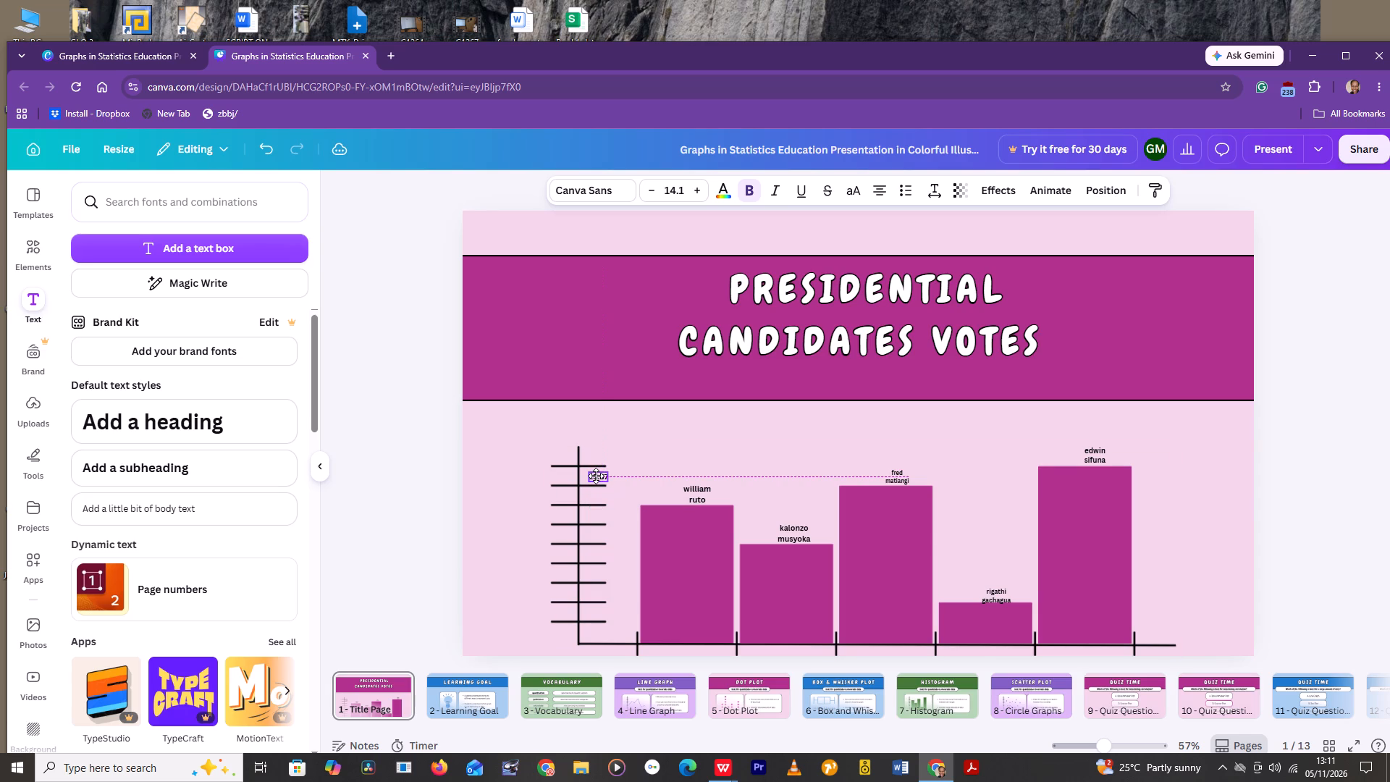
pyautogui.moveTo(596, 476); pyautogui.dragTo(589, 471)
pyautogui.moveTo(589, 471); pyautogui.dragTo(590, 474)
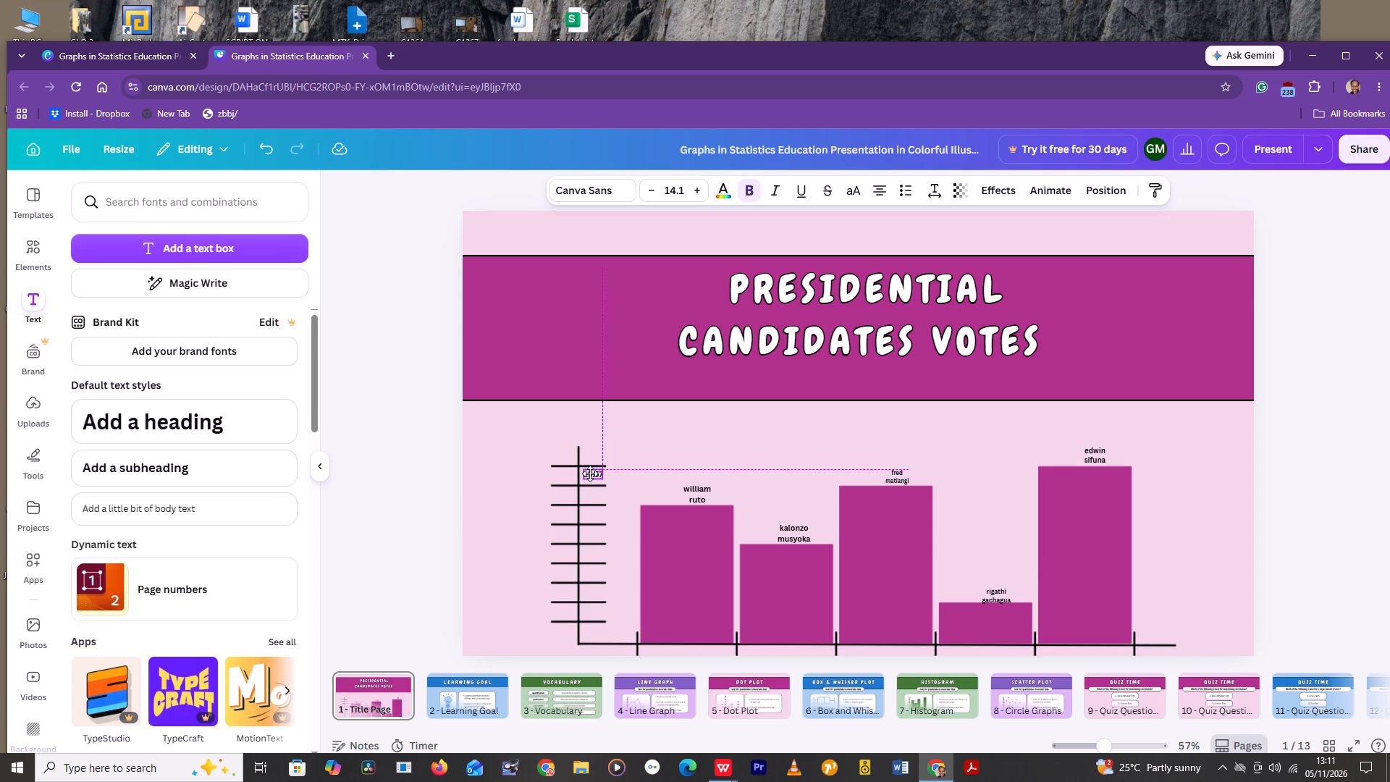
pyautogui.moveTo(590, 474); pyautogui.dragTo(589, 475)
pyautogui.moveTo(589, 475); pyautogui.dragTo(586, 476)
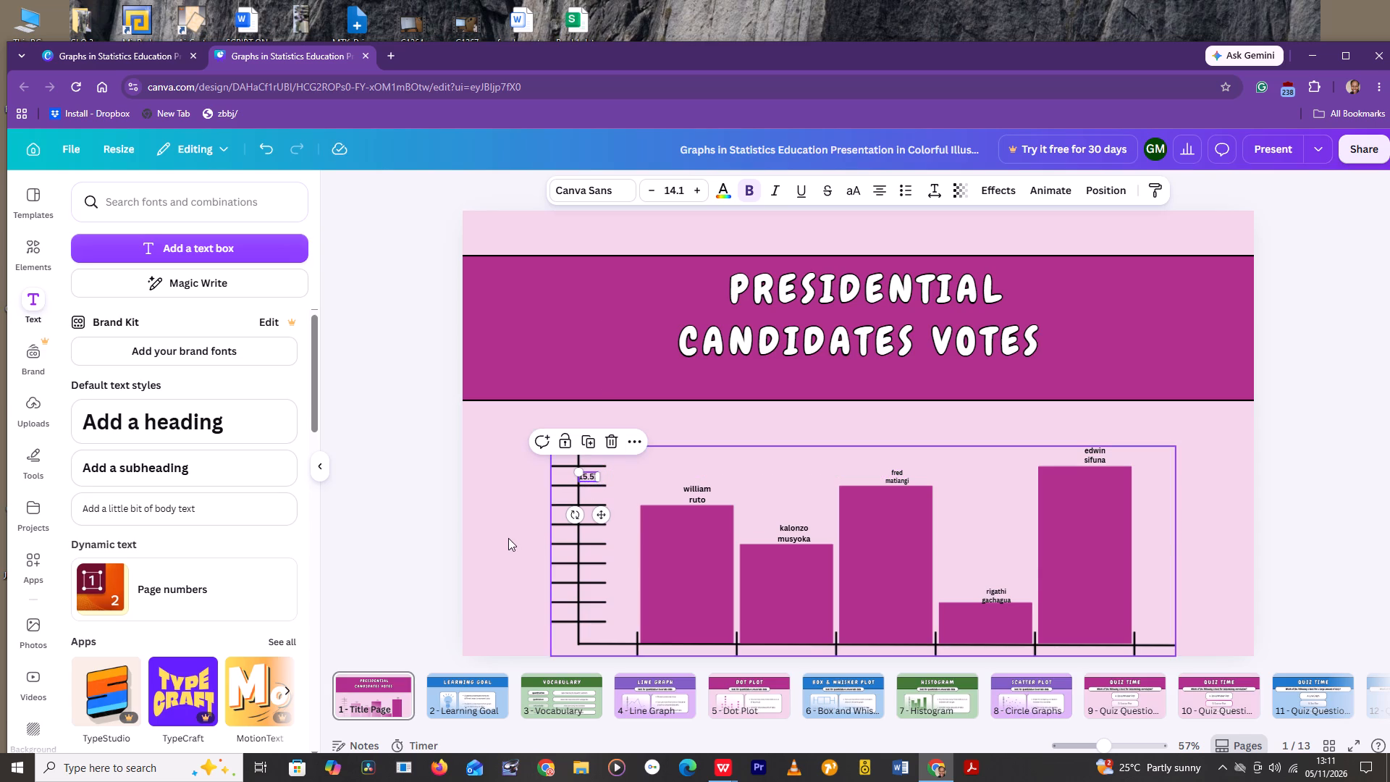
pyautogui.click(509, 537)
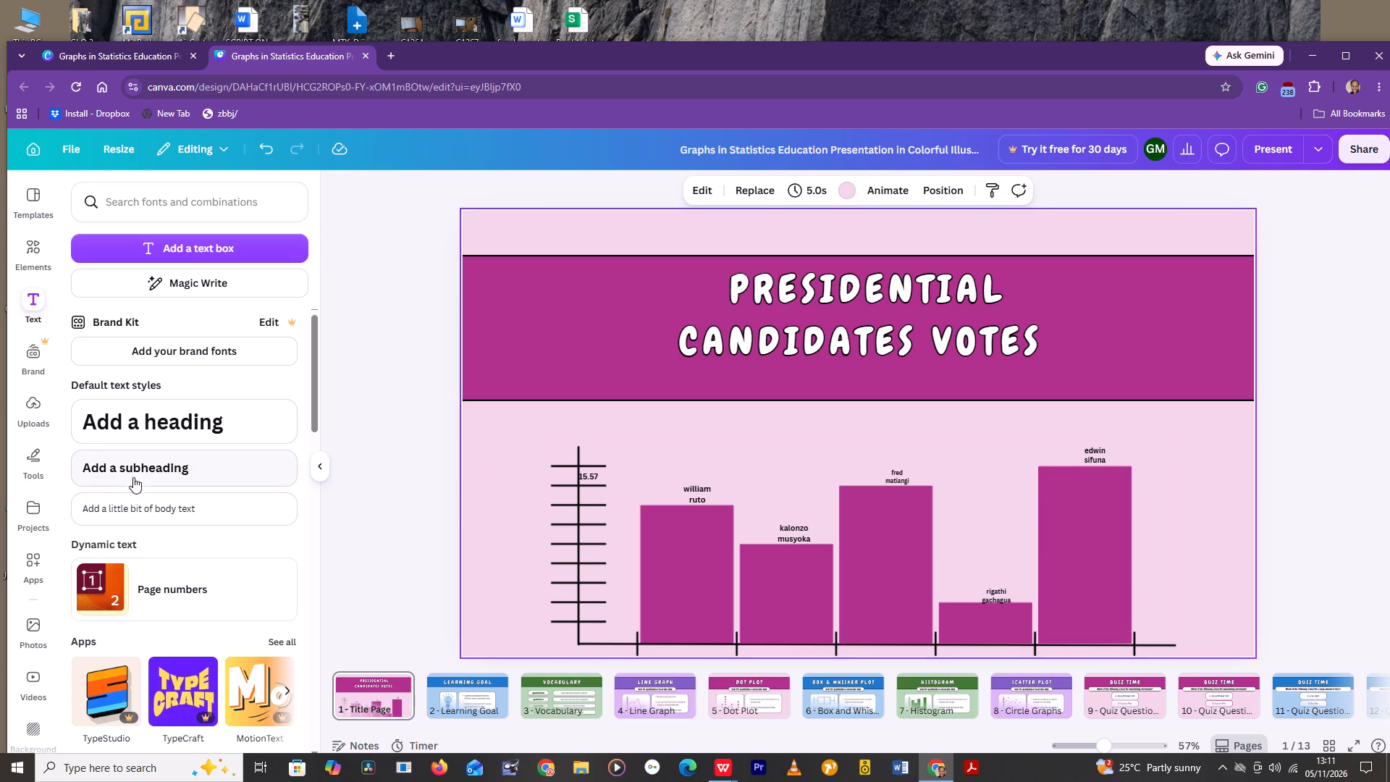
# Add a subheading text box reading "0" in Canva, checking the candidates' vote shares in the recovered Excel workbook and minimising it.
pyautogui.click(139, 468)
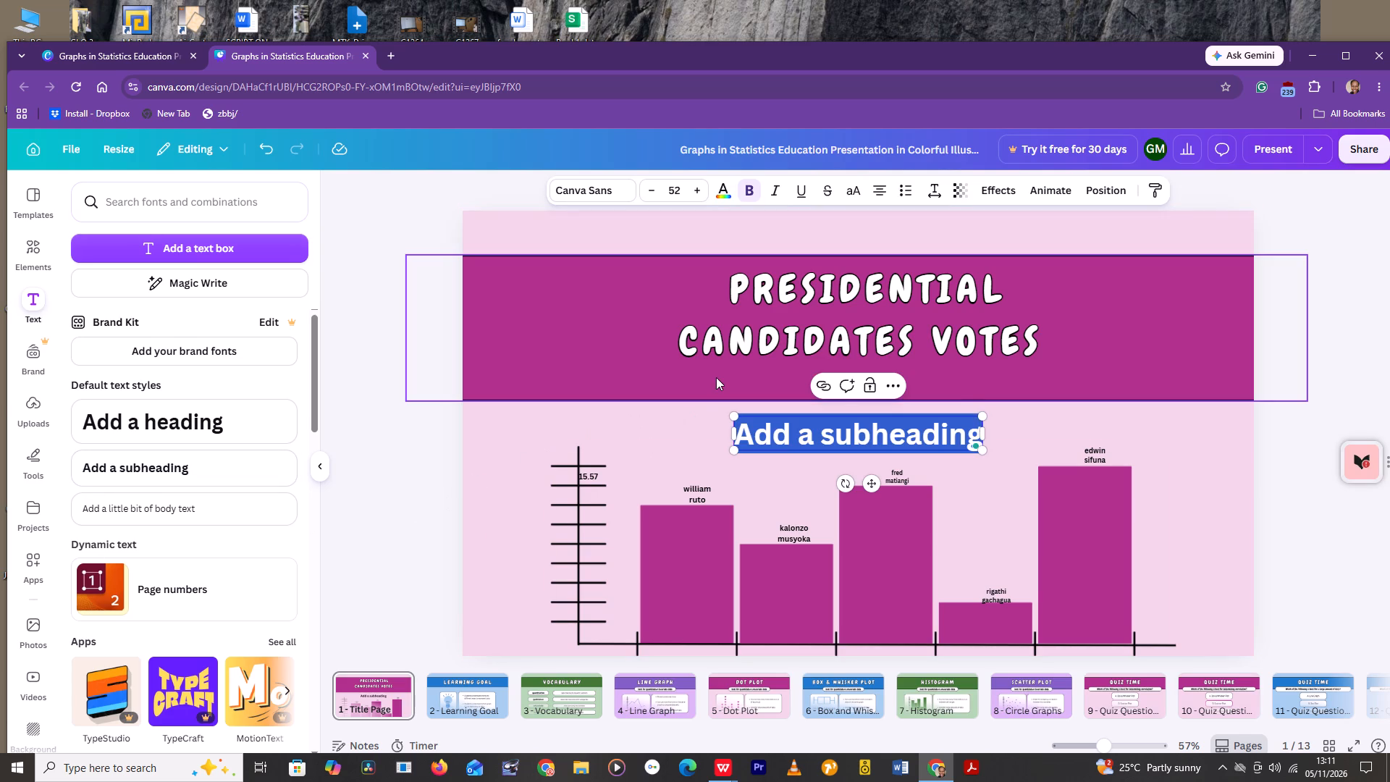
pyautogui.press('Delete')
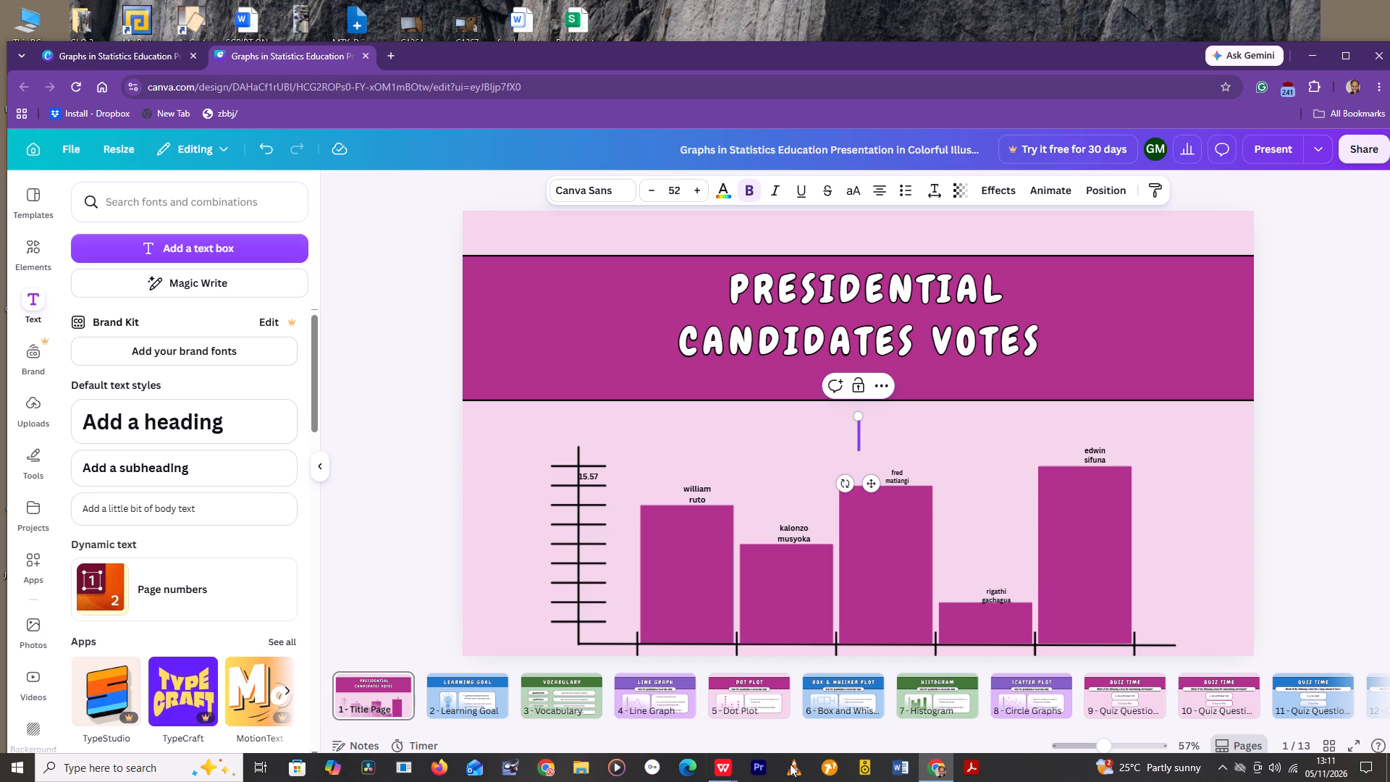
pyautogui.click(106, 781)
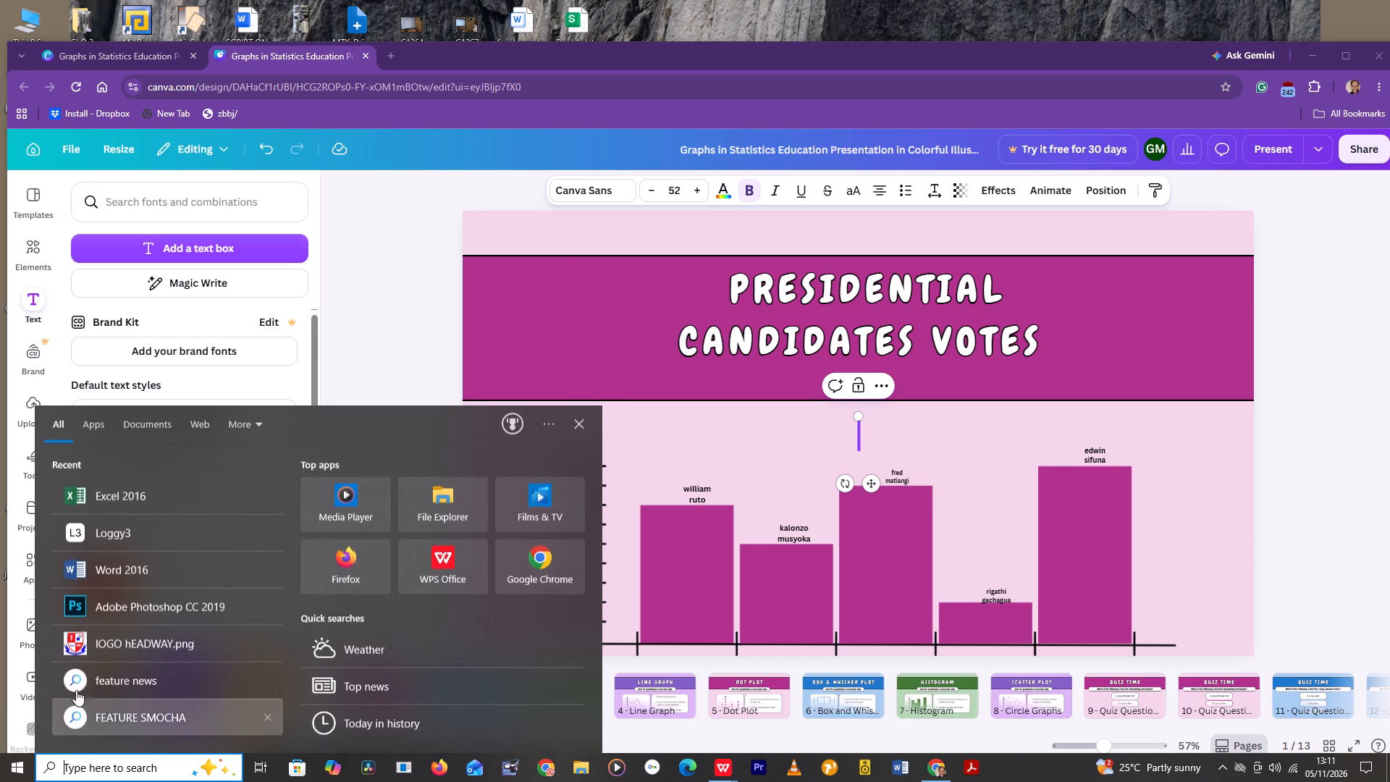
pyautogui.click(98, 488)
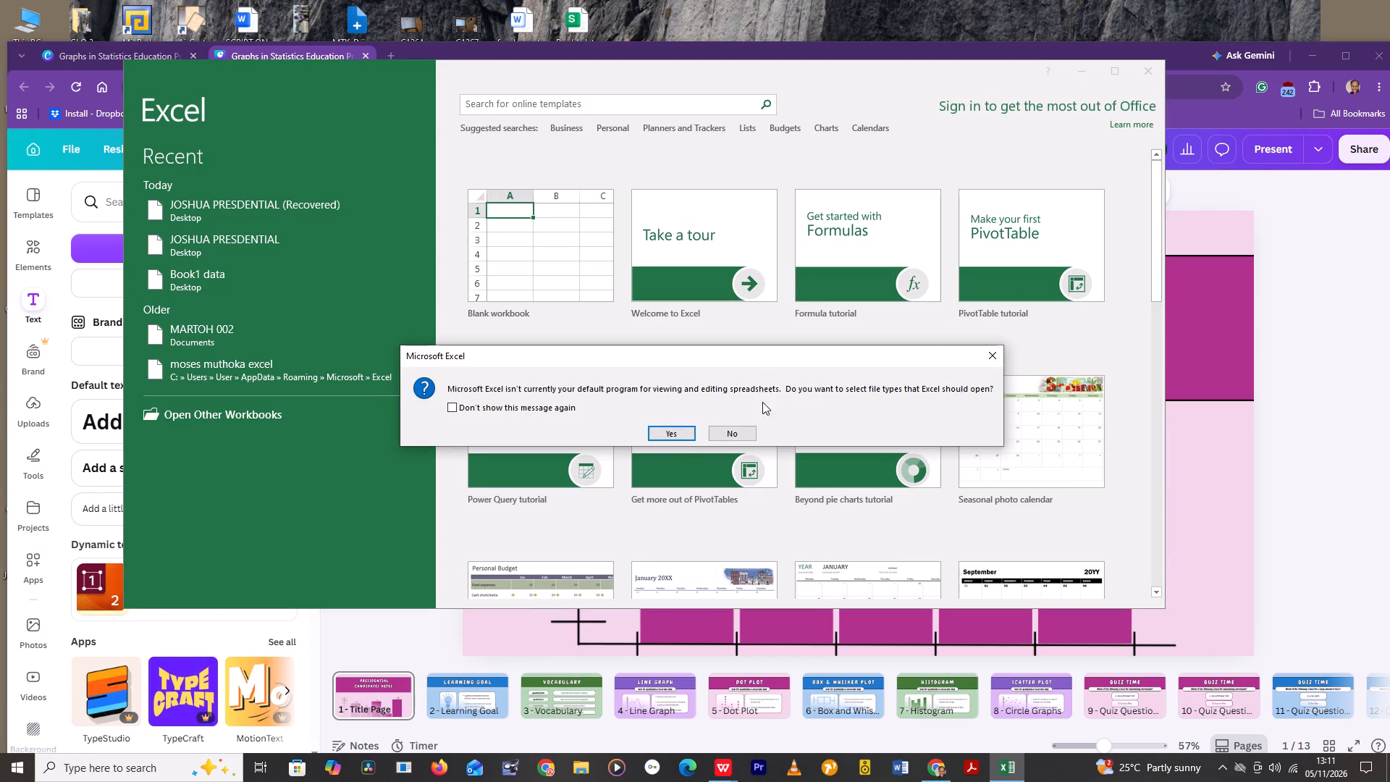
pyautogui.click(682, 432)
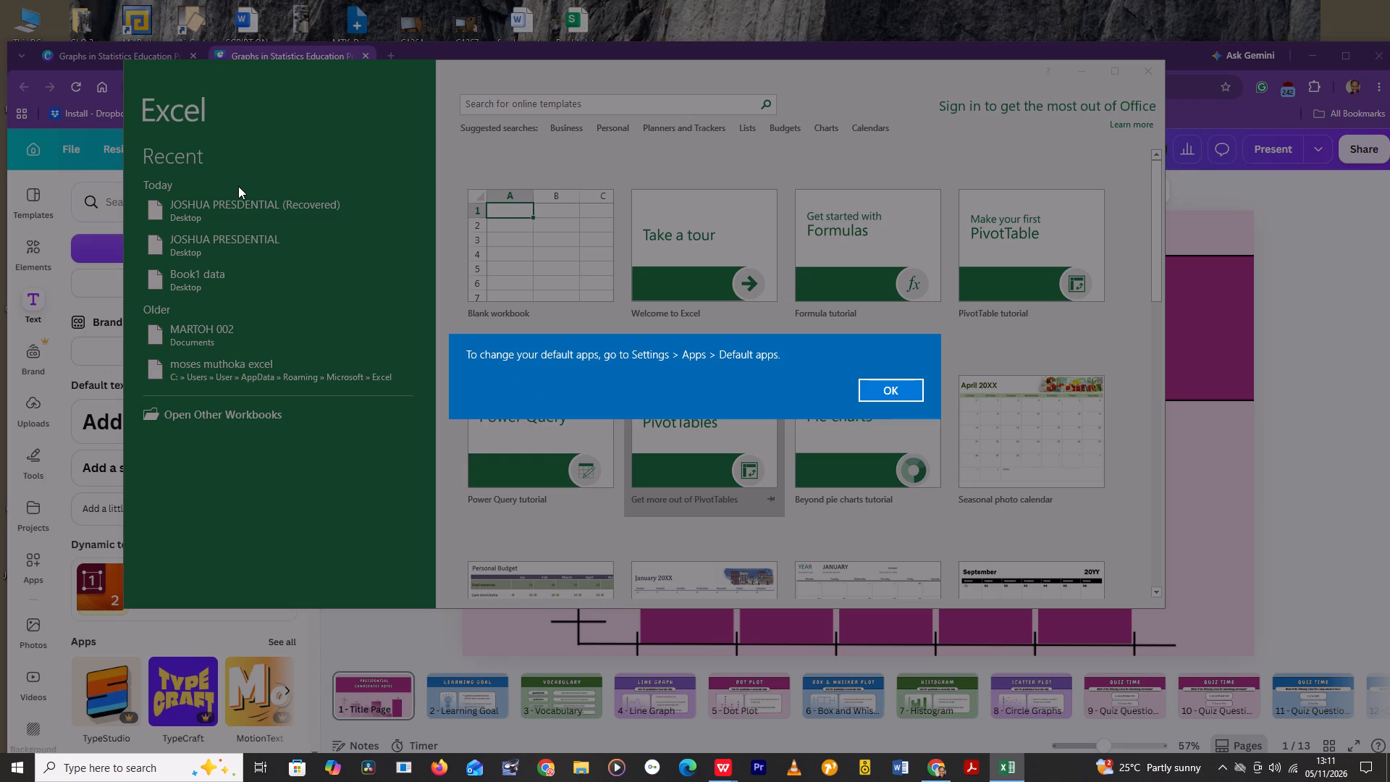
pyautogui.click(899, 387)
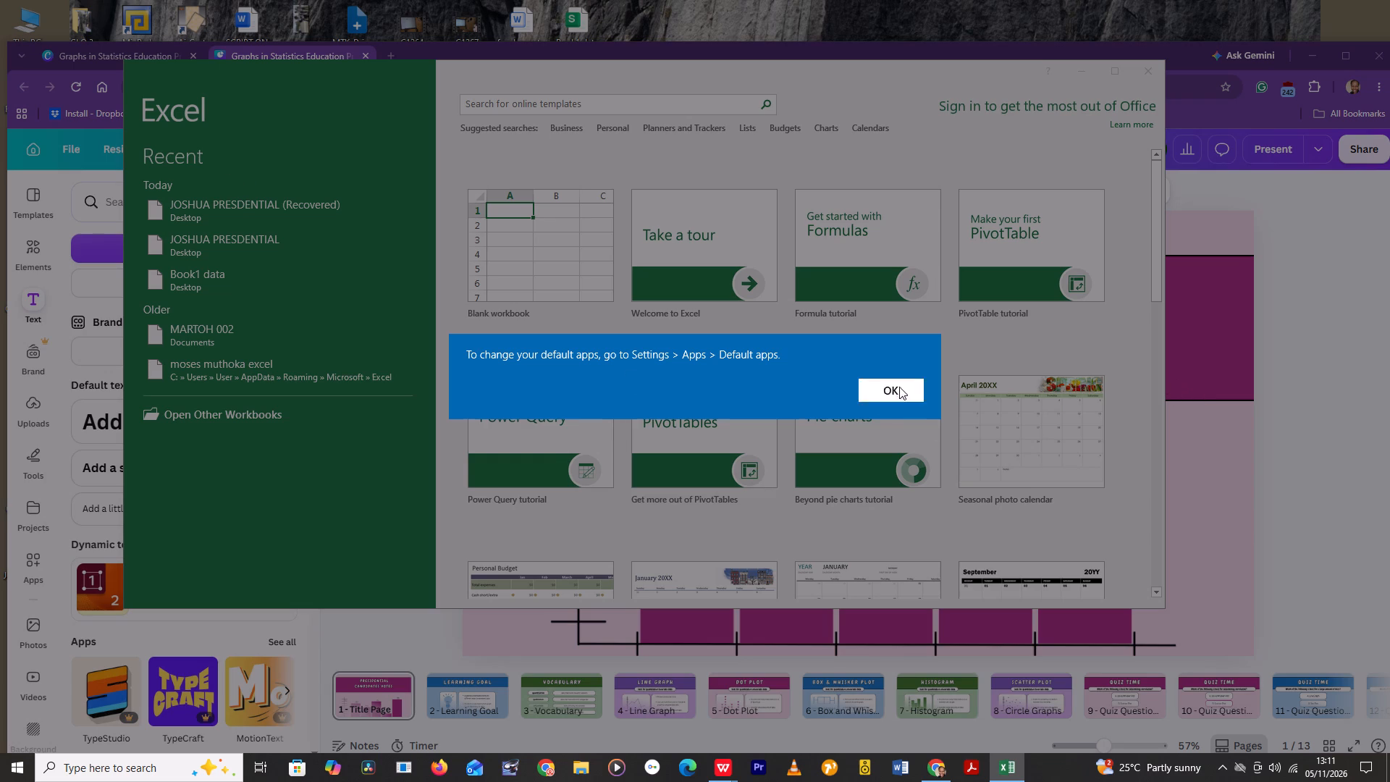
pyautogui.click(319, 205)
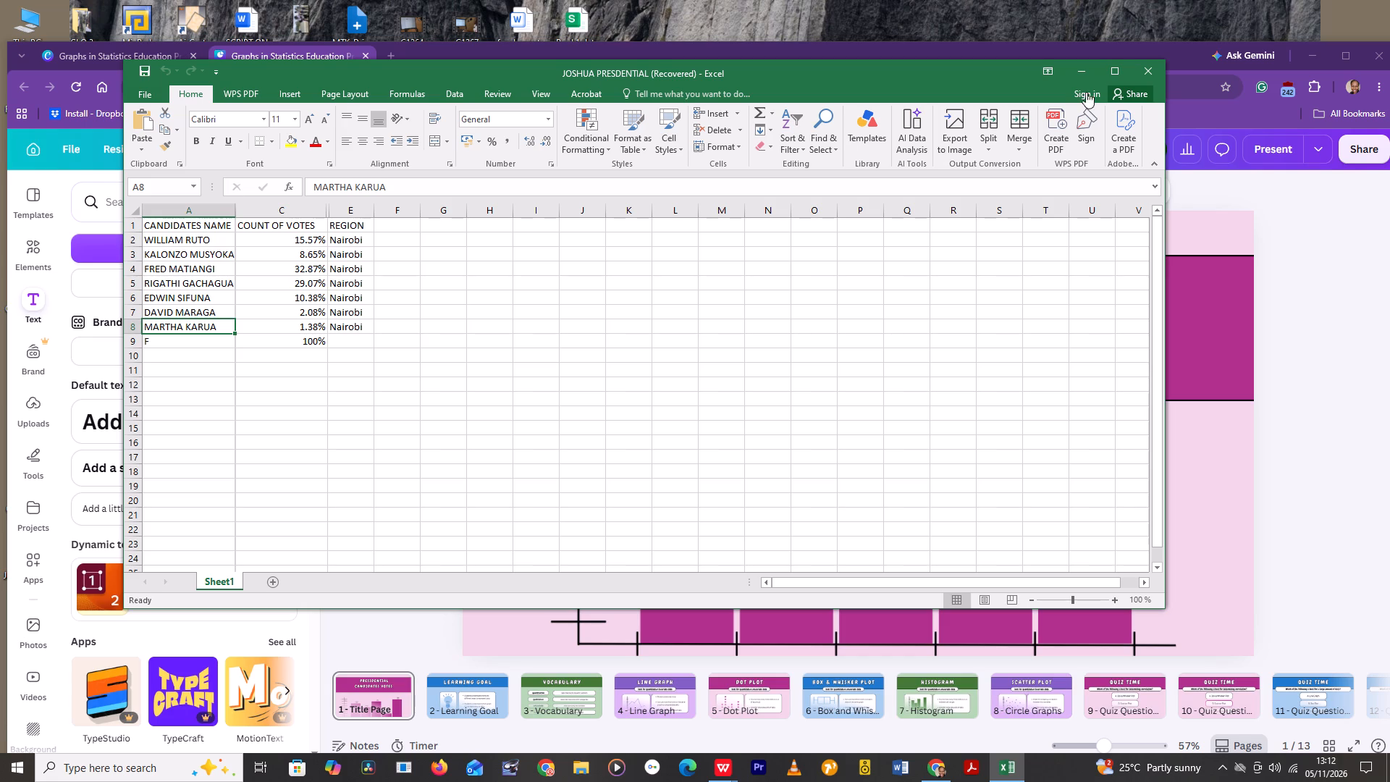
pyautogui.click(1086, 71)
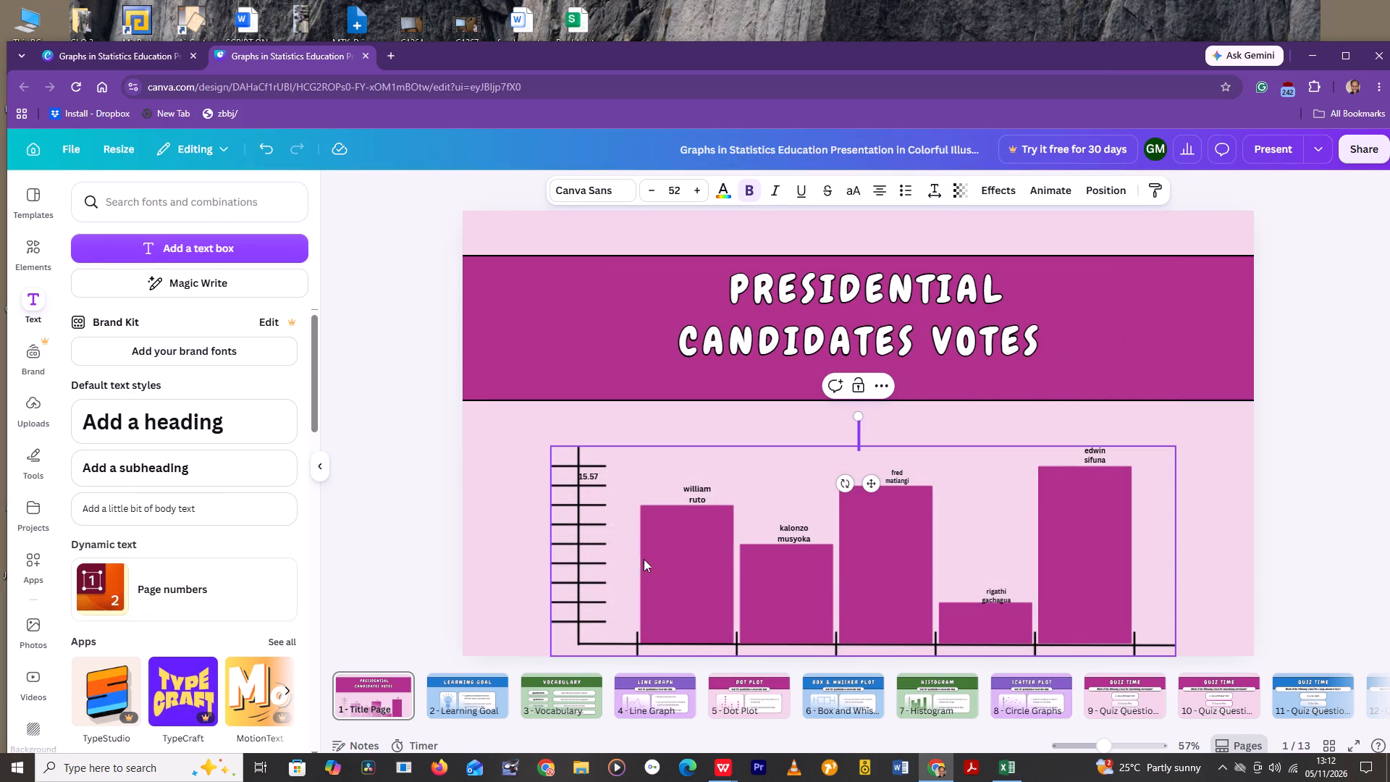
pyautogui.press('0')
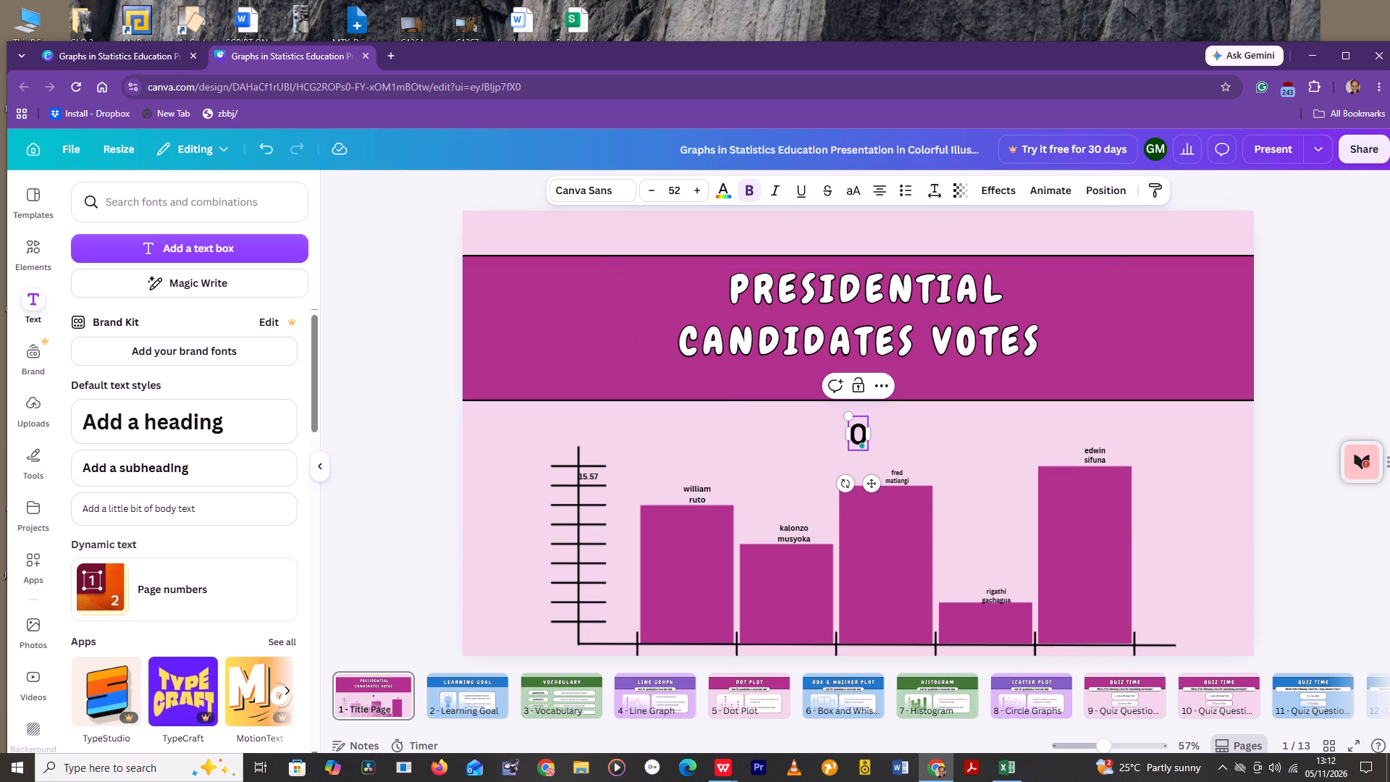
# Move the "0" label to the base of the vertical axis, just left of the chart's origin.
pyautogui.moveTo(853, 414); pyautogui.dragTo(828, 447)
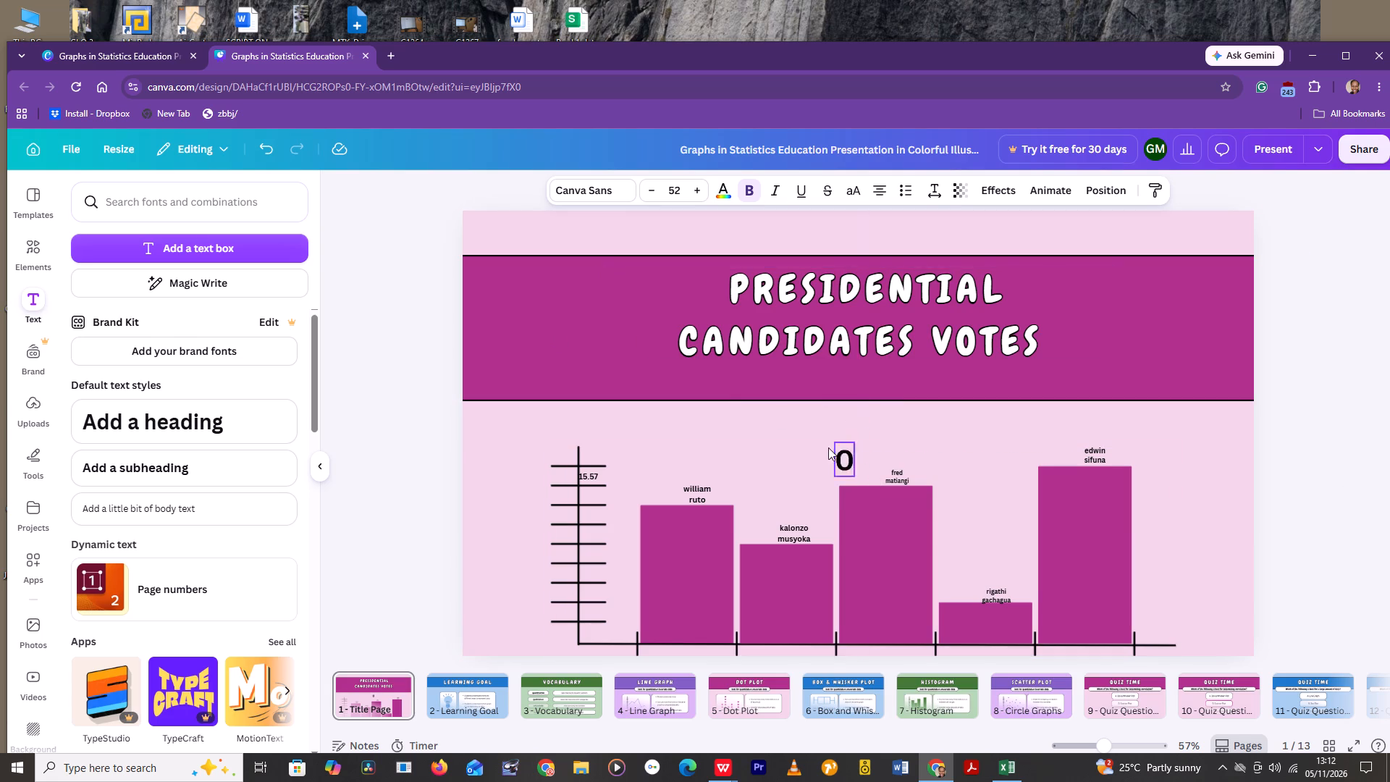
pyautogui.moveTo(828, 447); pyautogui.dragTo(577, 625)
pyautogui.moveTo(577, 625); pyautogui.dragTo(569, 621)
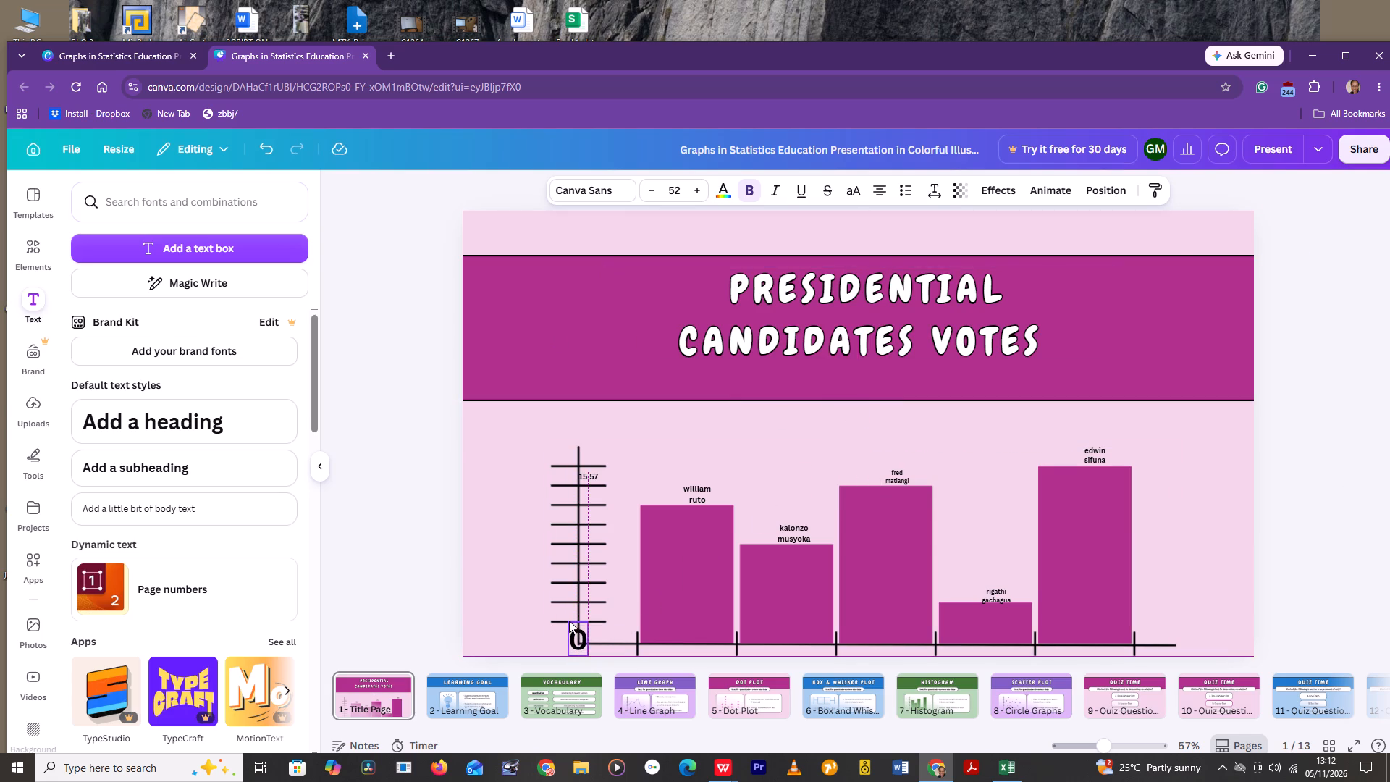
pyautogui.moveTo(569, 621); pyautogui.dragTo(552, 623)
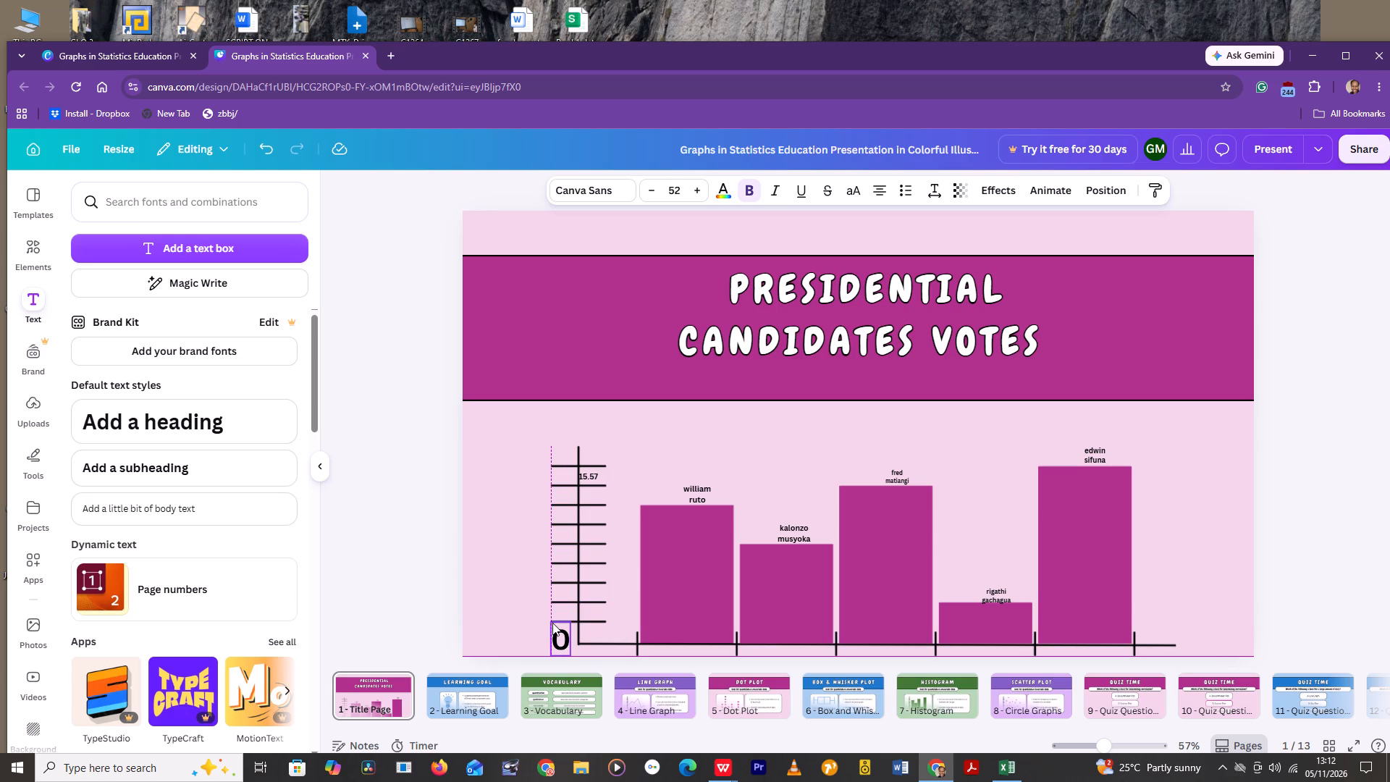
pyautogui.moveTo(552, 623); pyautogui.dragTo(556, 618)
pyautogui.click(556, 618)
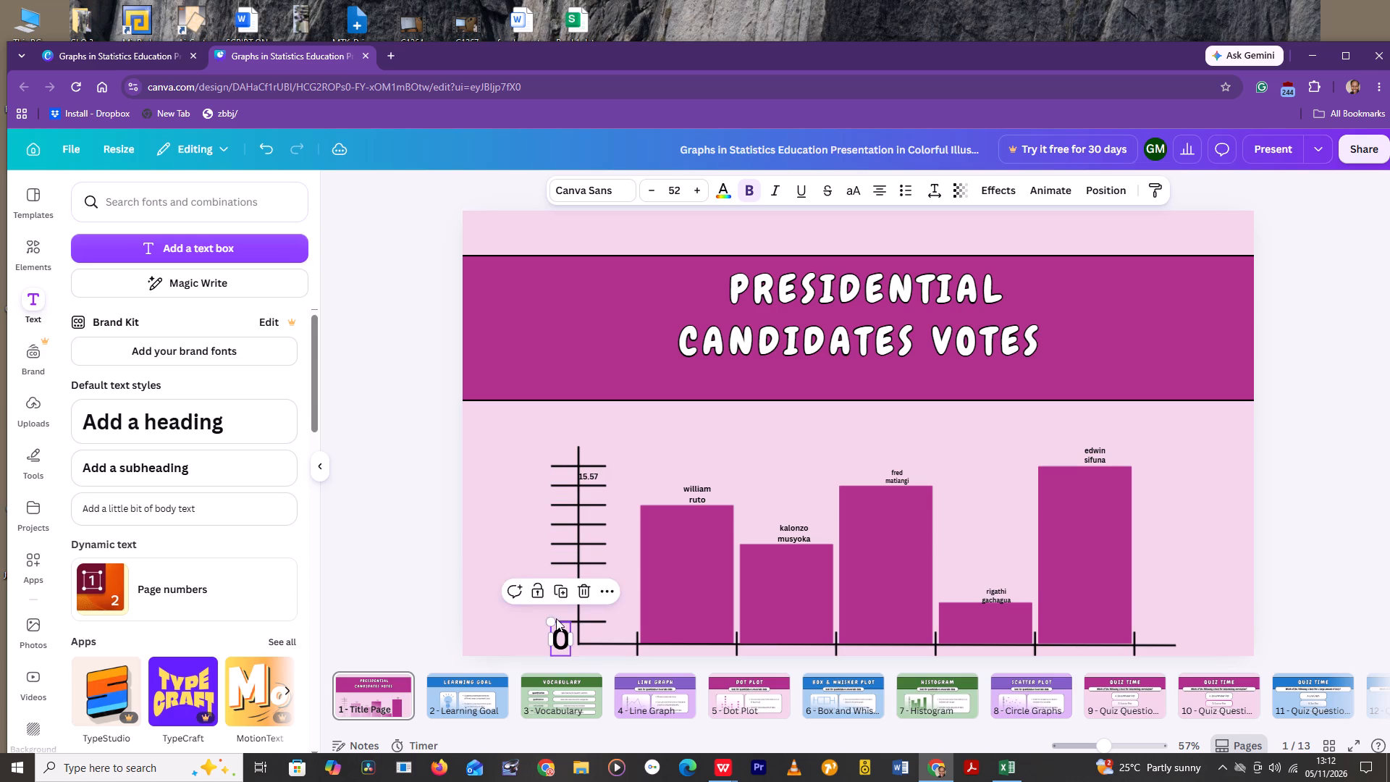
# Shrink the "0" label to size 38.9 and position it just beside the vertical axis at the chart's origin.
pyautogui.moveTo(550, 636); pyautogui.dragTo(550, 639)
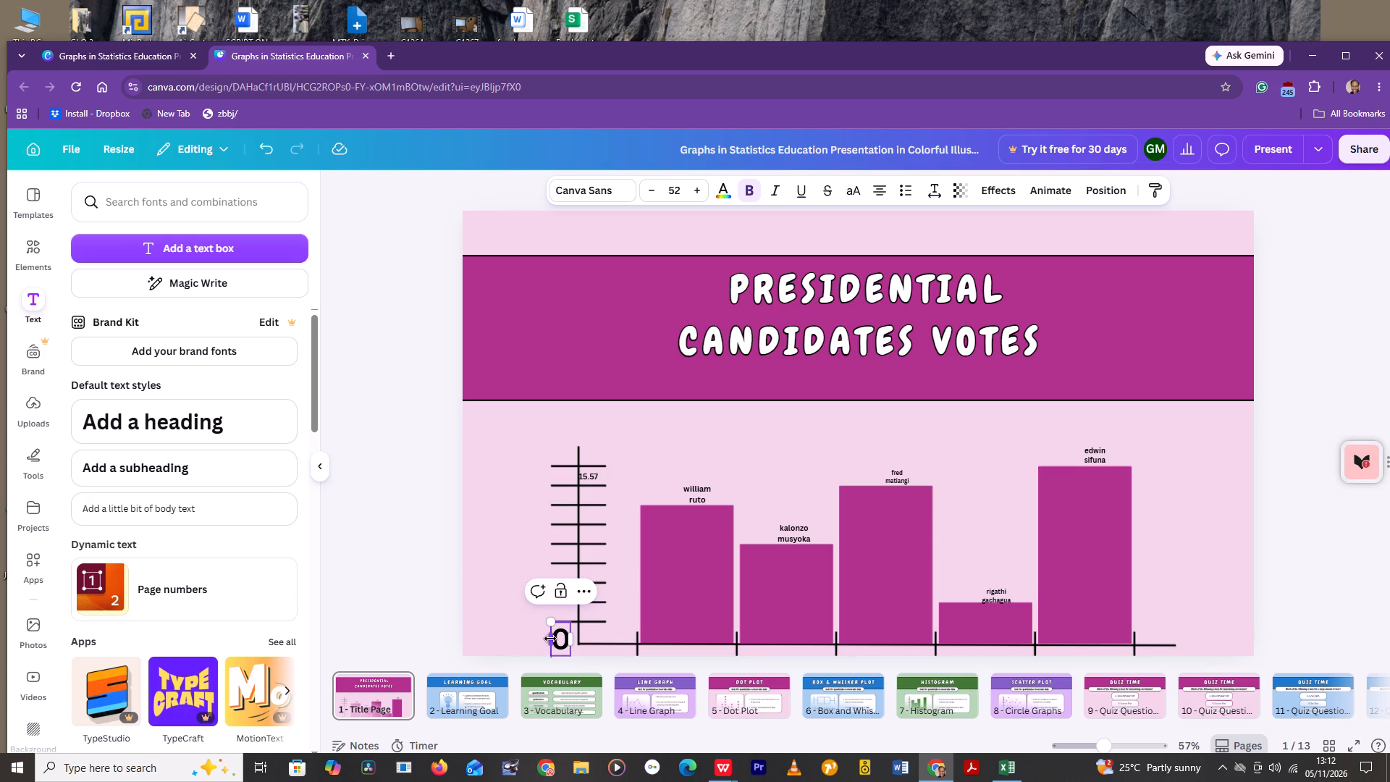
pyautogui.moveTo(550, 639); pyautogui.dragTo(559, 638)
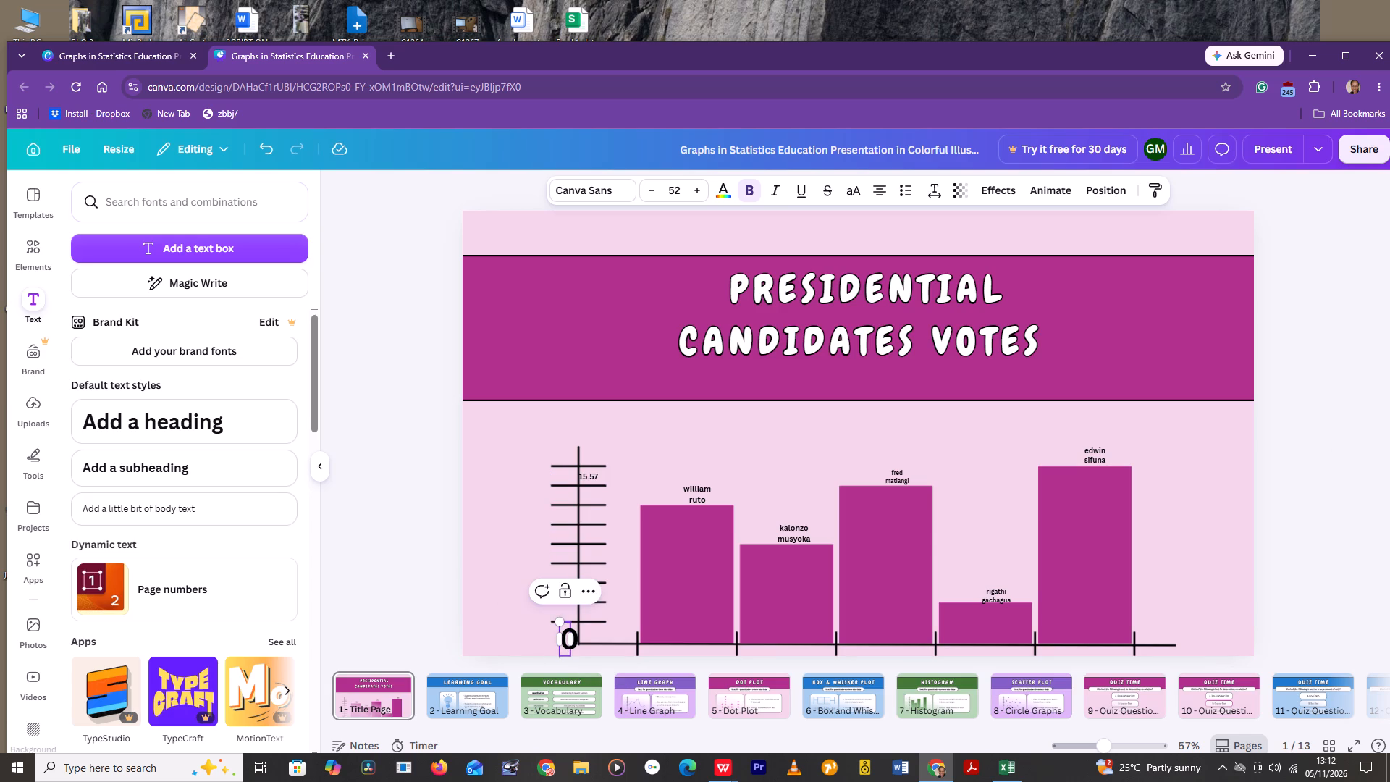
pyautogui.click(562, 626)
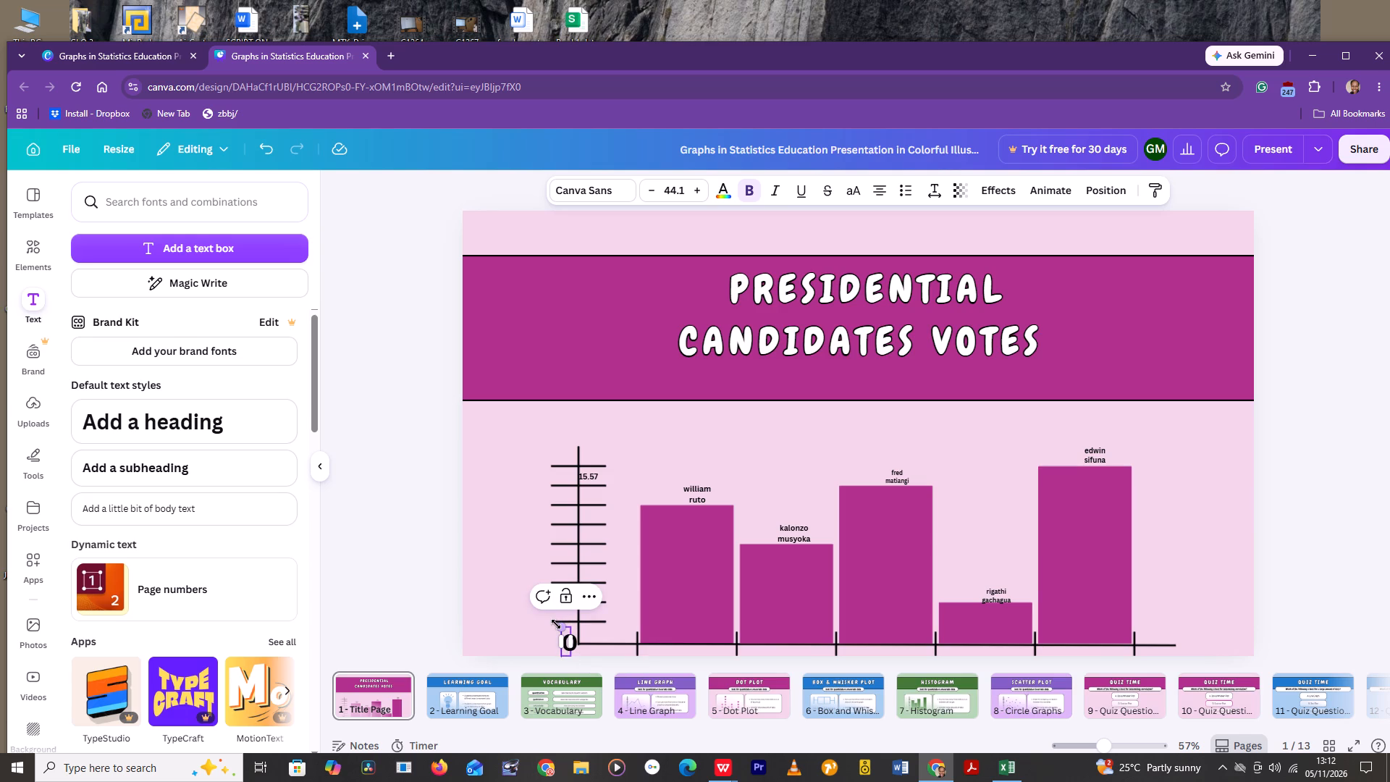
pyautogui.moveTo(557, 624); pyautogui.dragTo(565, 634)
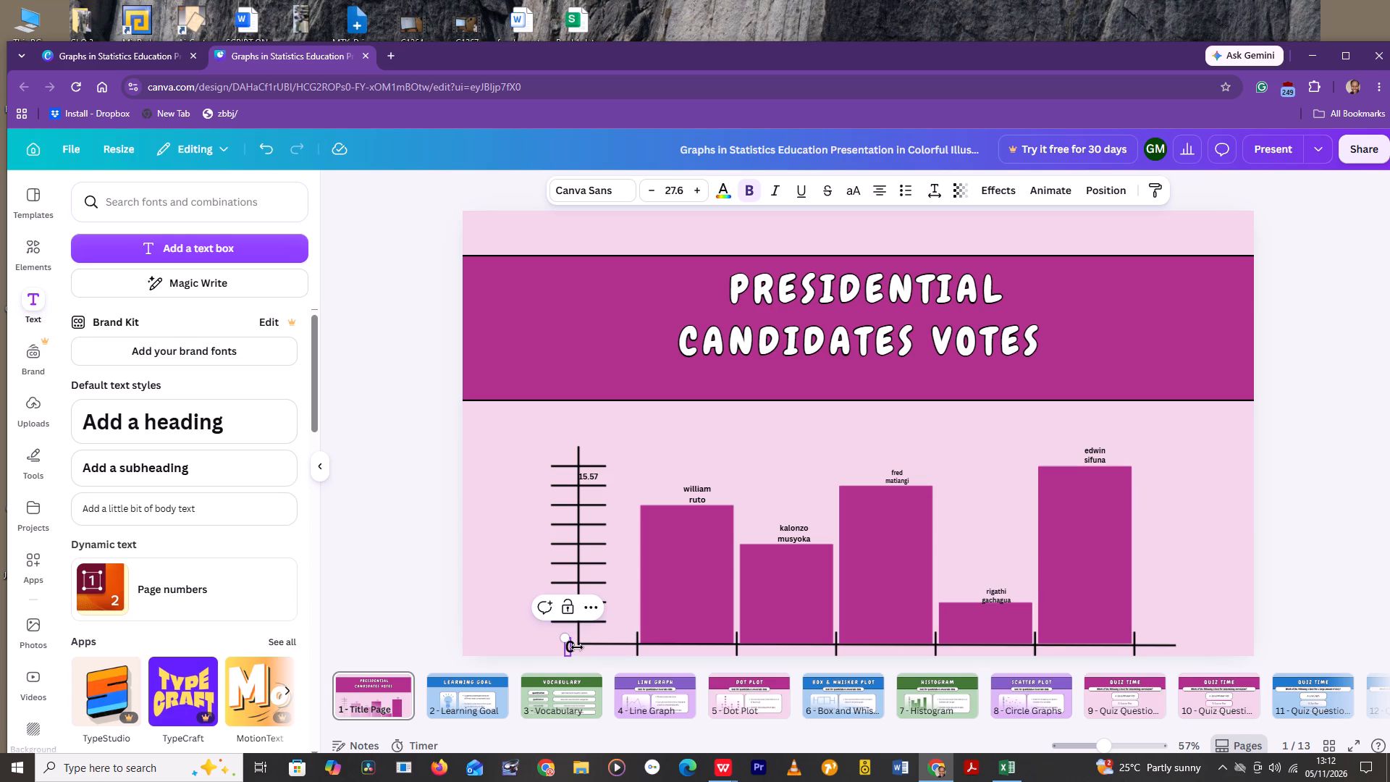
pyautogui.click(573, 647)
pyautogui.moveTo(567, 644); pyautogui.dragTo(567, 634)
pyautogui.moveTo(570, 648); pyautogui.dragTo(573, 639)
pyautogui.moveTo(568, 639); pyautogui.dragTo(552, 624)
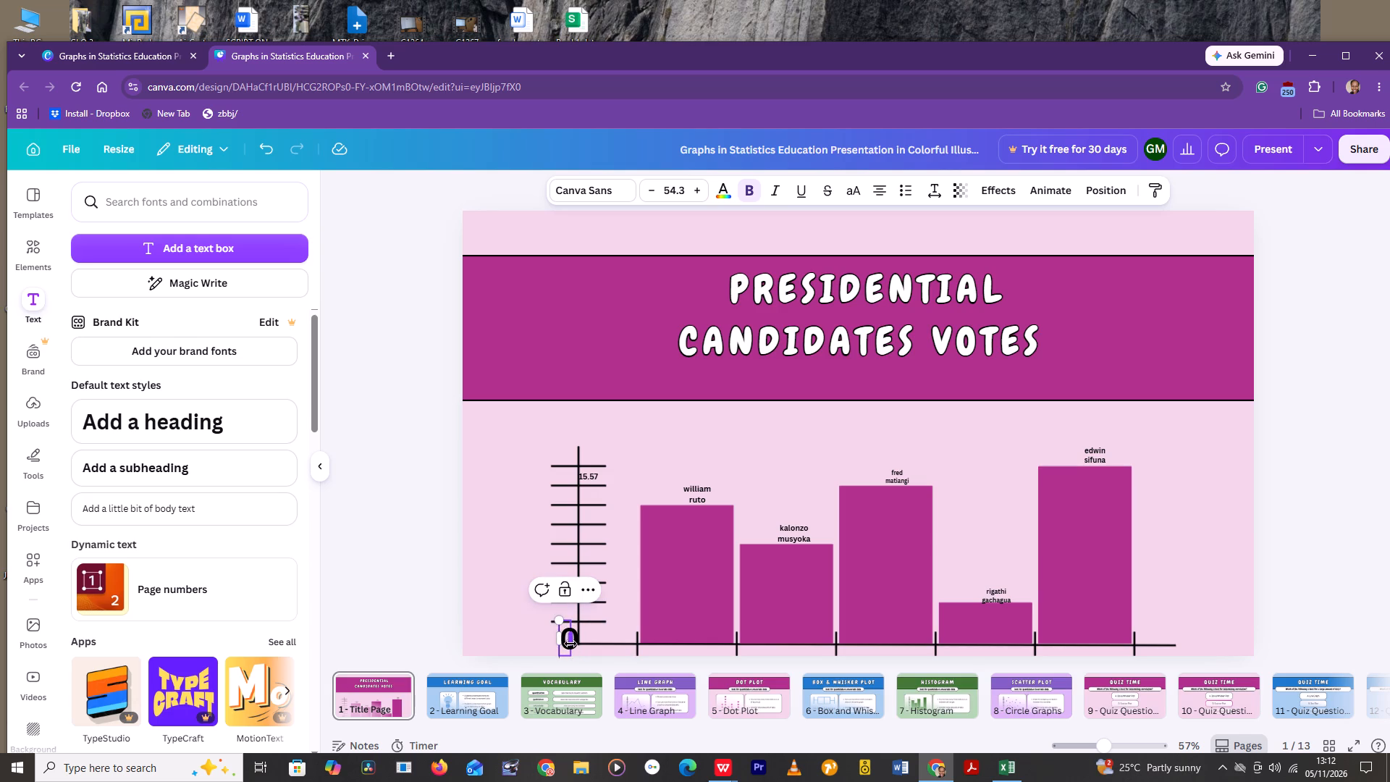
pyautogui.moveTo(571, 639); pyautogui.dragTo(579, 640)
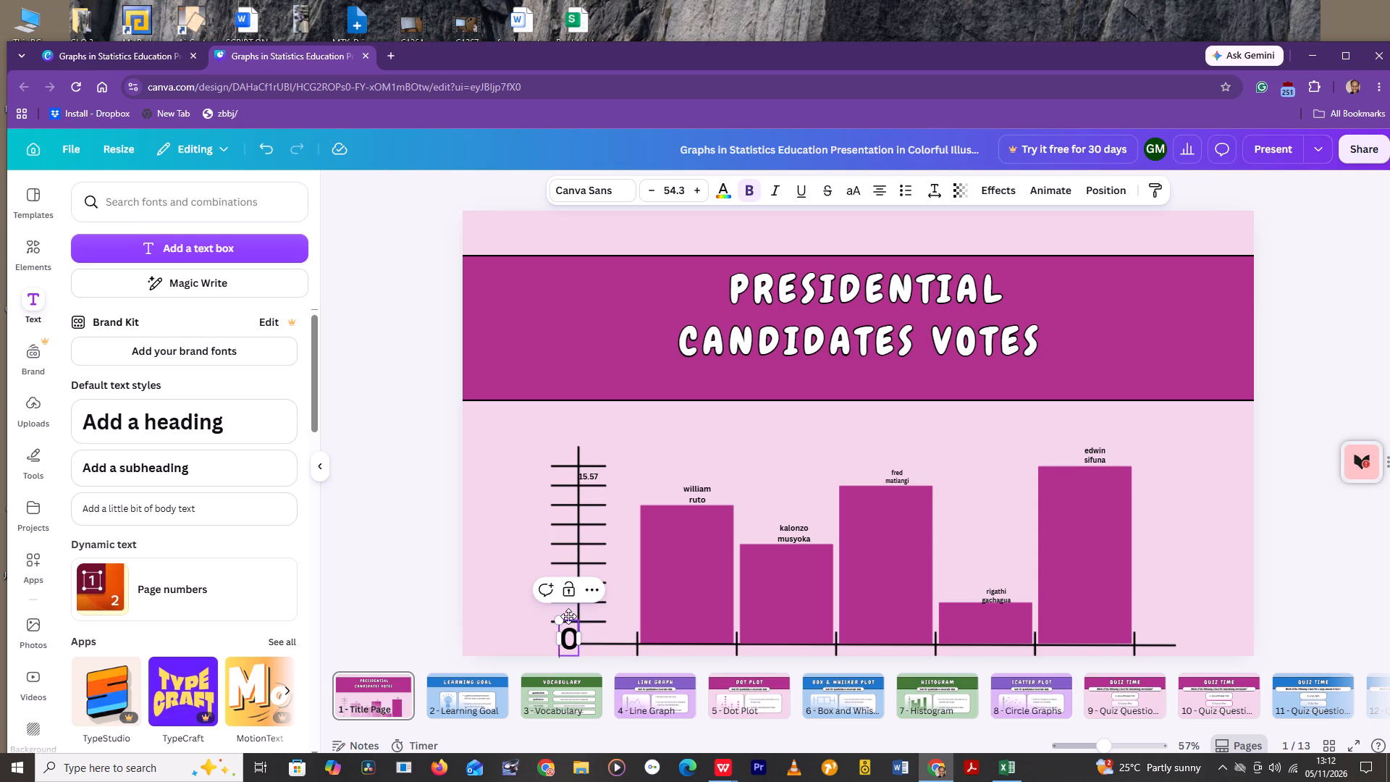
pyautogui.click(568, 616)
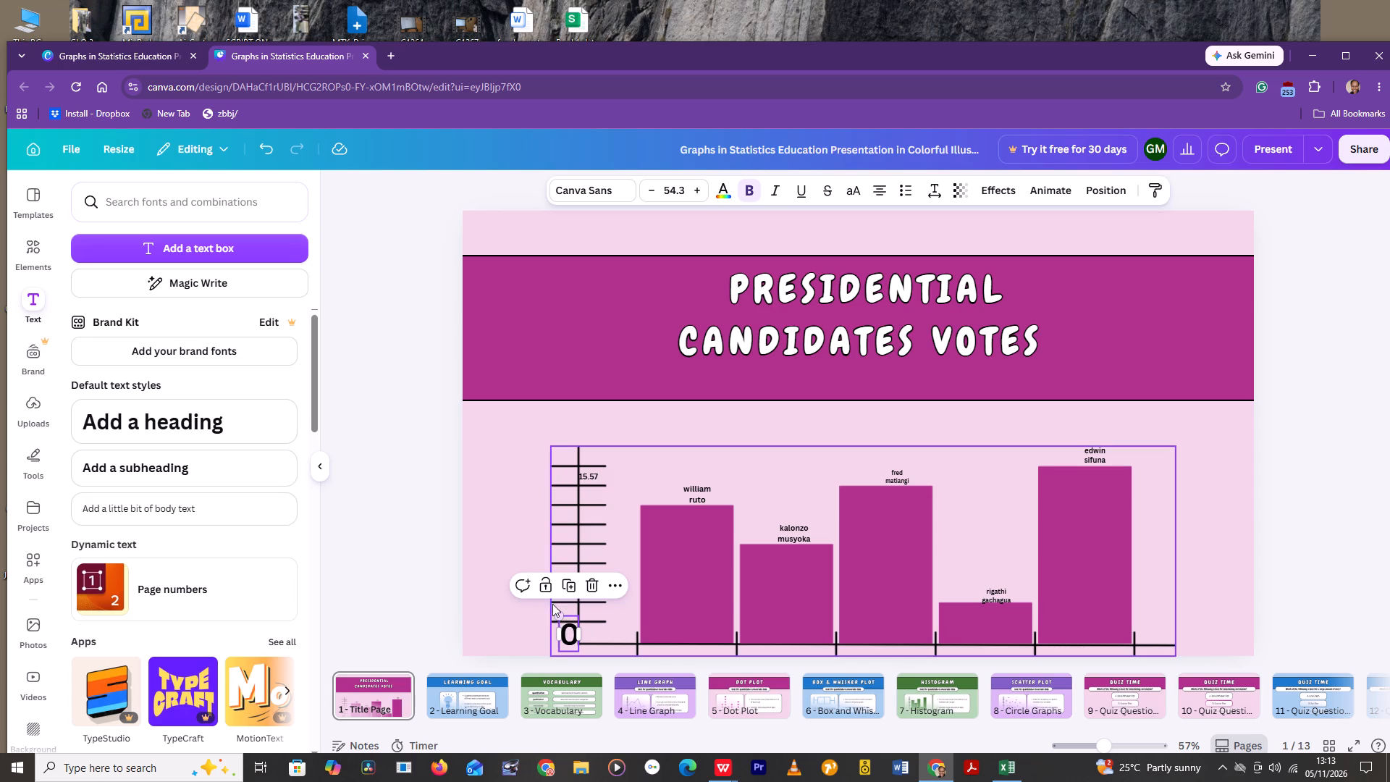
pyautogui.moveTo(561, 618); pyautogui.dragTo(563, 623)
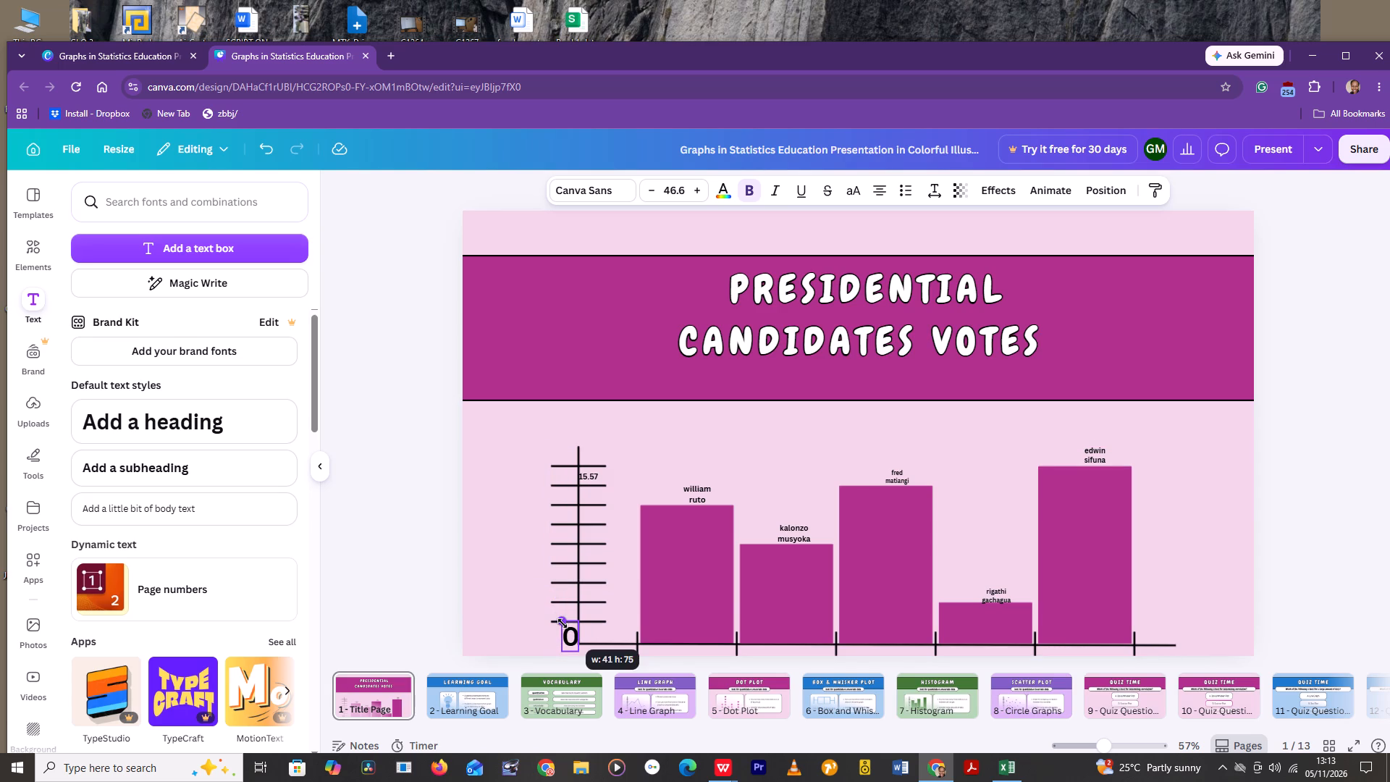
pyautogui.moveTo(563, 623); pyautogui.dragTo(564, 629)
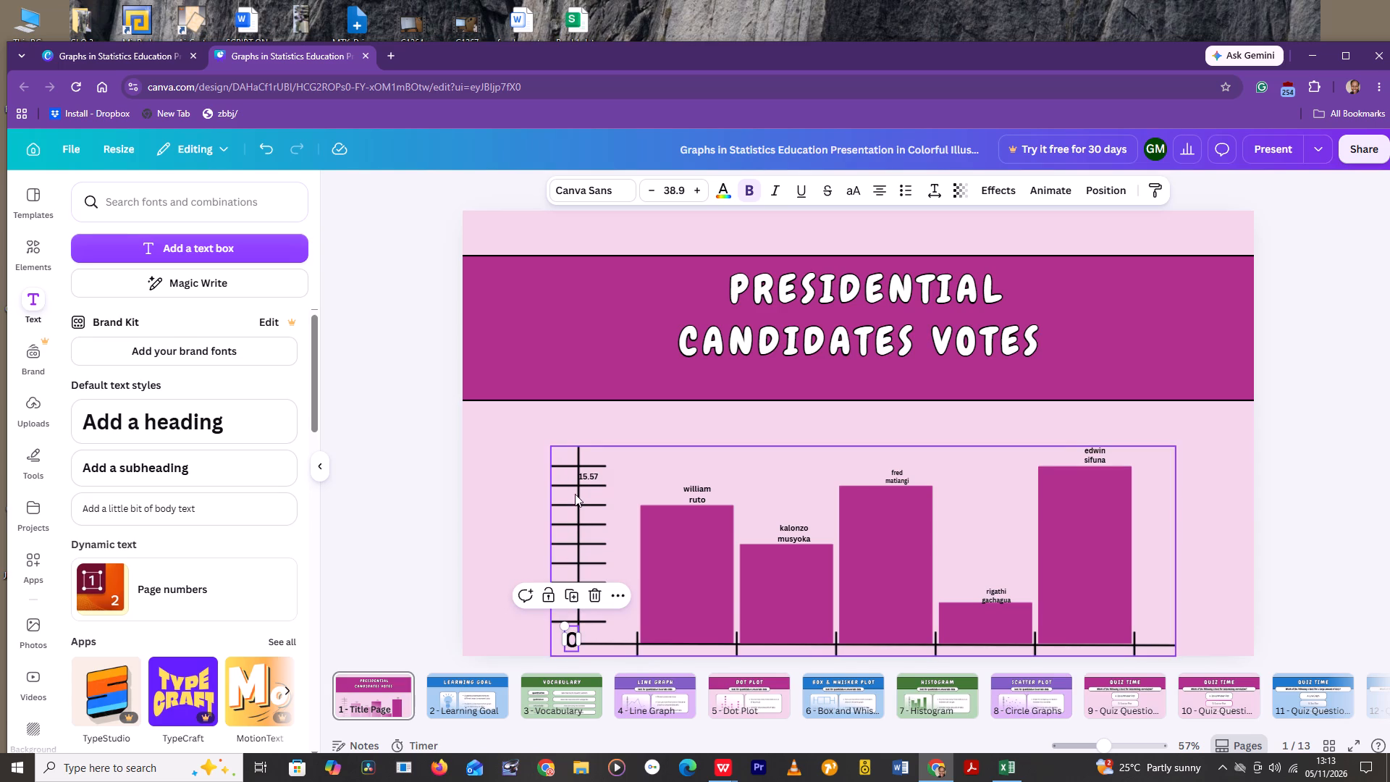
# Delete the "15.57" label near the top of the vertical axis.
pyautogui.click(587, 479)
pyautogui.press('Delete')
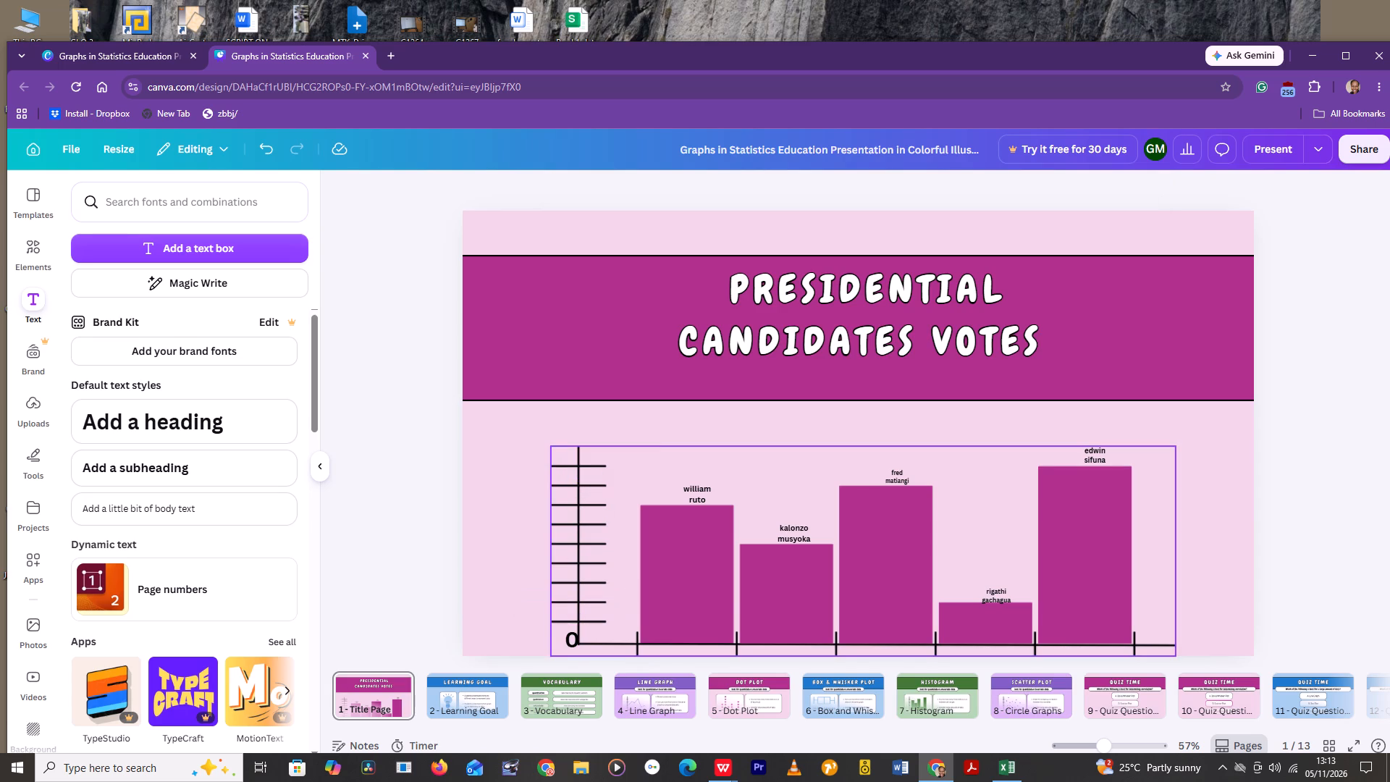
# Nudge the "0" label up above the horizontal axis line and shift the grouped chart slightly right so the label sits beside the axis.
pyautogui.click(572, 634)
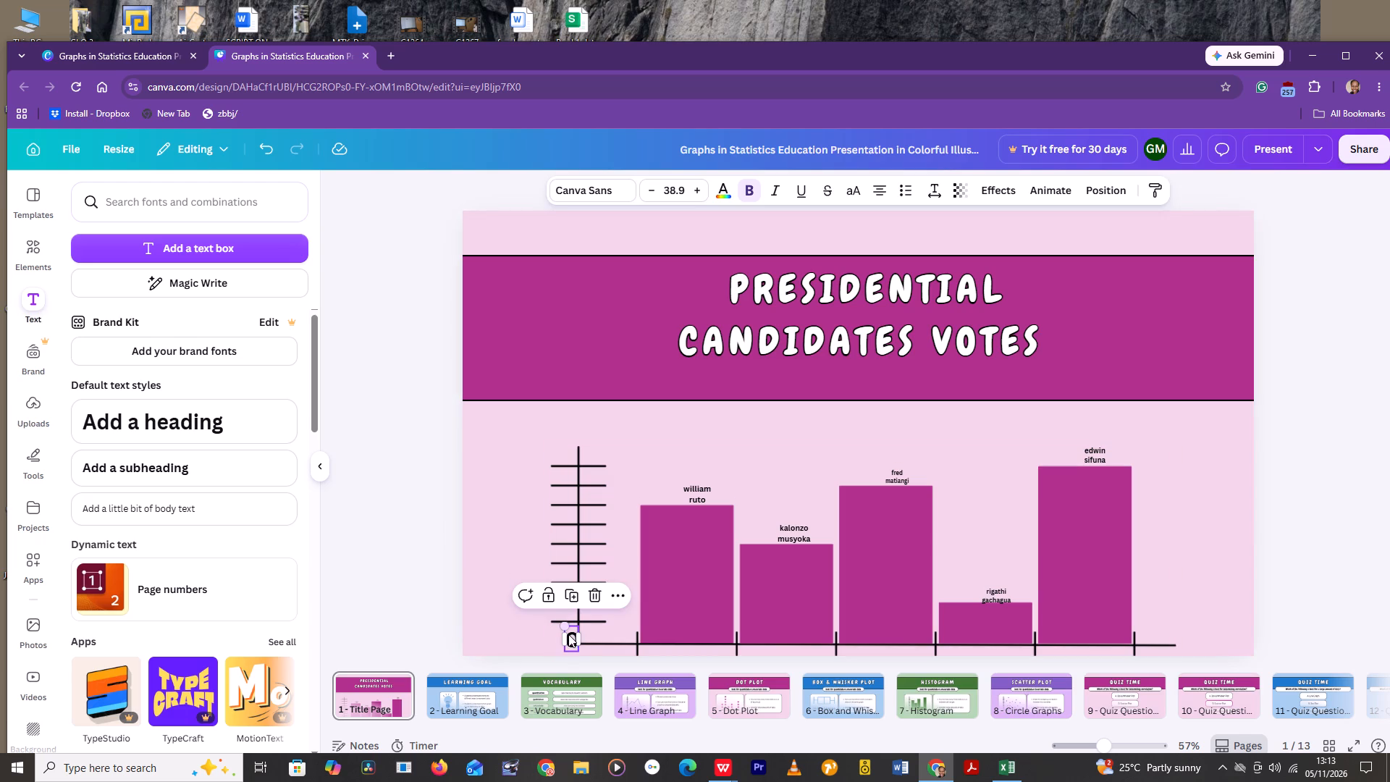
pyautogui.click(570, 632)
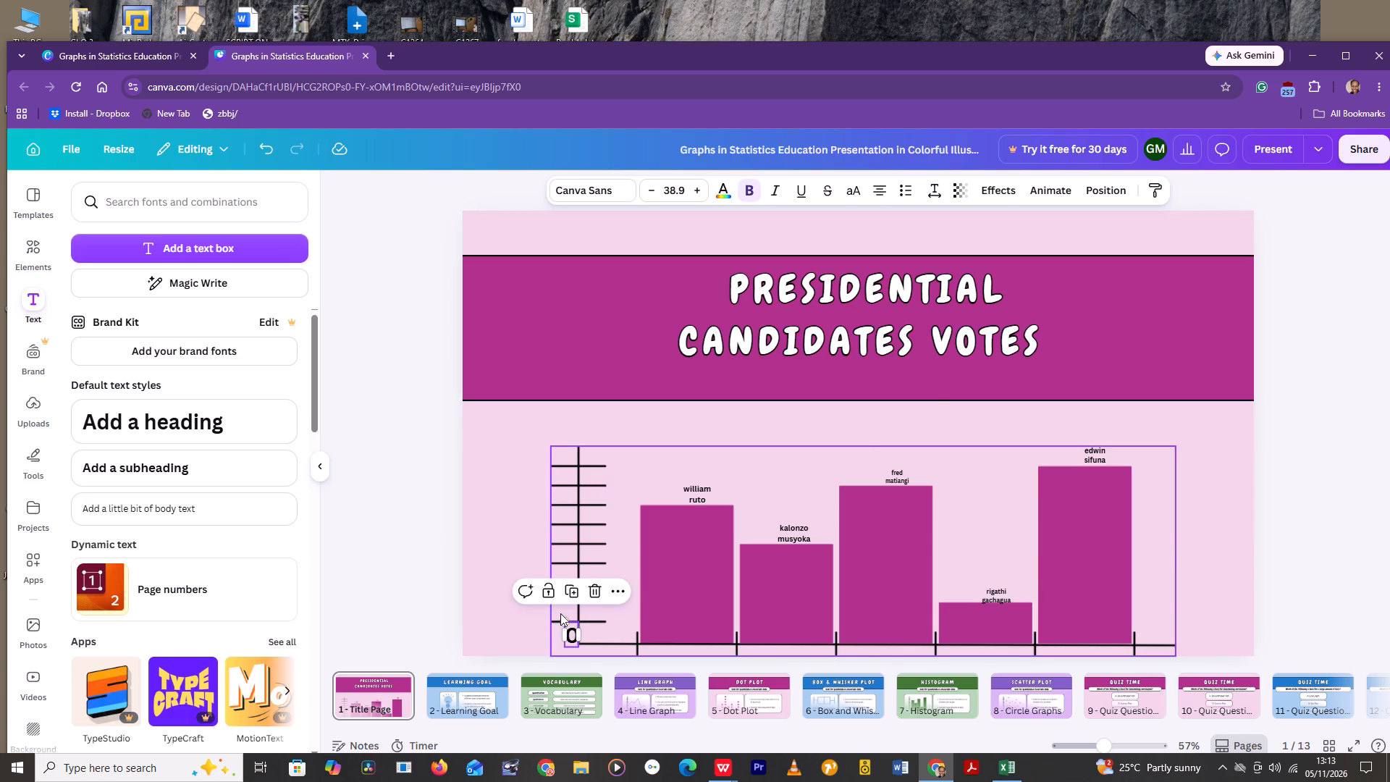
pyautogui.click(560, 613)
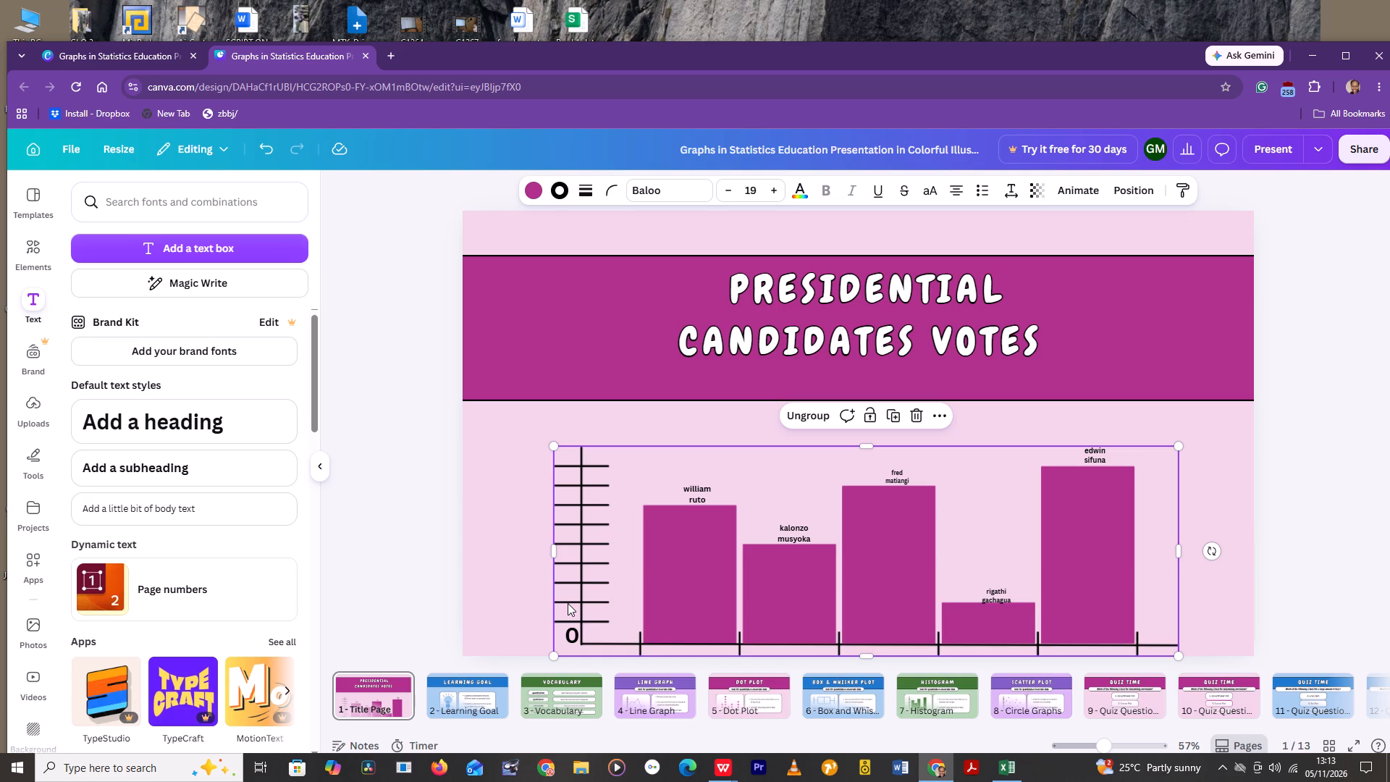
pyautogui.click(568, 603)
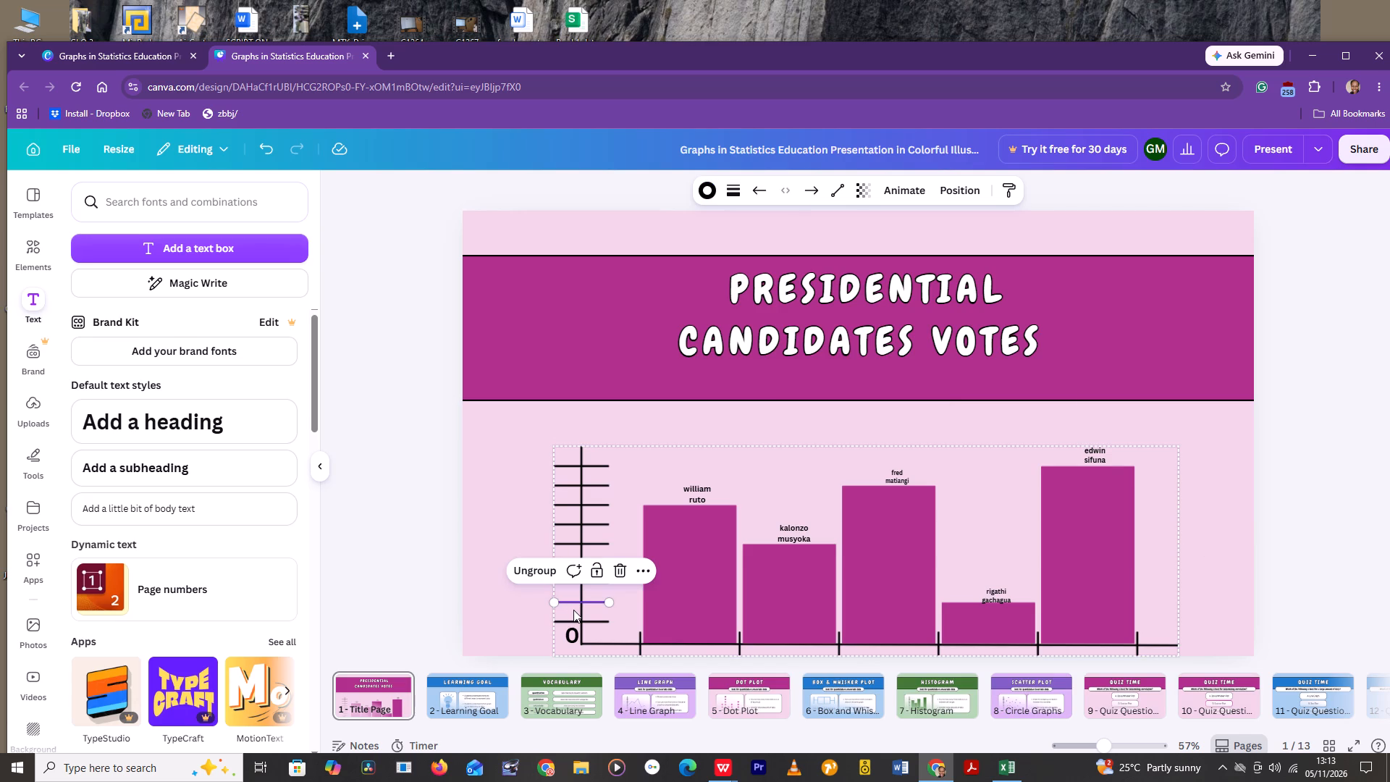
pyautogui.click(573, 610)
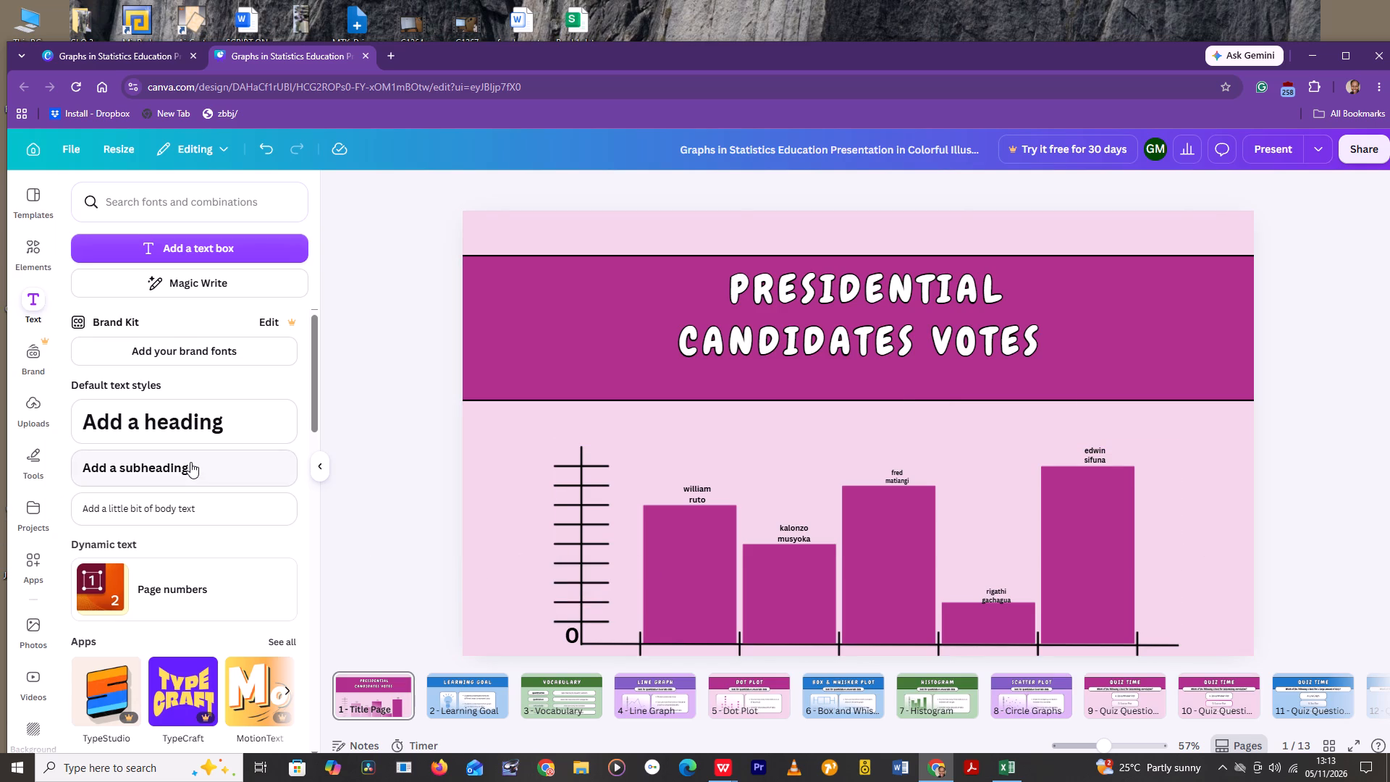
# Add a subheading text box reading "5" and shrink it to size 38.8.
pyautogui.click(190, 462)
pyautogui.press('Delete')
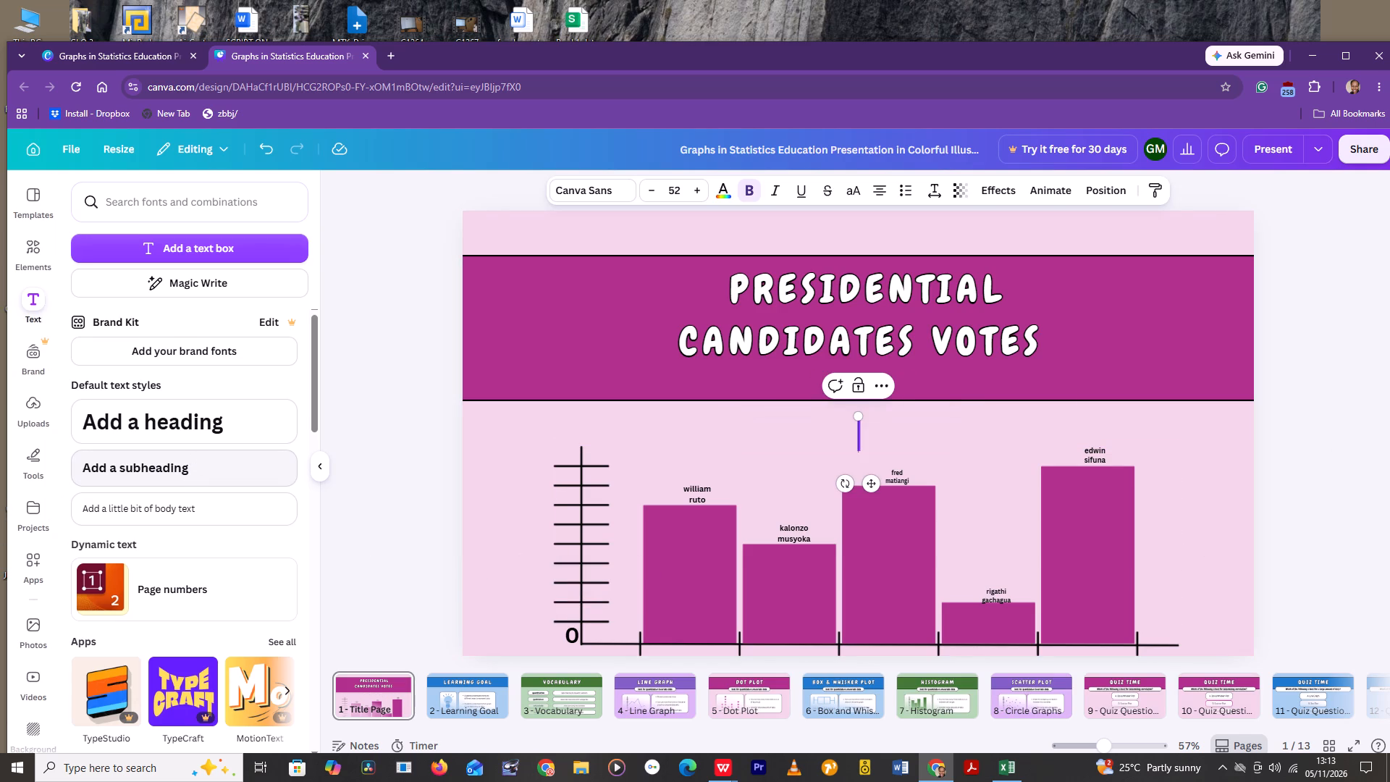
pyautogui.press('5')
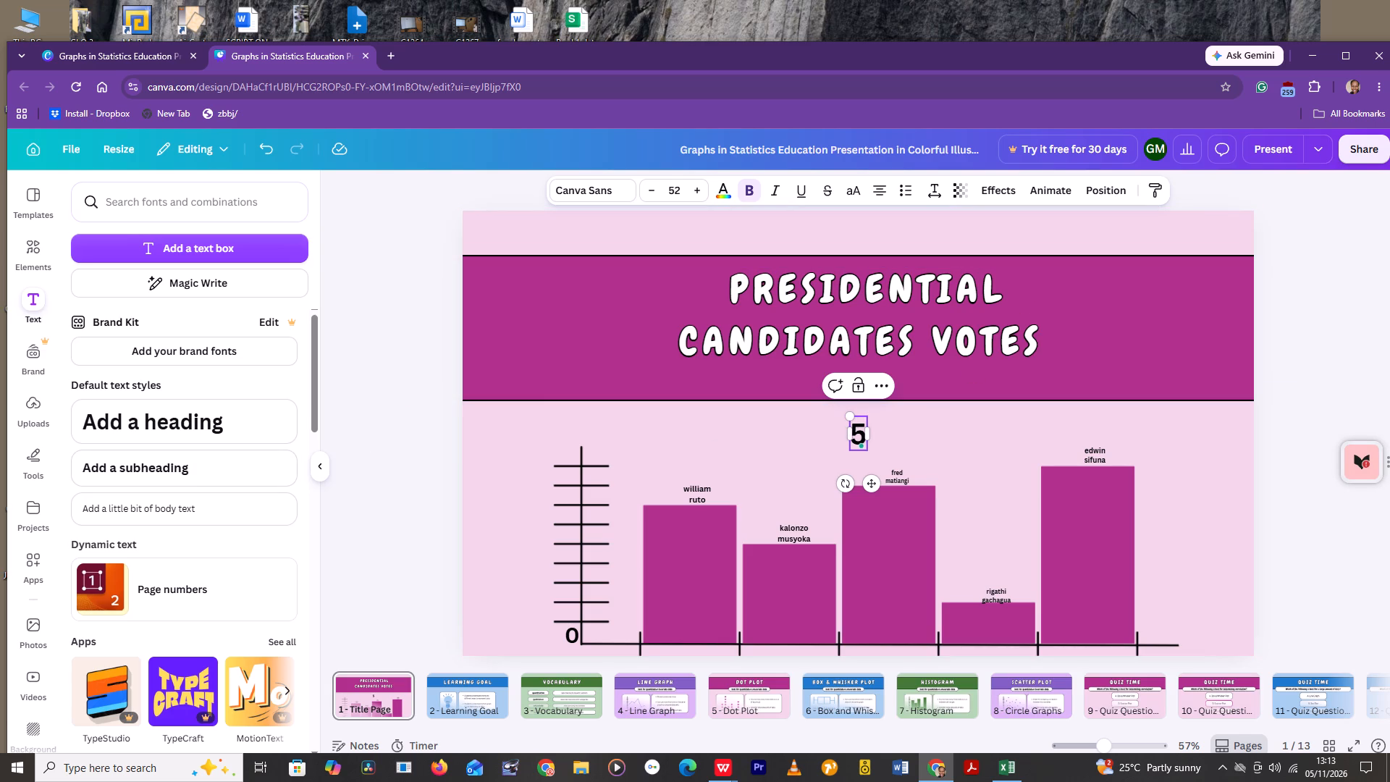
pyautogui.moveTo(850, 417); pyautogui.dragTo(850, 422)
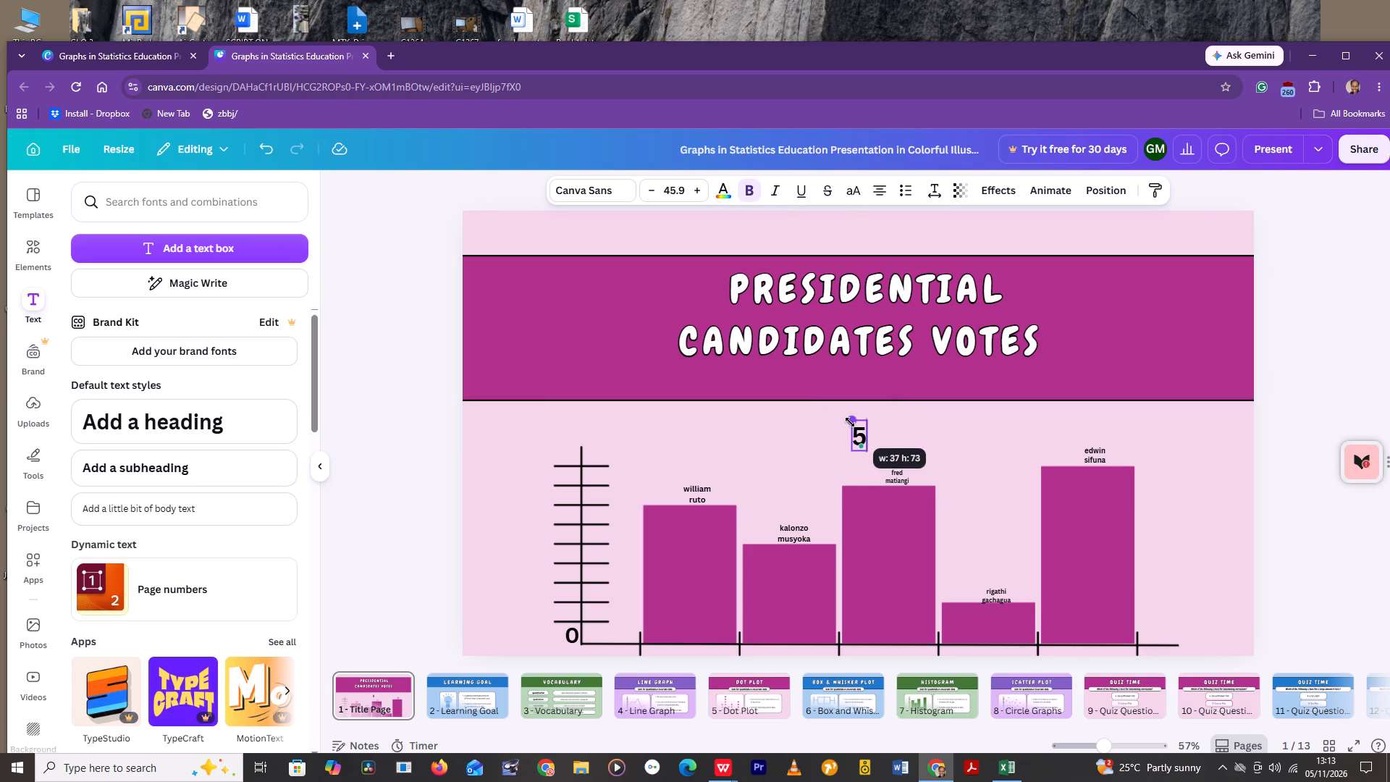
pyautogui.moveTo(850, 422); pyautogui.dragTo(851, 427)
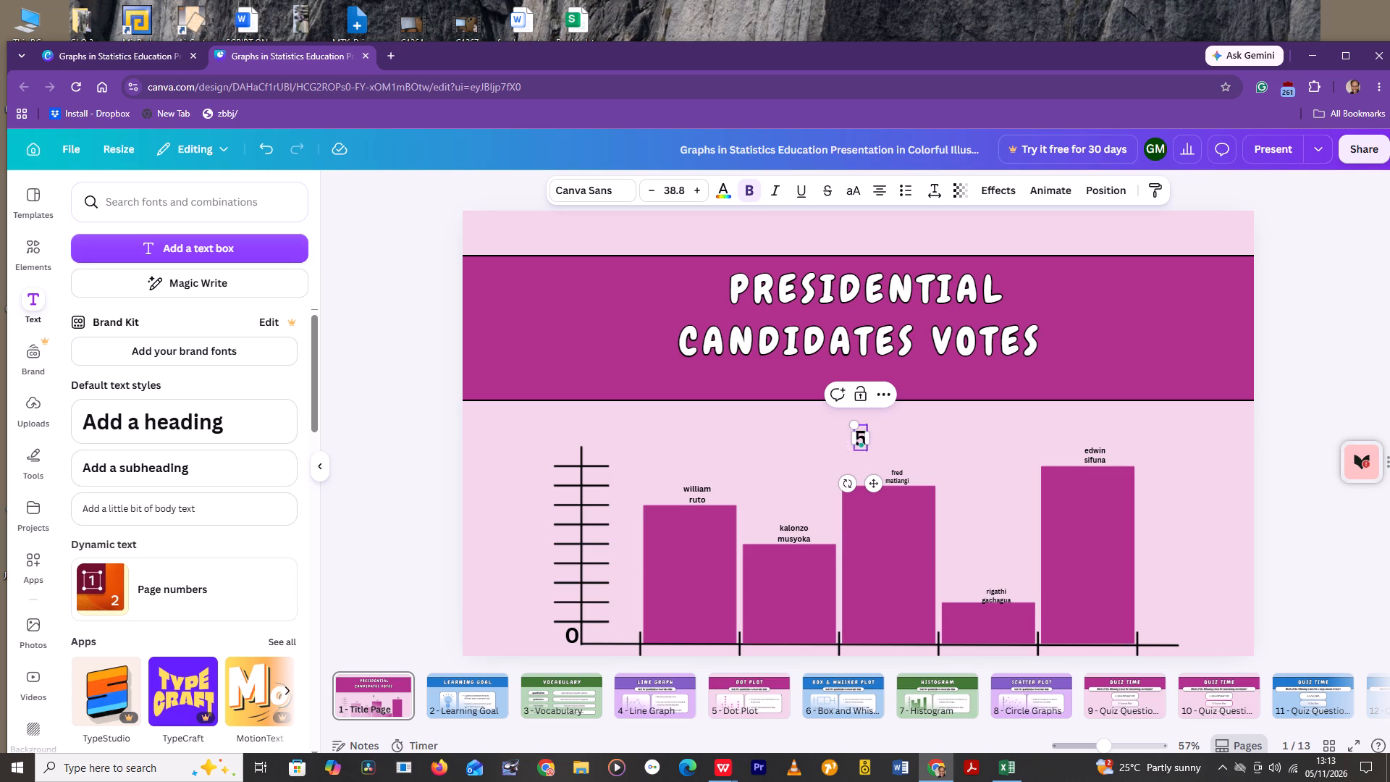
# Move the "5" label beside the vertical axis, between its two lowest tick marks, and shrink it to size 31.4.
pyautogui.moveTo(859, 440); pyautogui.dragTo(797, 475)
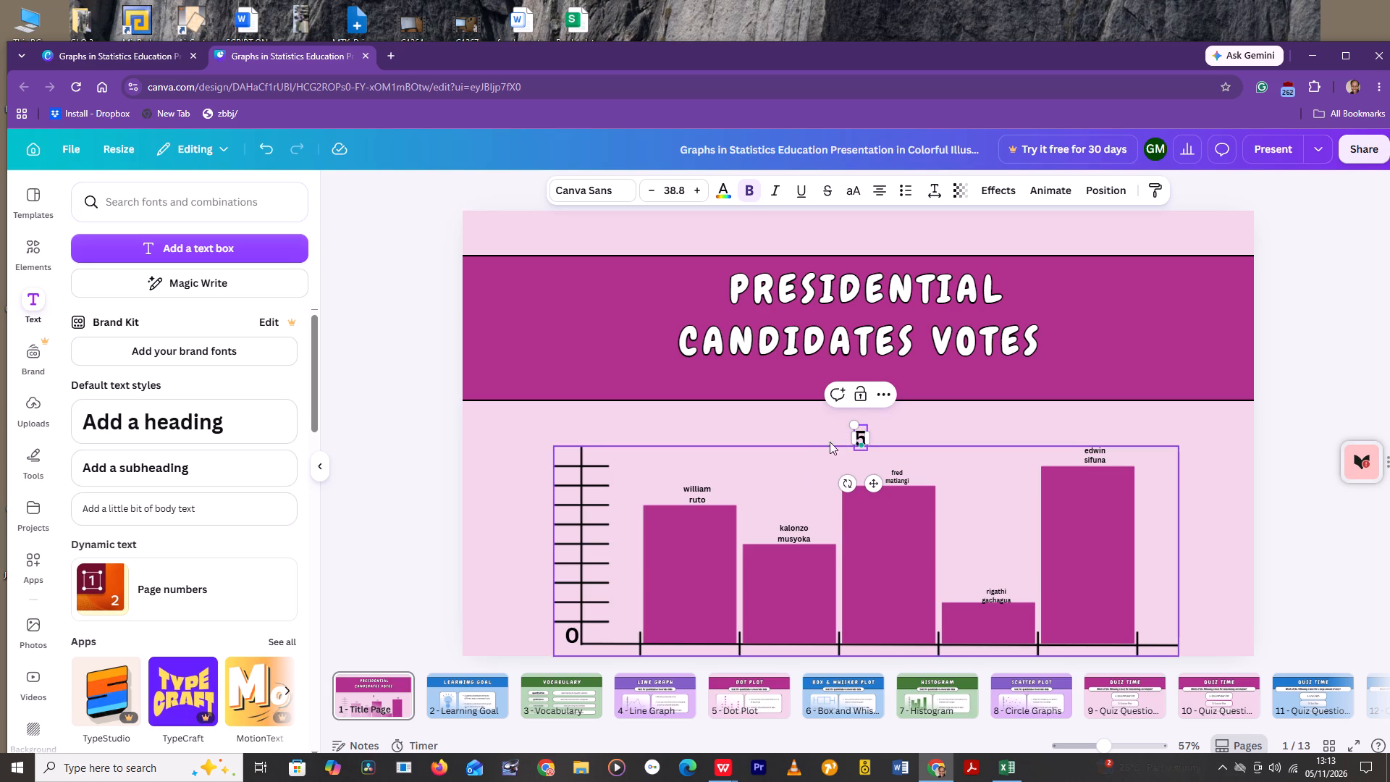
pyautogui.moveTo(862, 419); pyautogui.dragTo(689, 492)
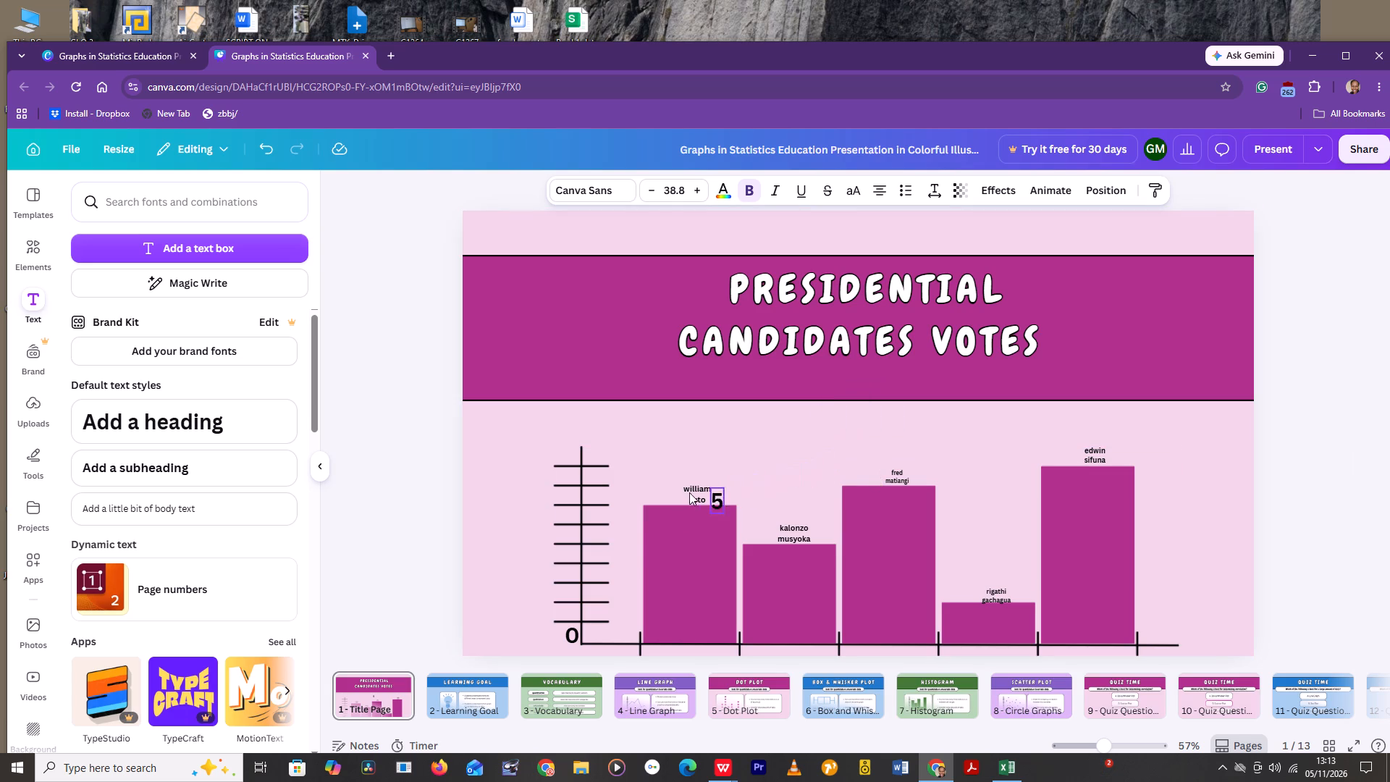
pyautogui.moveTo(689, 492); pyautogui.dragTo(568, 595)
pyautogui.moveTo(568, 595); pyautogui.dragTo(576, 594)
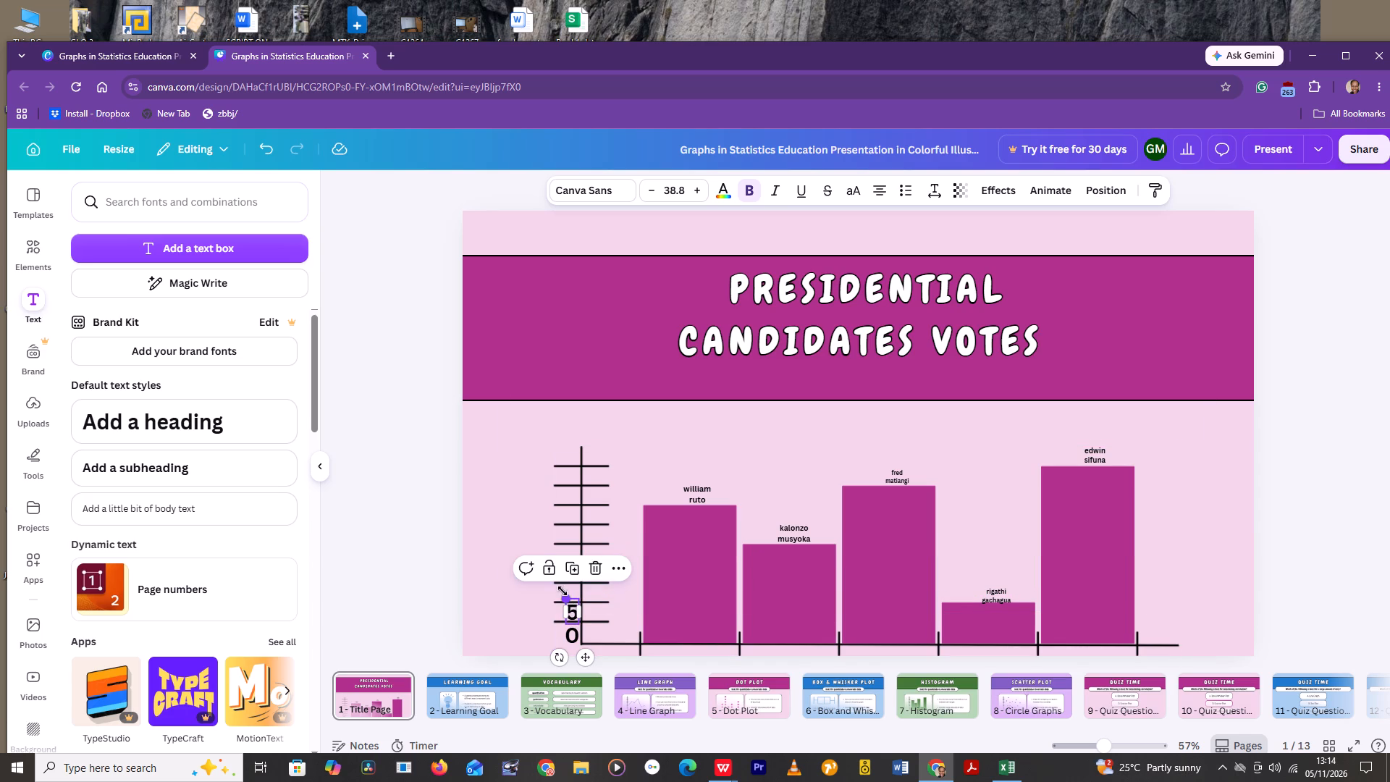
pyautogui.moveTo(565, 595); pyautogui.dragTo(567, 604)
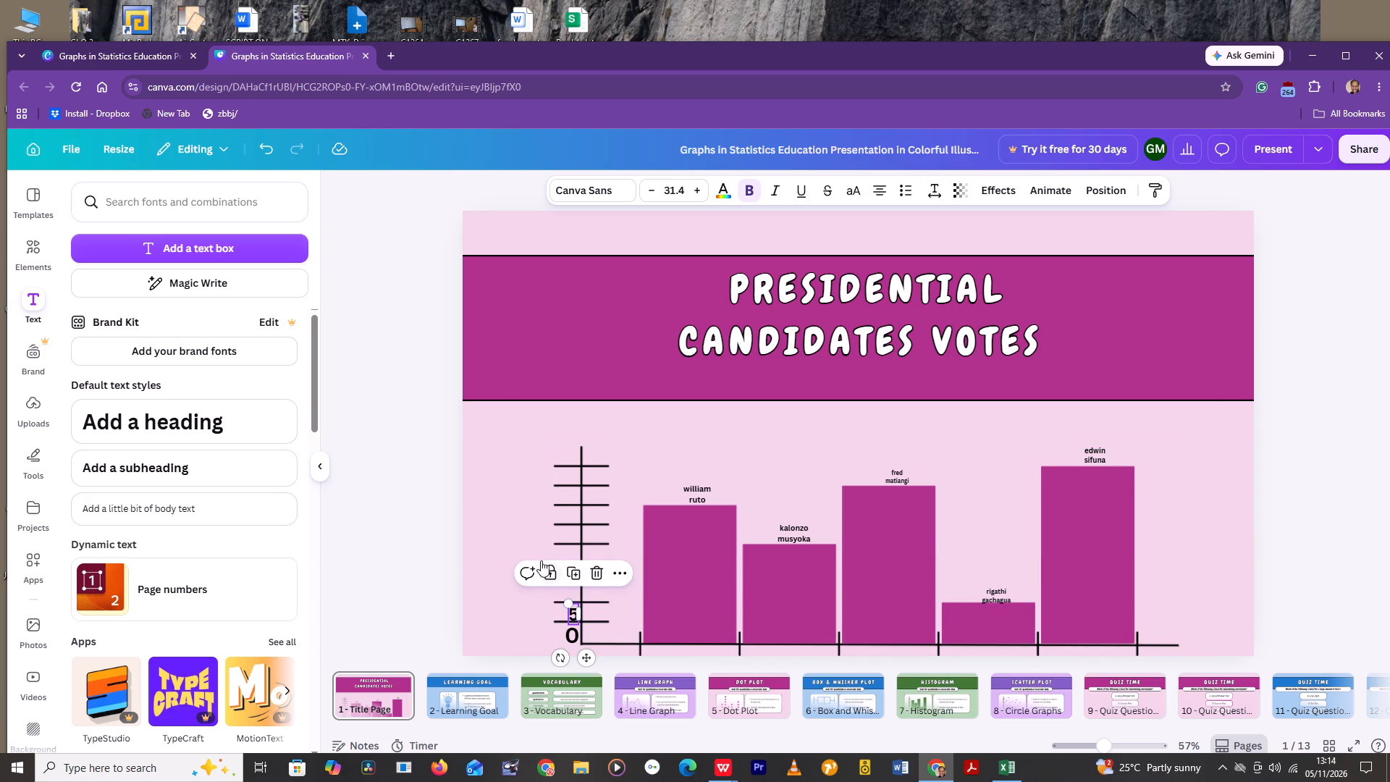
# Shrink the "0" label at the chart's origin to about size 28.6.
pyautogui.click(565, 633)
pyautogui.click(571, 636)
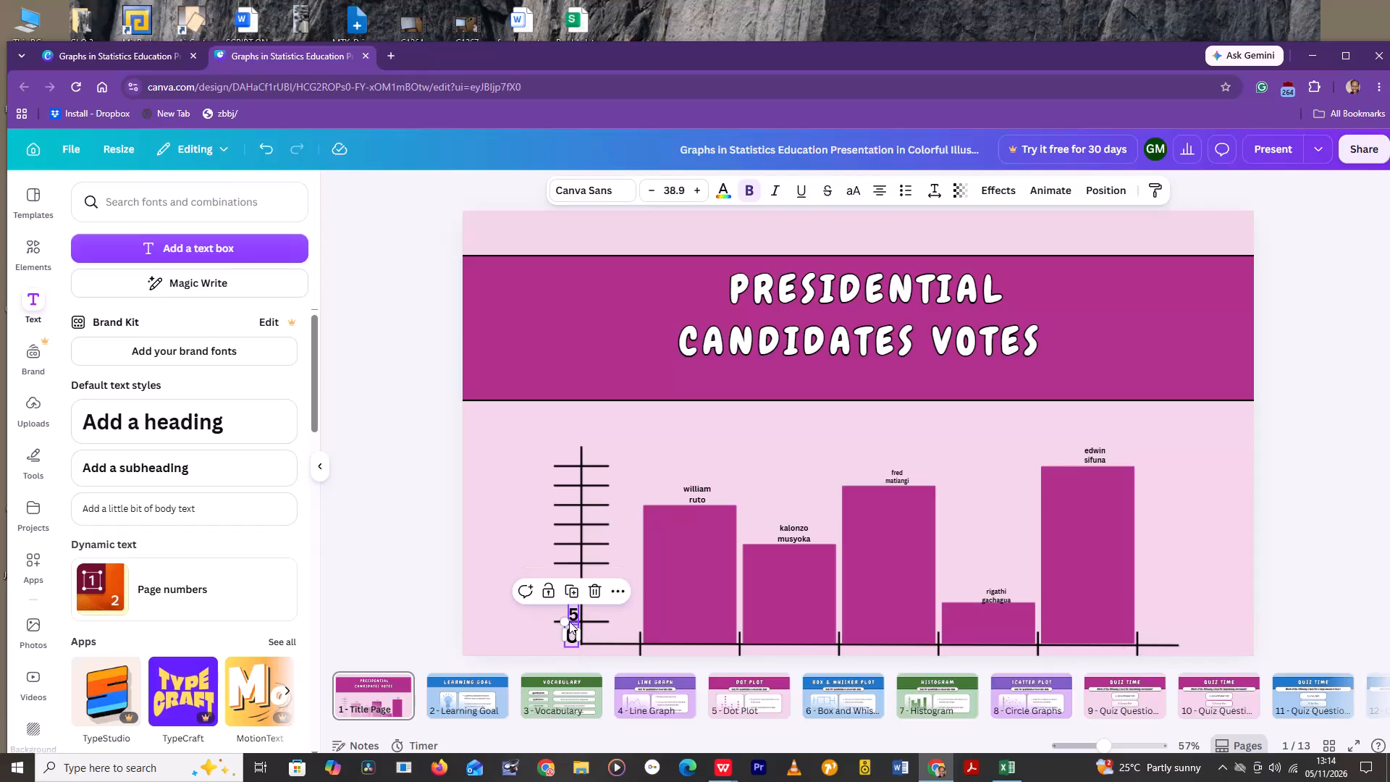
pyautogui.click(567, 618)
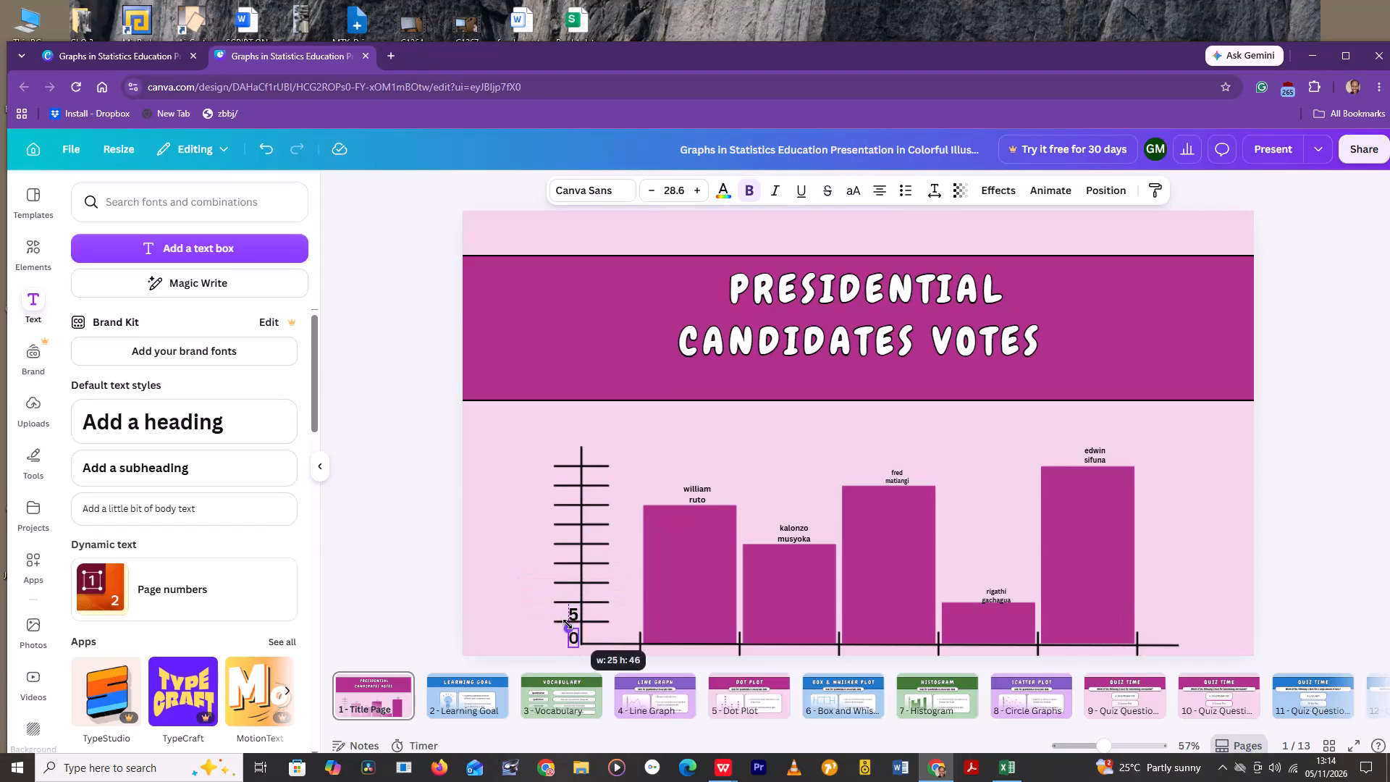
pyautogui.click(521, 447)
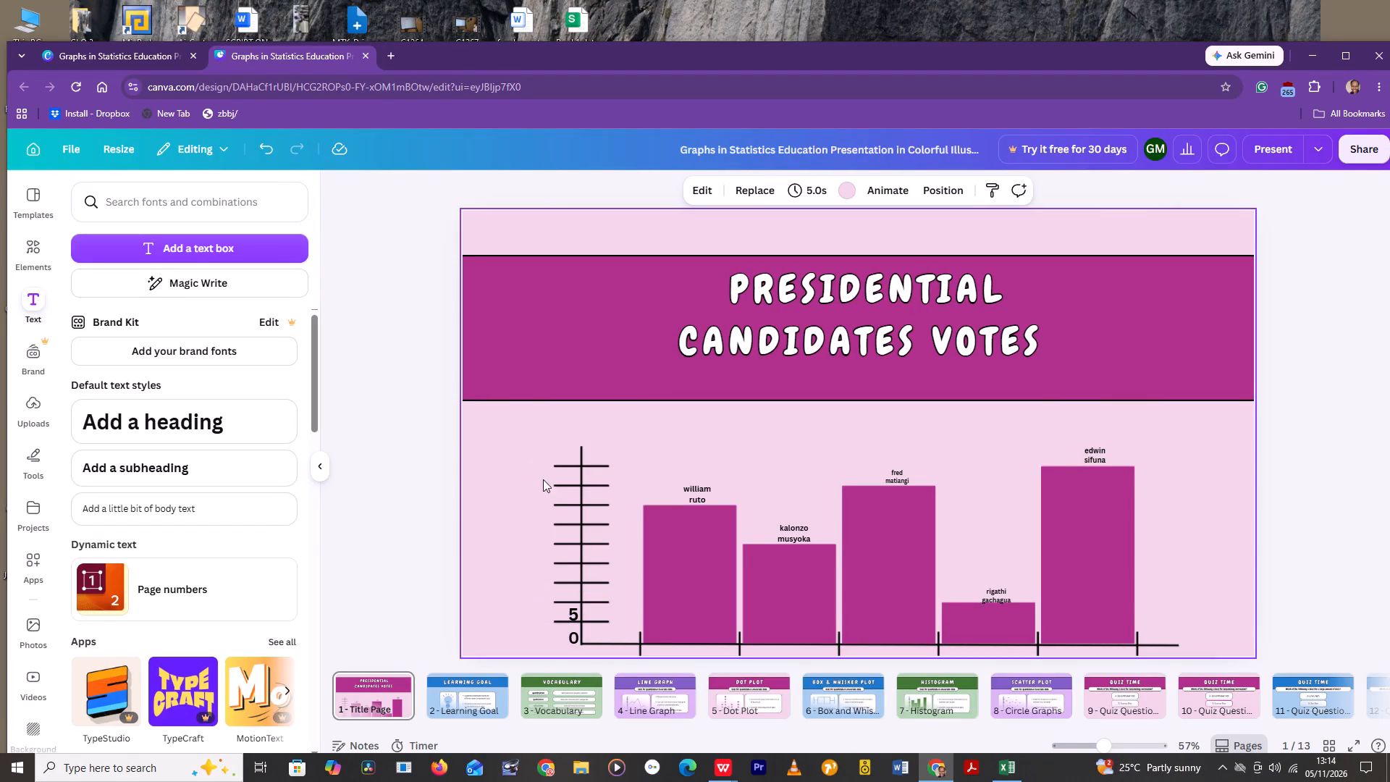
# Add a subheading text box reading "10" and shrink it to size 23.6.
pyautogui.click(255, 460)
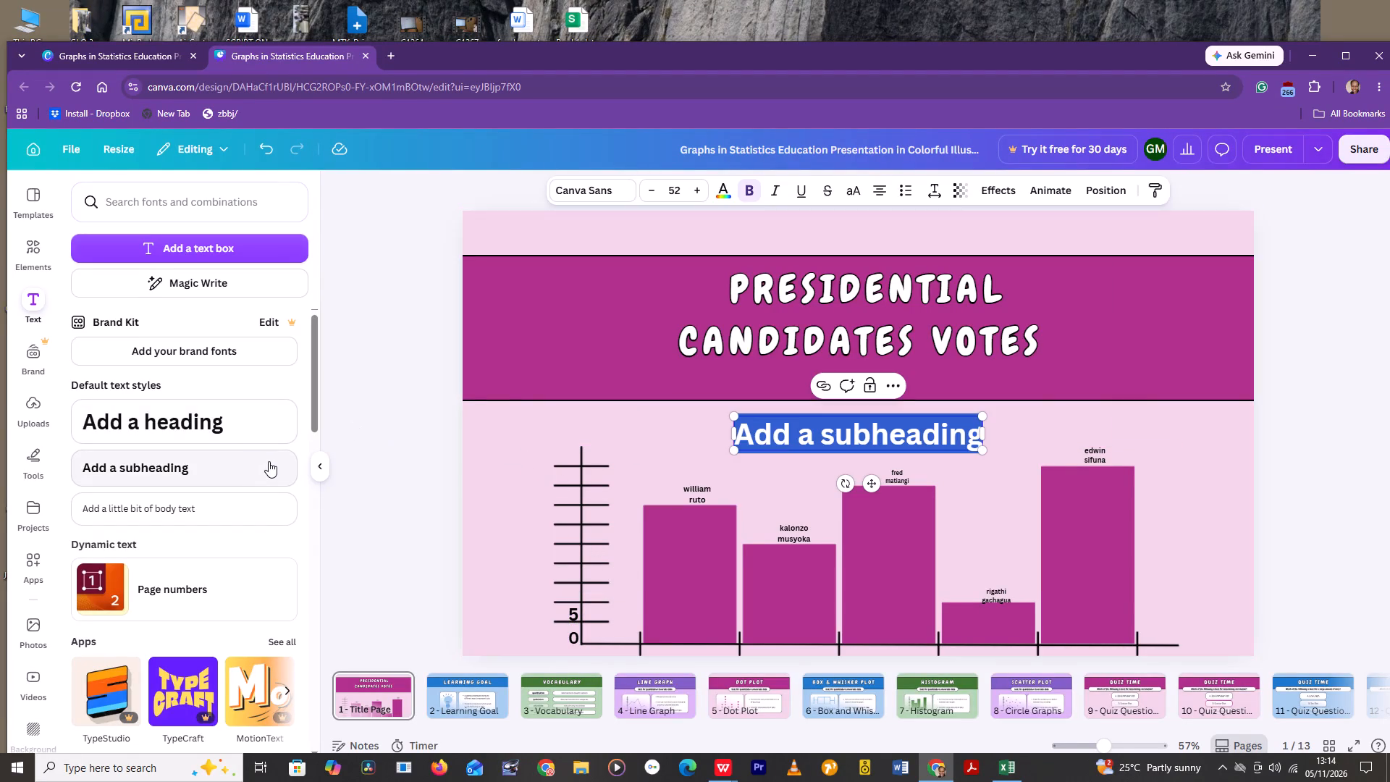
pyautogui.press('Delete')
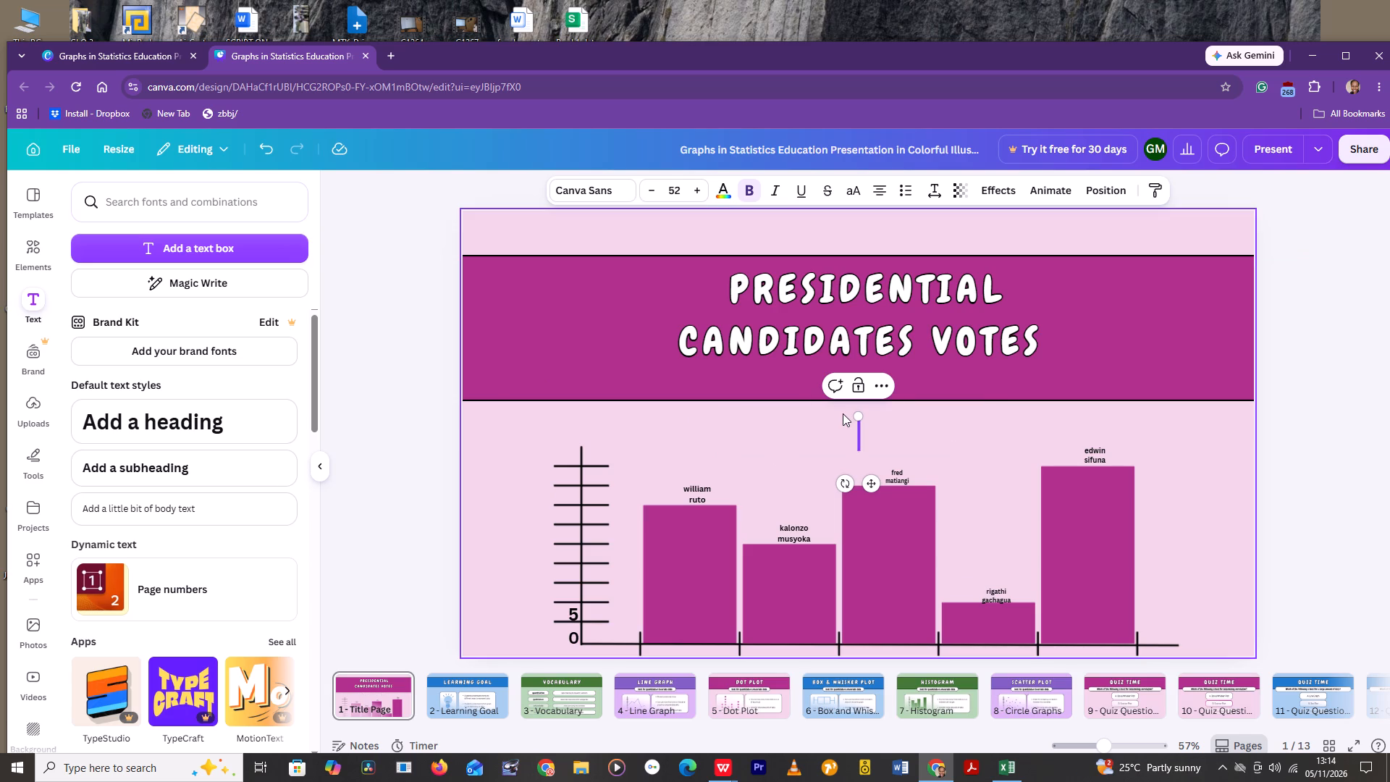
pyautogui.press('1')
pyautogui.press('0')
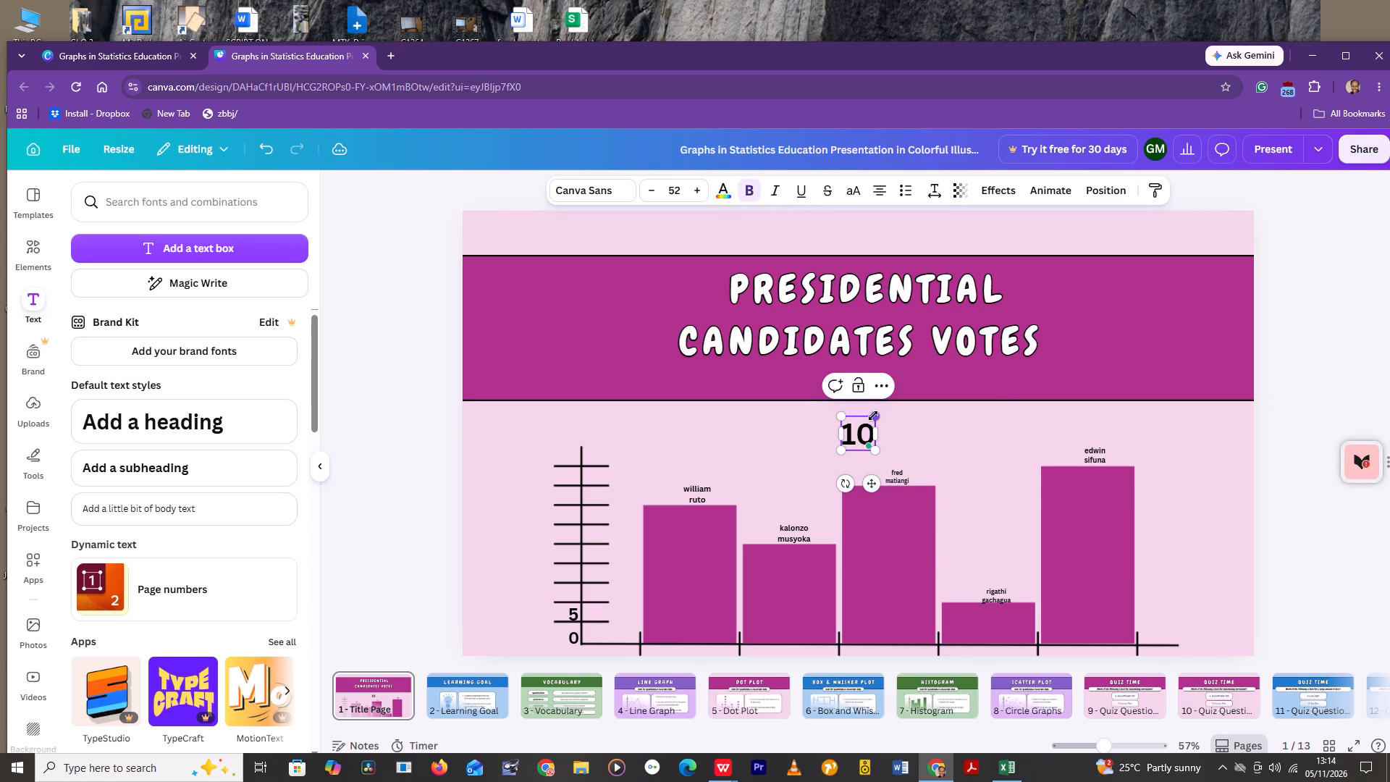
pyautogui.moveTo(873, 416); pyautogui.dragTo(855, 434)
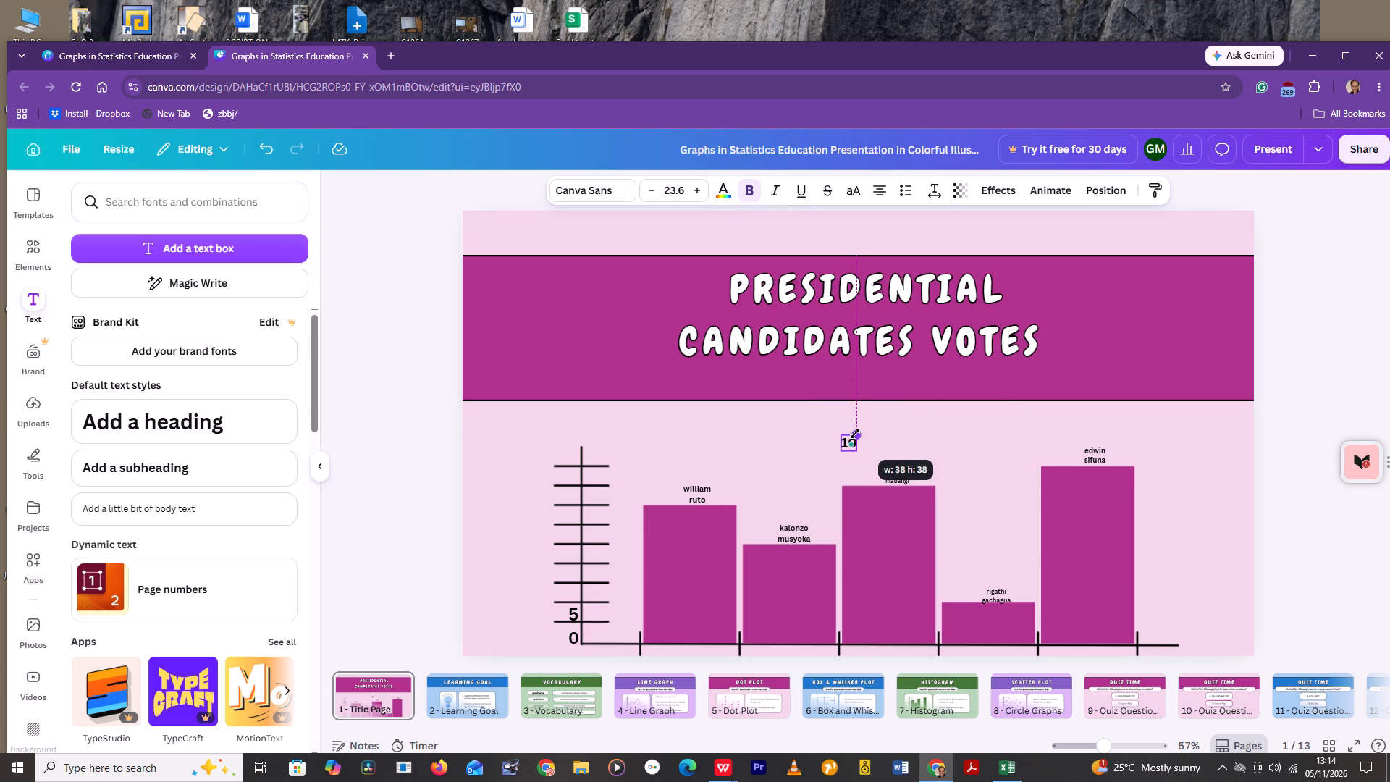
pyautogui.moveTo(855, 434); pyautogui.dragTo(854, 437)
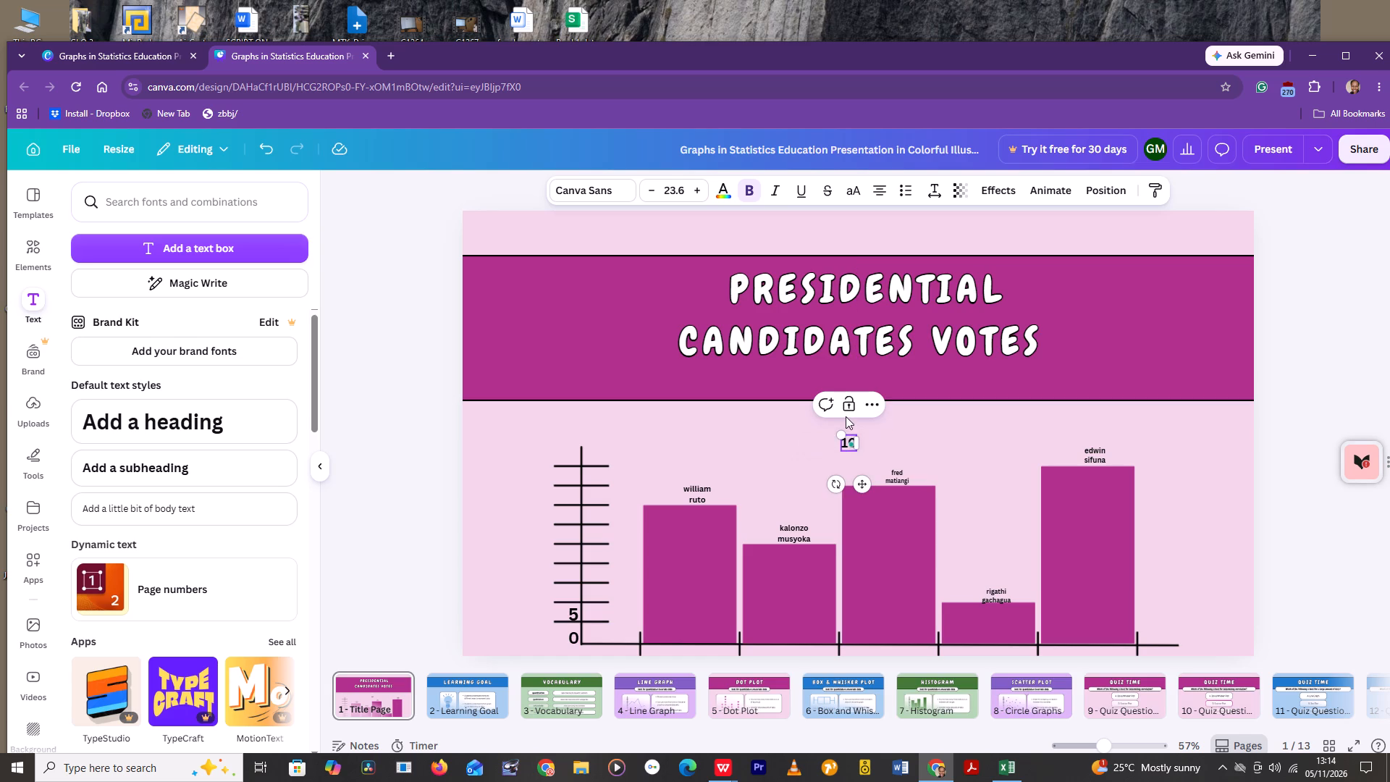
pyautogui.moveTo(846, 424); pyautogui.dragTo(839, 427)
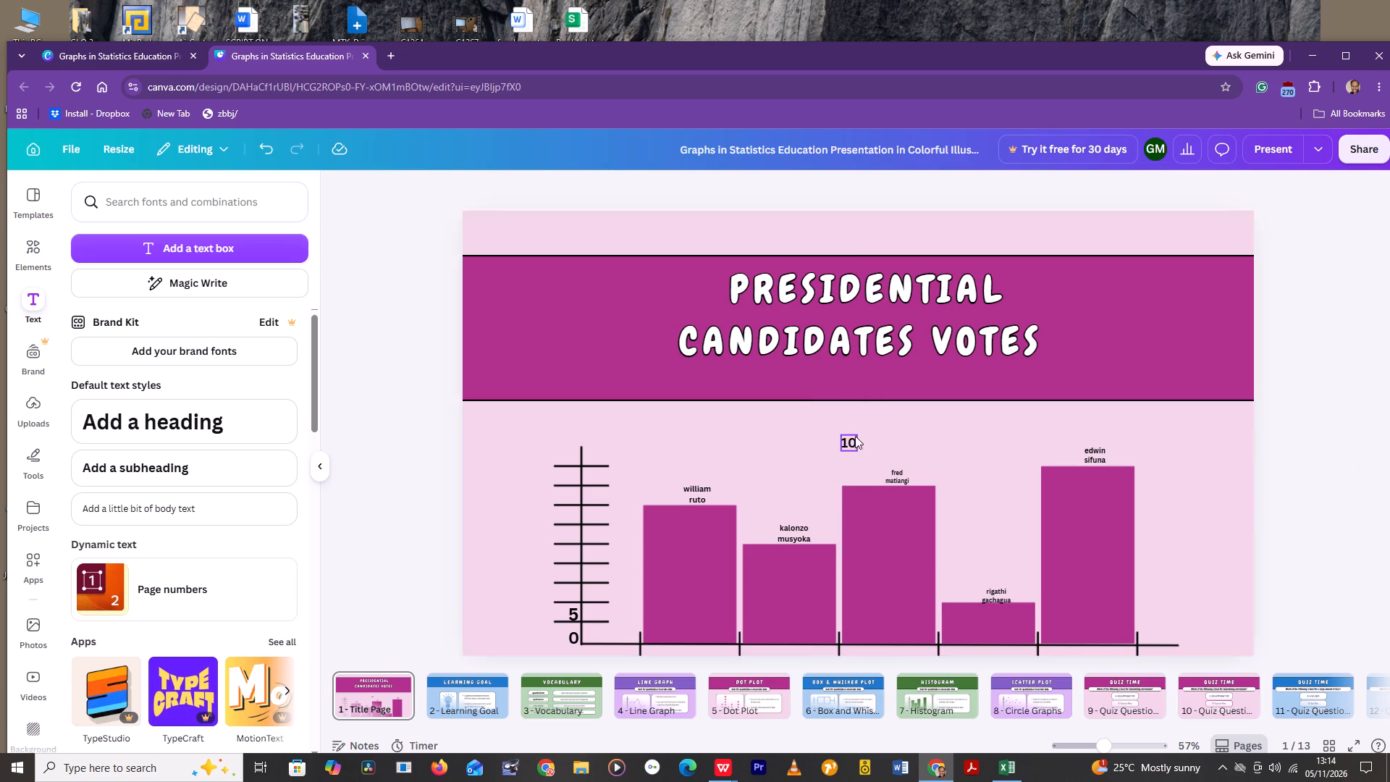
# Widen the "10" text box slightly and move it beside the vertical axis, just above the "5" label.
pyautogui.click(858, 440)
pyautogui.click(855, 440)
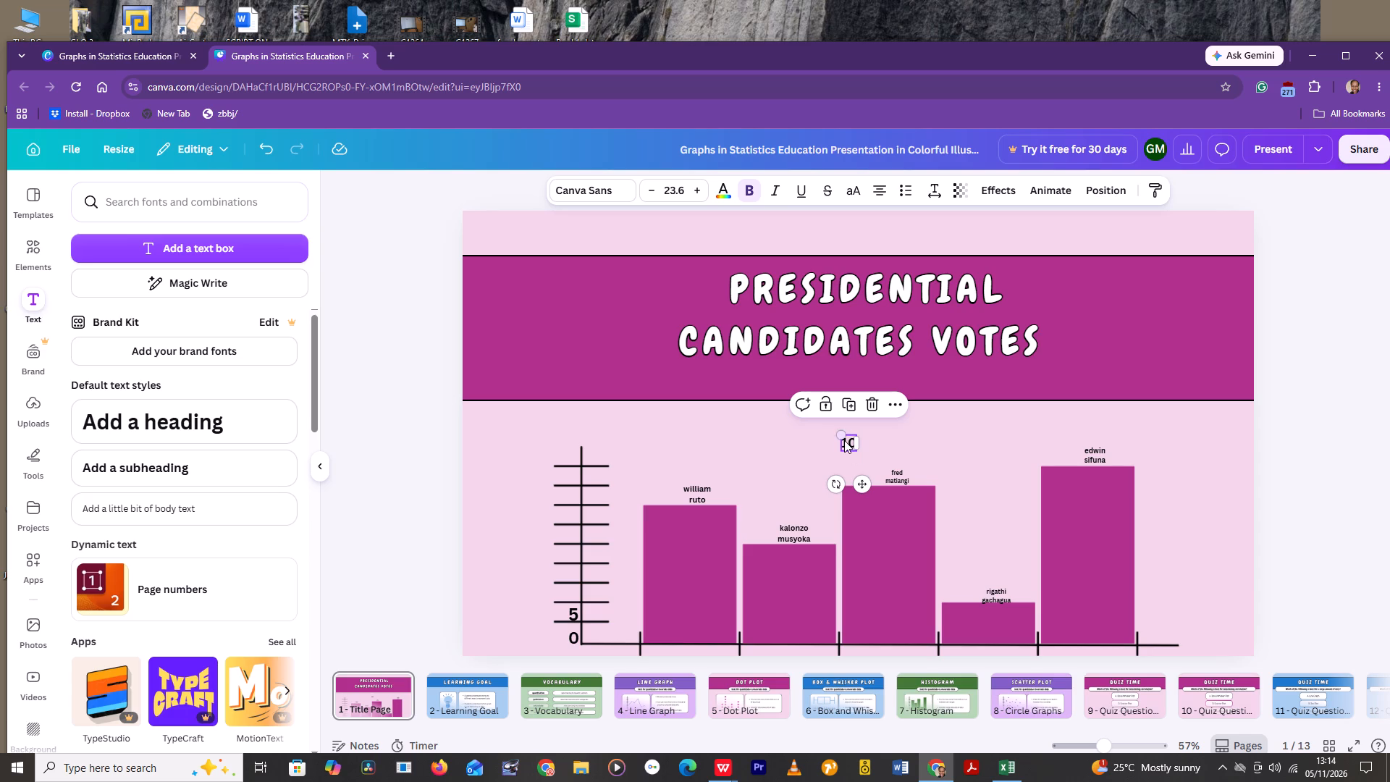
pyautogui.click(847, 445)
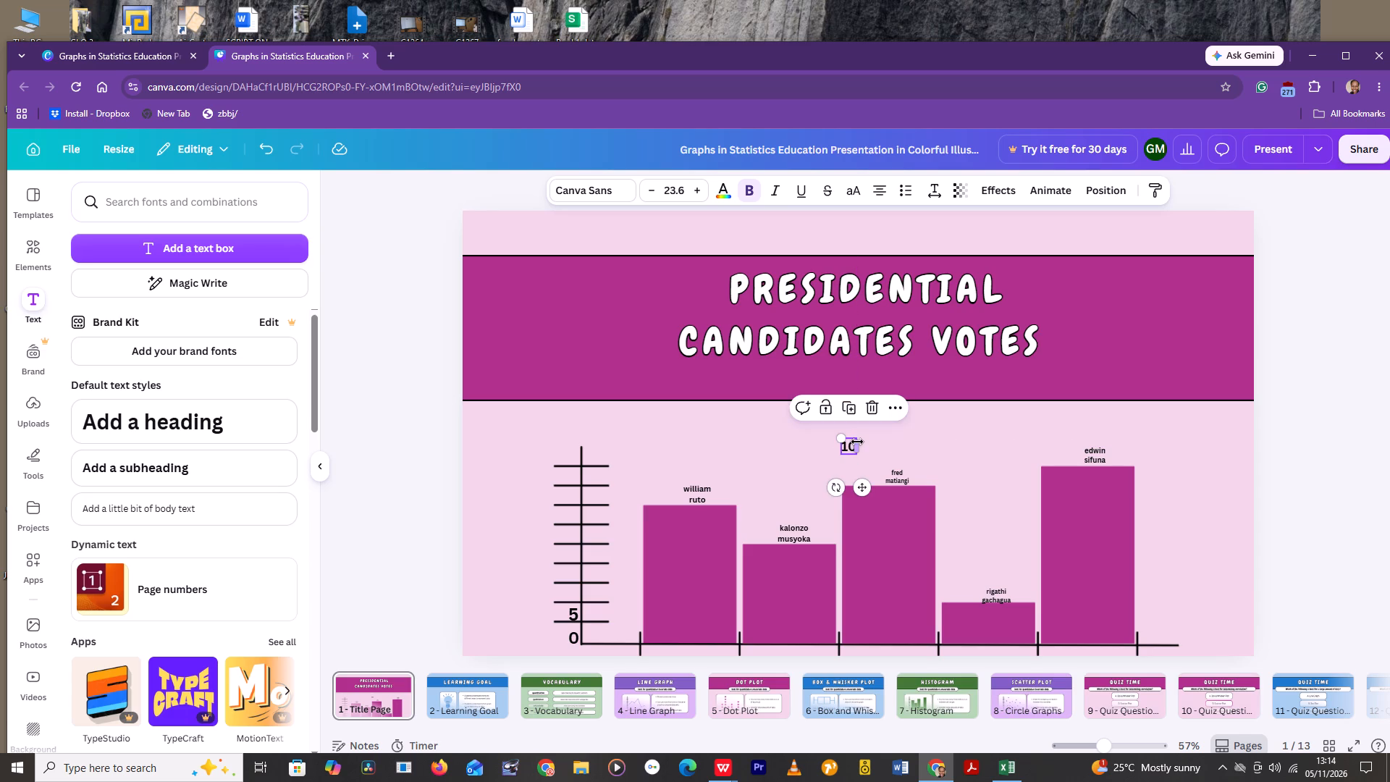
pyautogui.click(857, 442)
pyautogui.moveTo(858, 441); pyautogui.dragTo(865, 442)
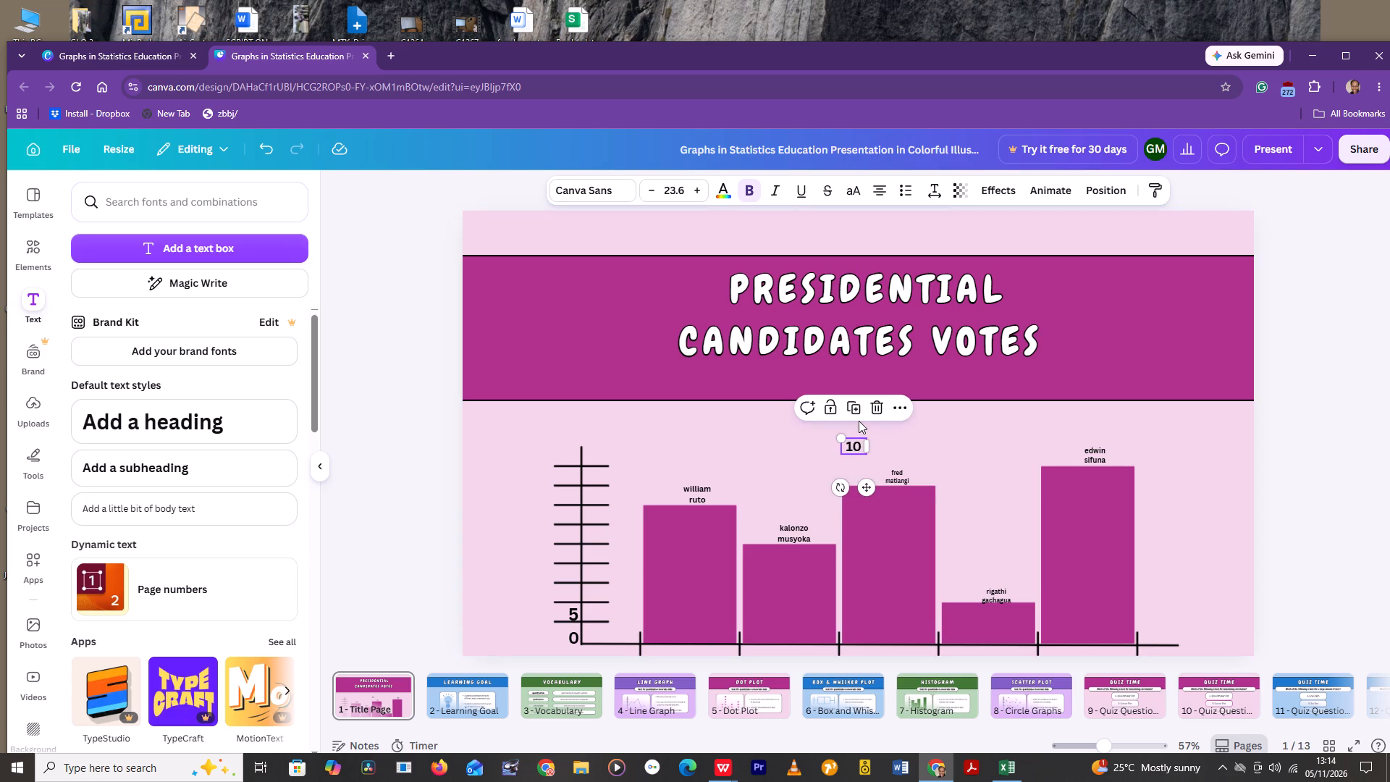
pyautogui.moveTo(859, 434); pyautogui.dragTo(859, 441)
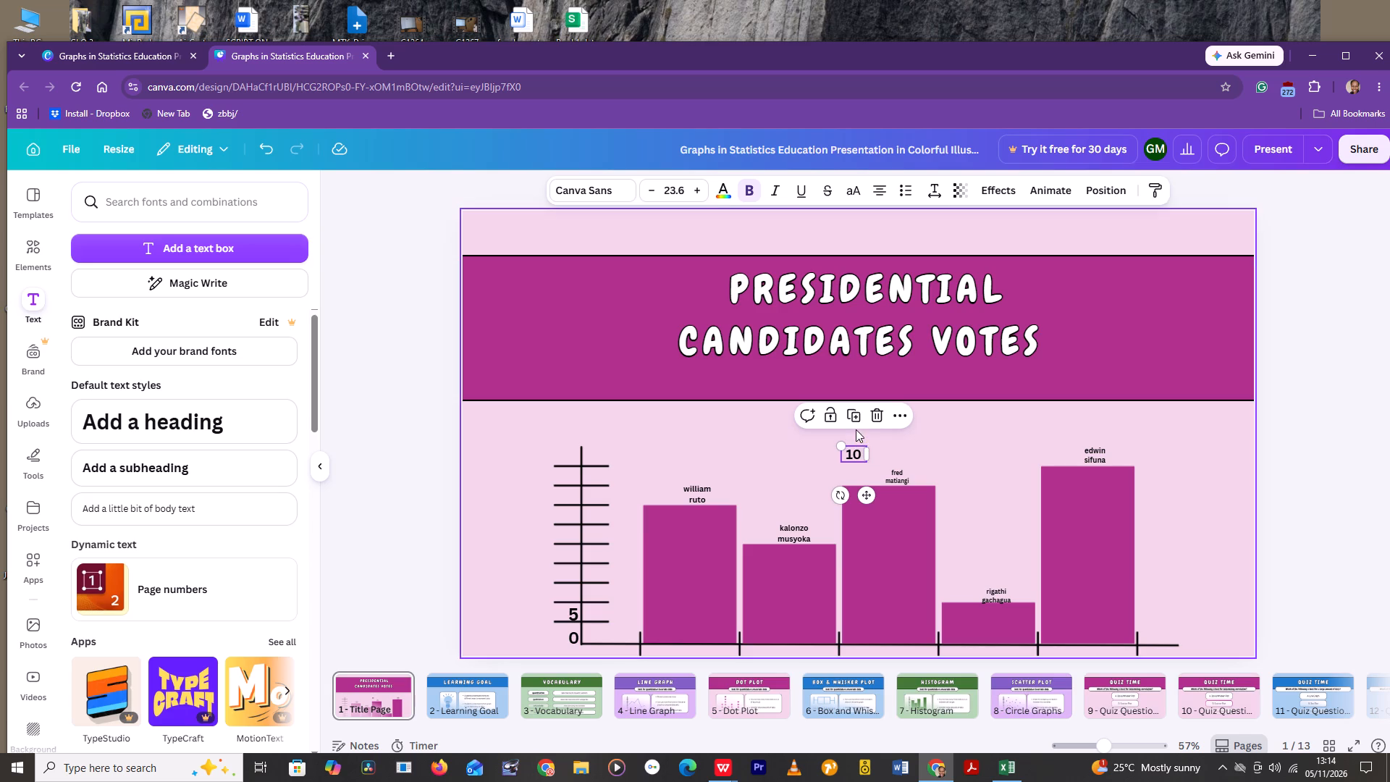
pyautogui.moveTo(857, 435); pyautogui.dragTo(857, 444)
pyautogui.click(854, 438)
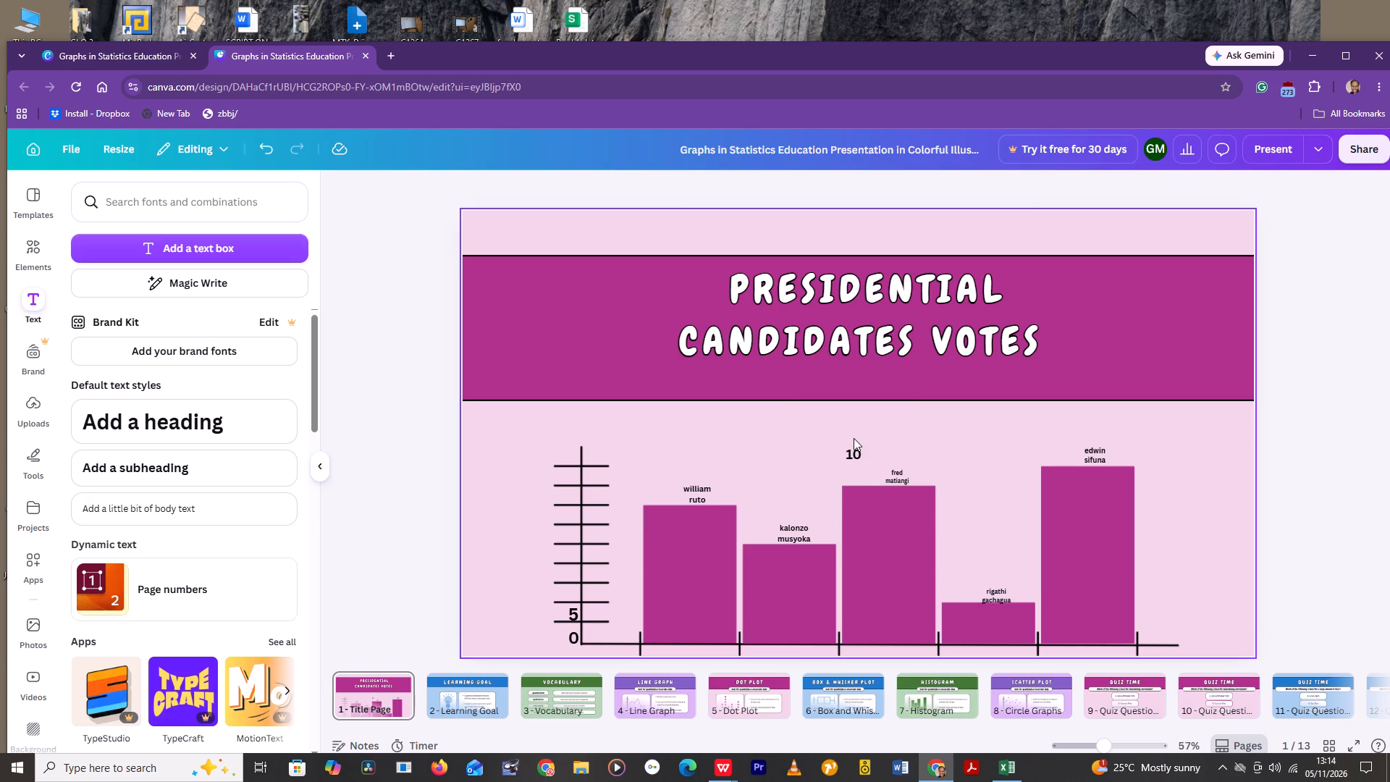
pyautogui.click(854, 445)
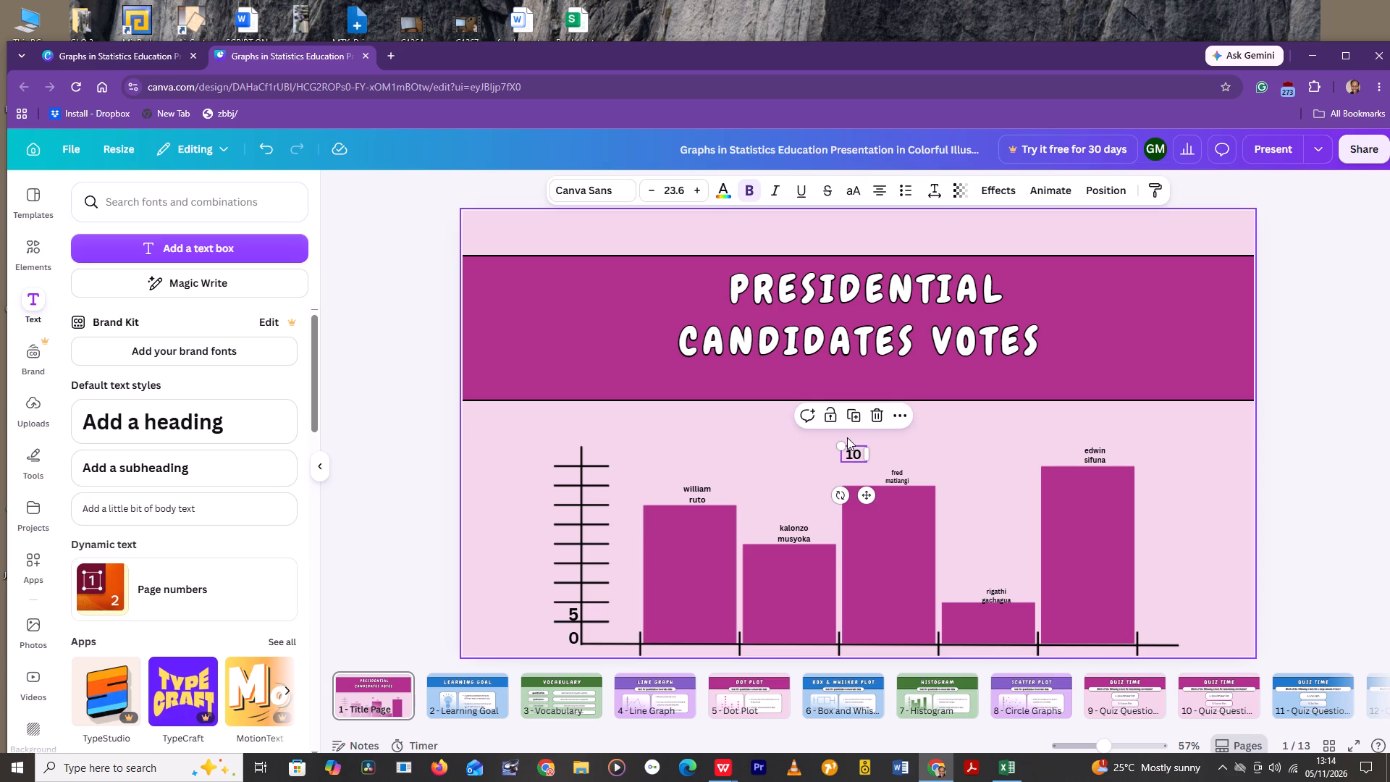
pyautogui.click(848, 450)
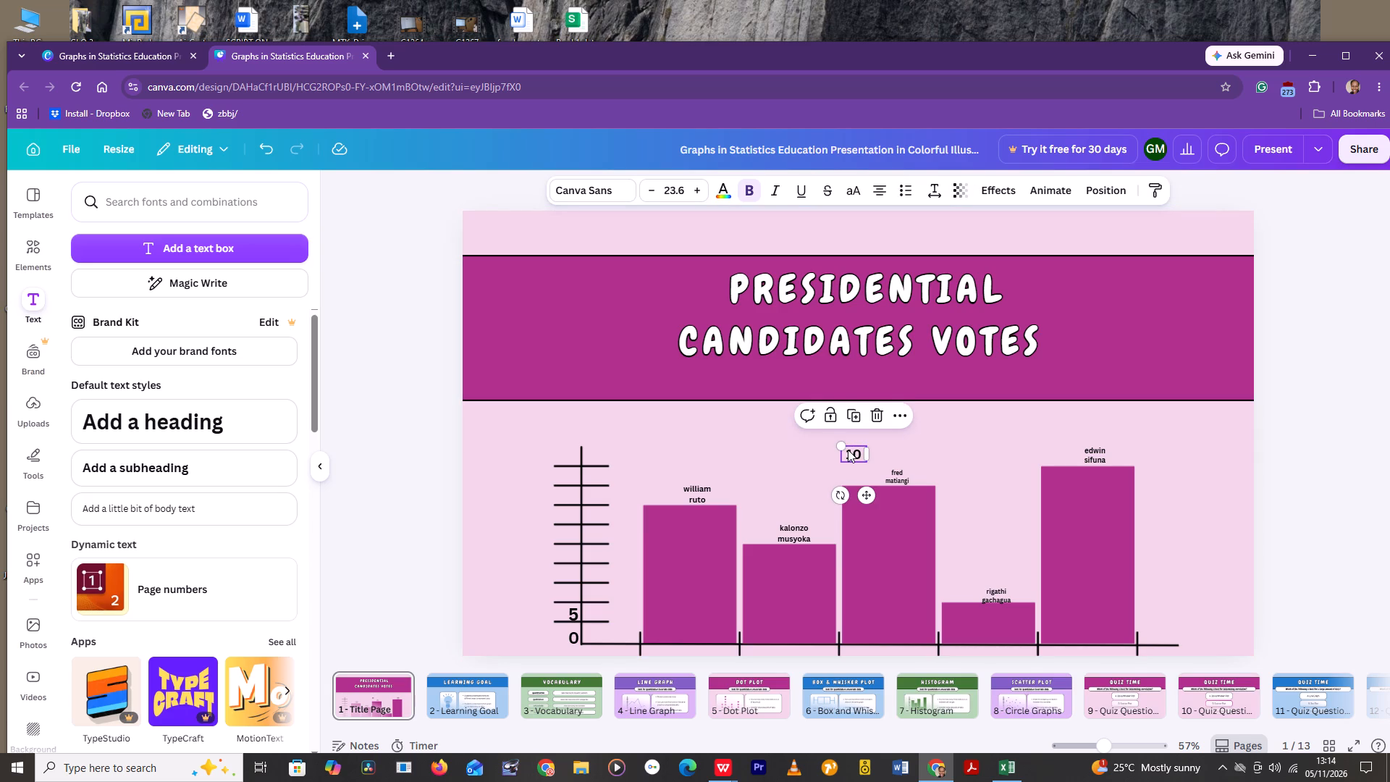
pyautogui.click(859, 452)
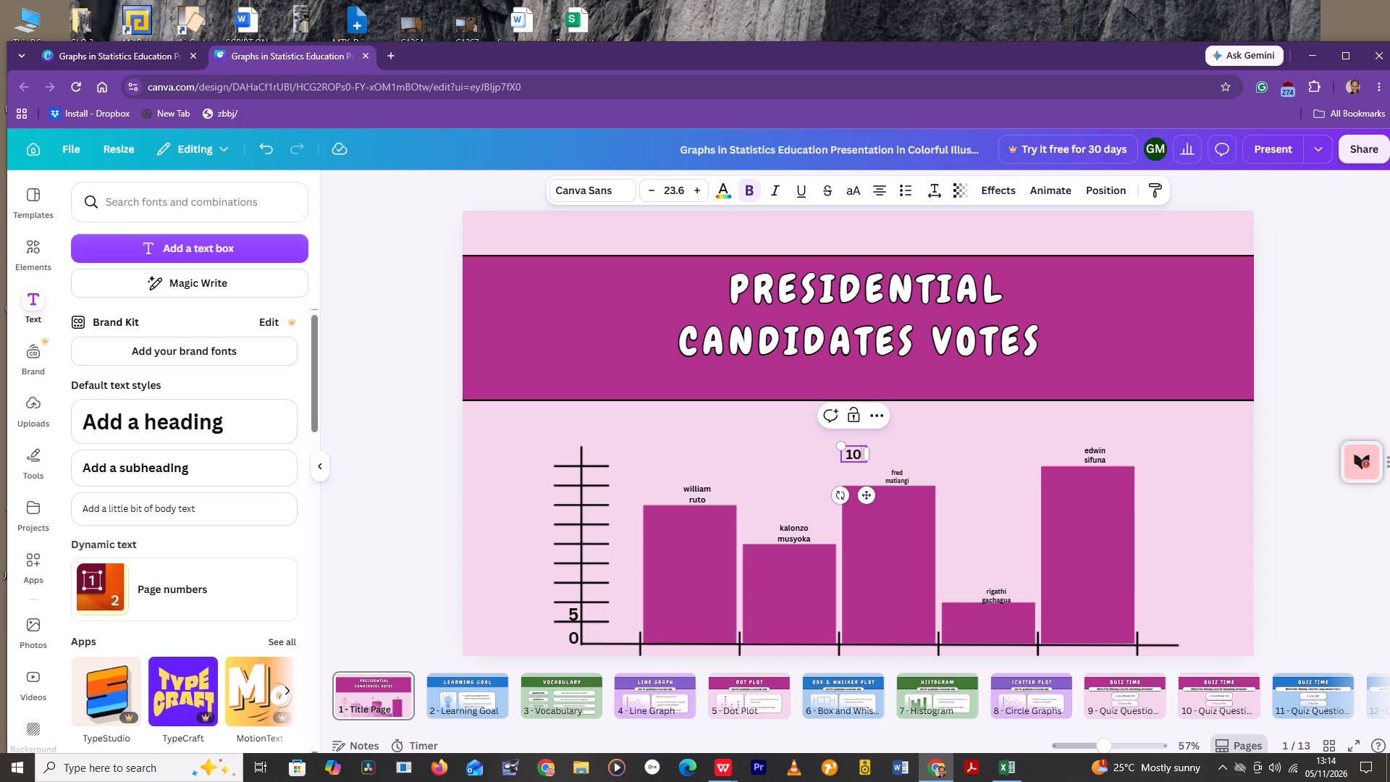
pyautogui.moveTo(855, 440); pyautogui.dragTo(827, 454)
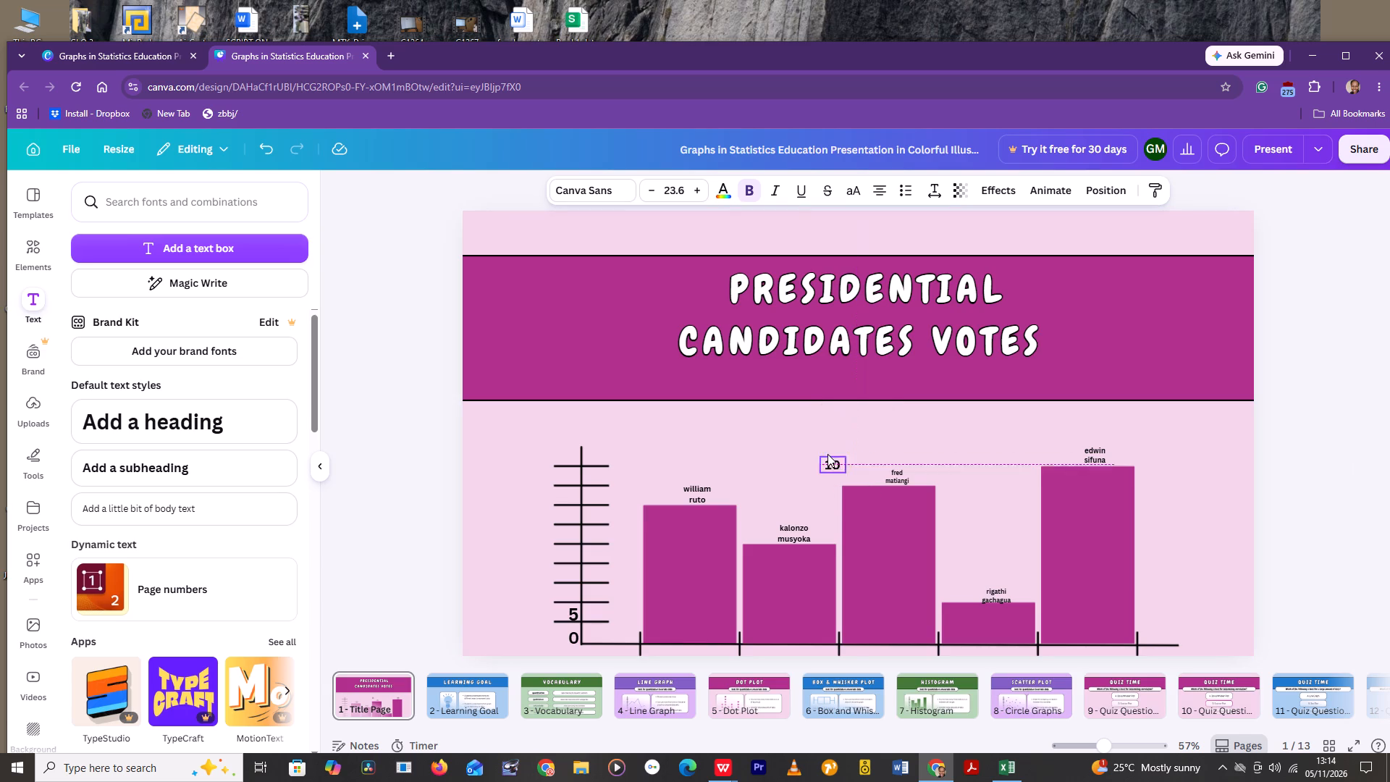
pyautogui.moveTo(827, 454); pyautogui.dragTo(567, 589)
pyautogui.moveTo(567, 589); pyautogui.dragTo(573, 581)
pyautogui.click(647, 434)
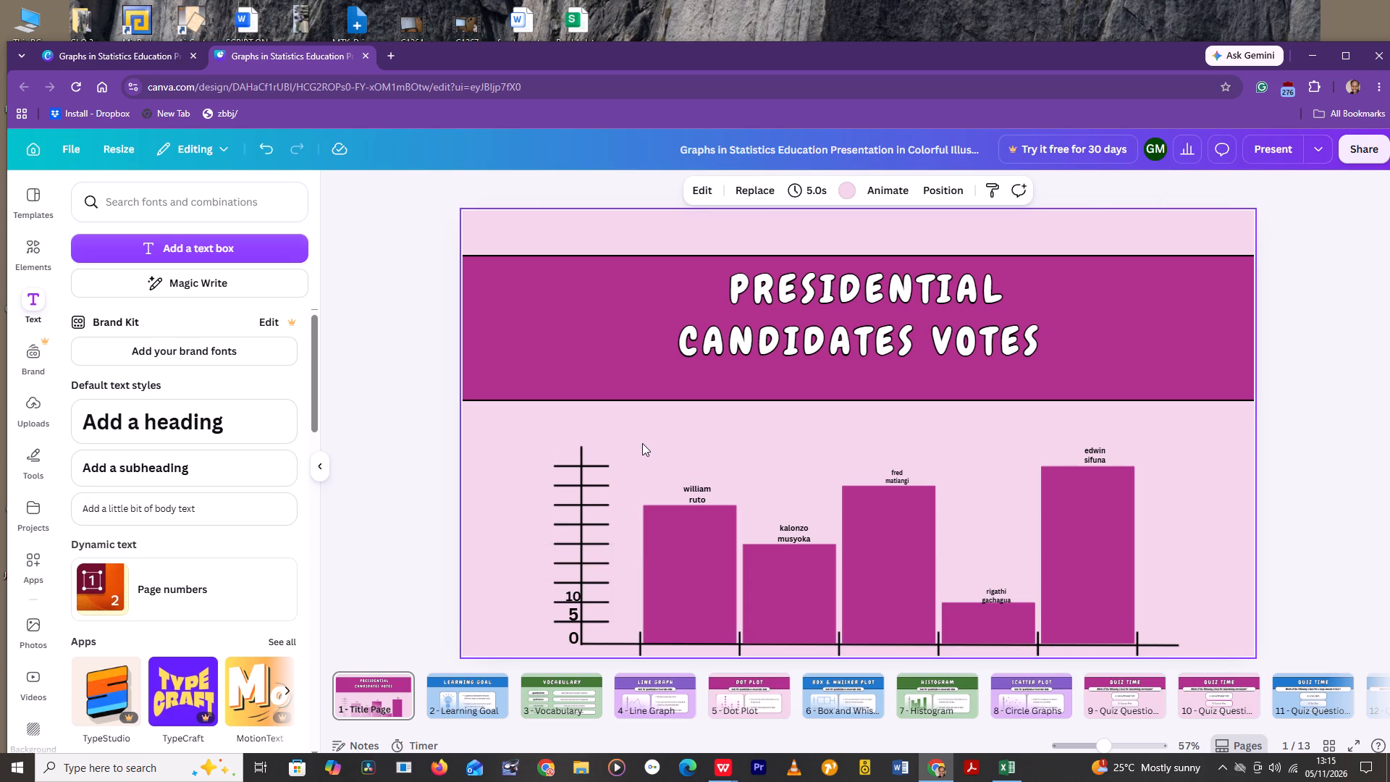
# Add a subheading text box reading "15".
pyautogui.click(229, 447)
pyautogui.click(233, 455)
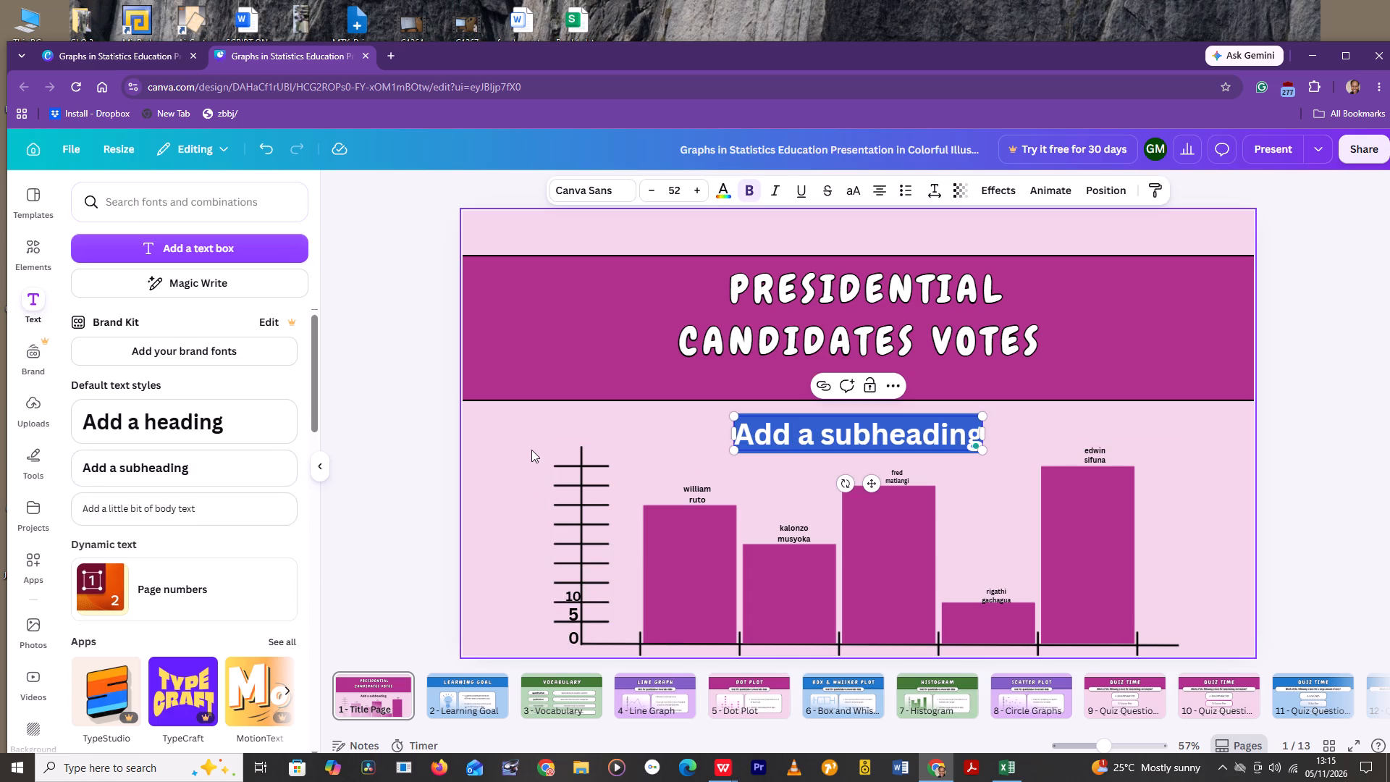
pyautogui.press('Delete')
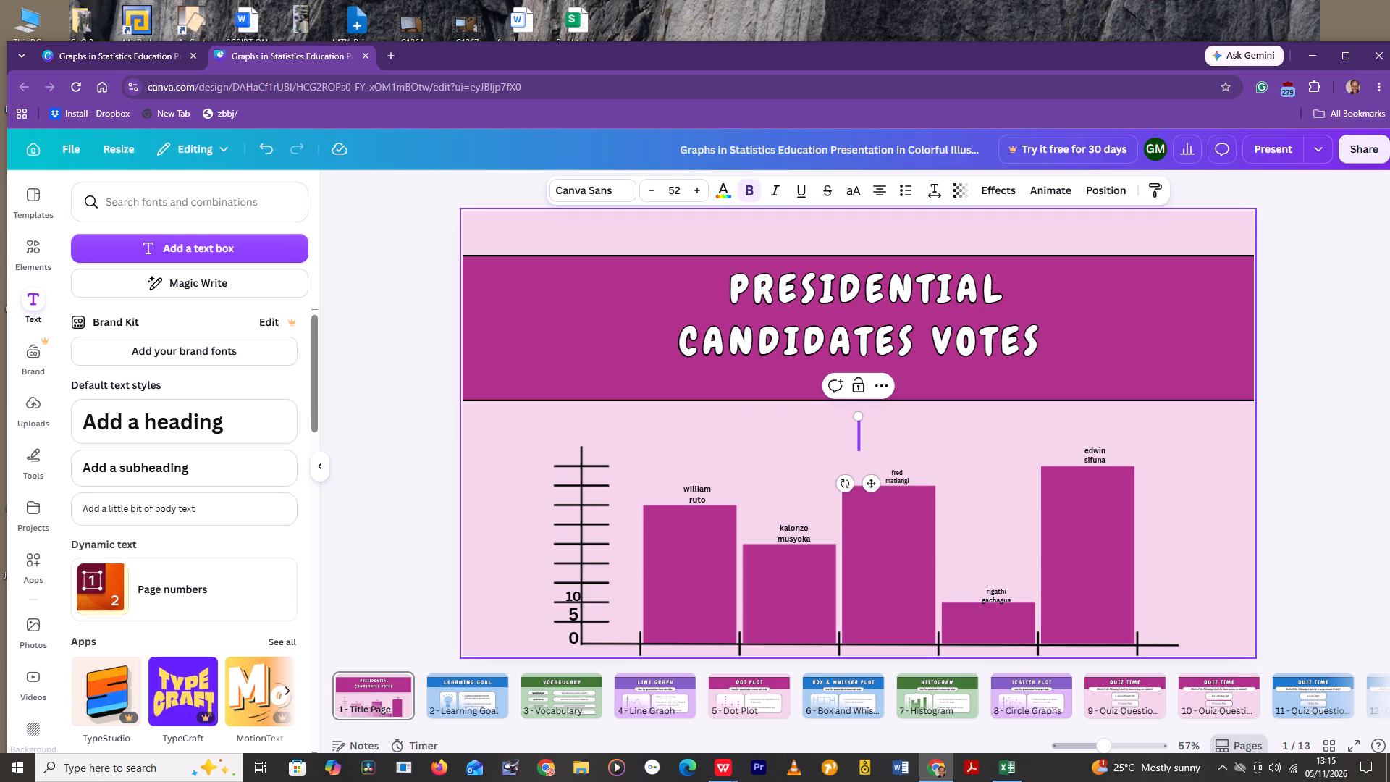
pyautogui.press('1')
pyautogui.press('5')
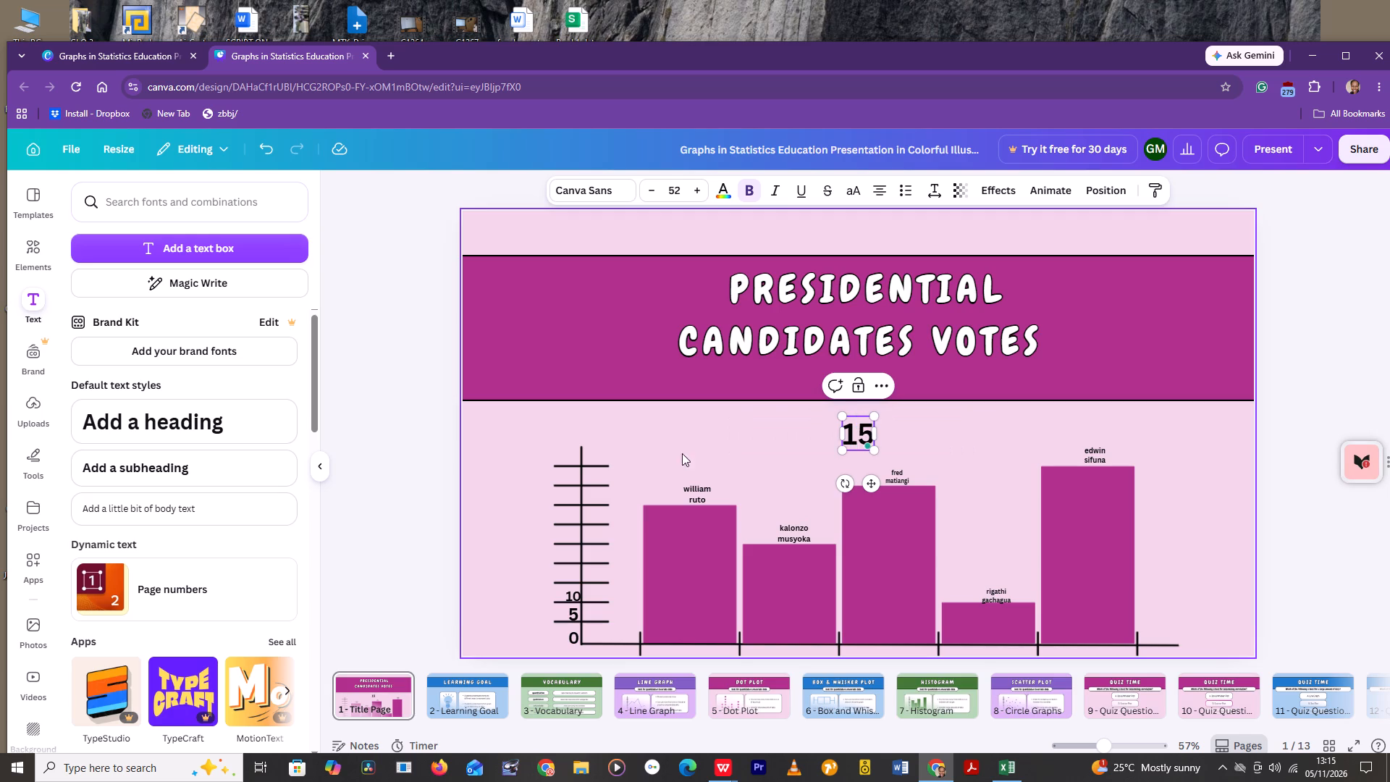
# Move the "15" label beside the vertical axis above the "10" label and shrink it to size 35.1.
pyautogui.moveTo(862, 411); pyautogui.dragTo(838, 429)
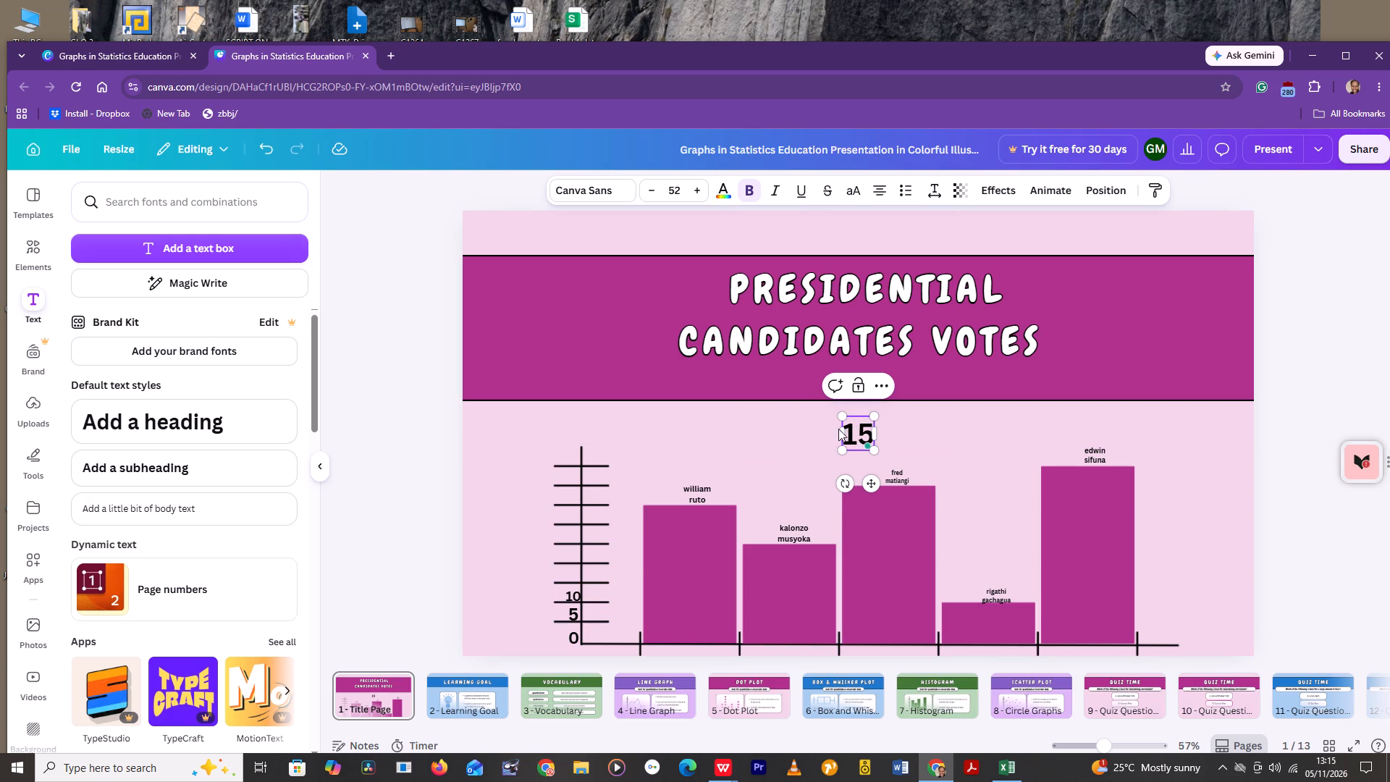
pyautogui.moveTo(838, 429); pyautogui.dragTo(570, 549)
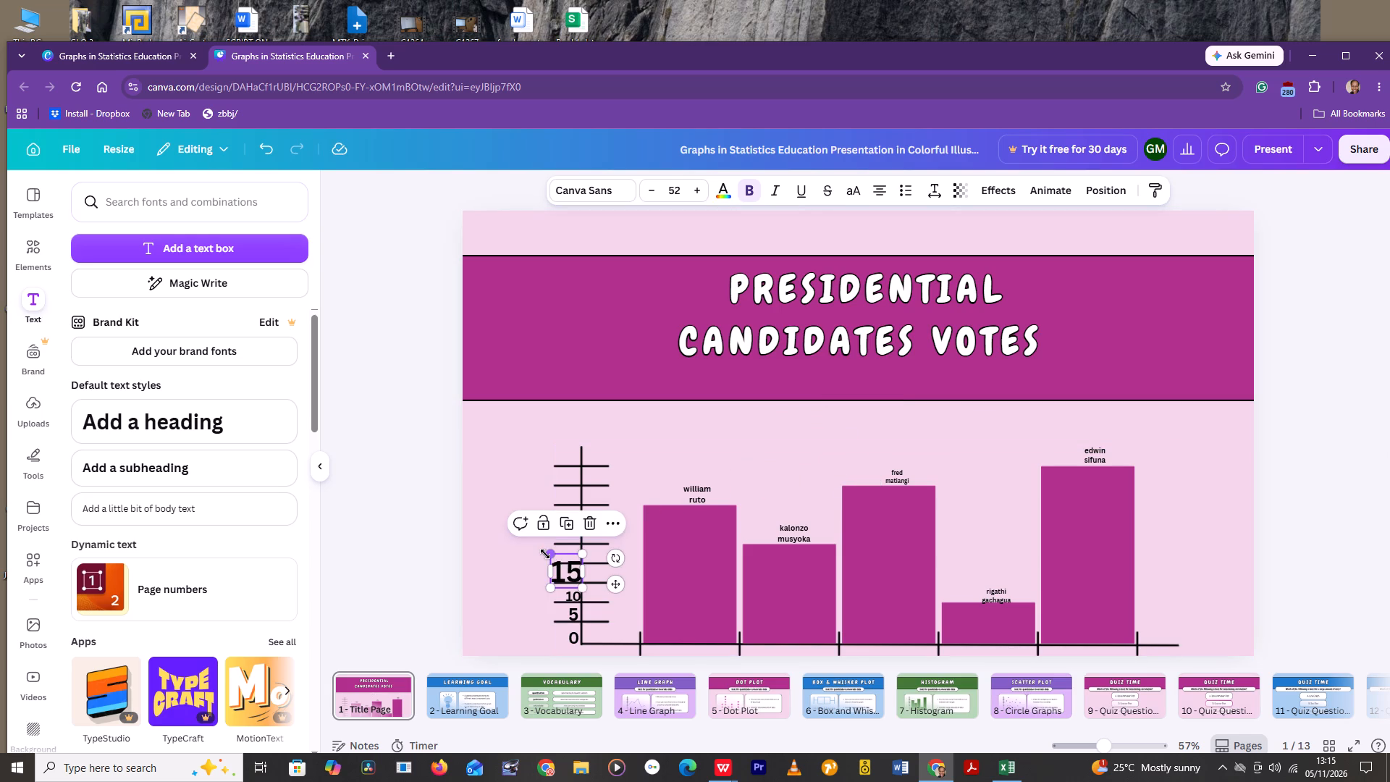
pyautogui.moveTo(549, 554); pyautogui.dragTo(567, 569)
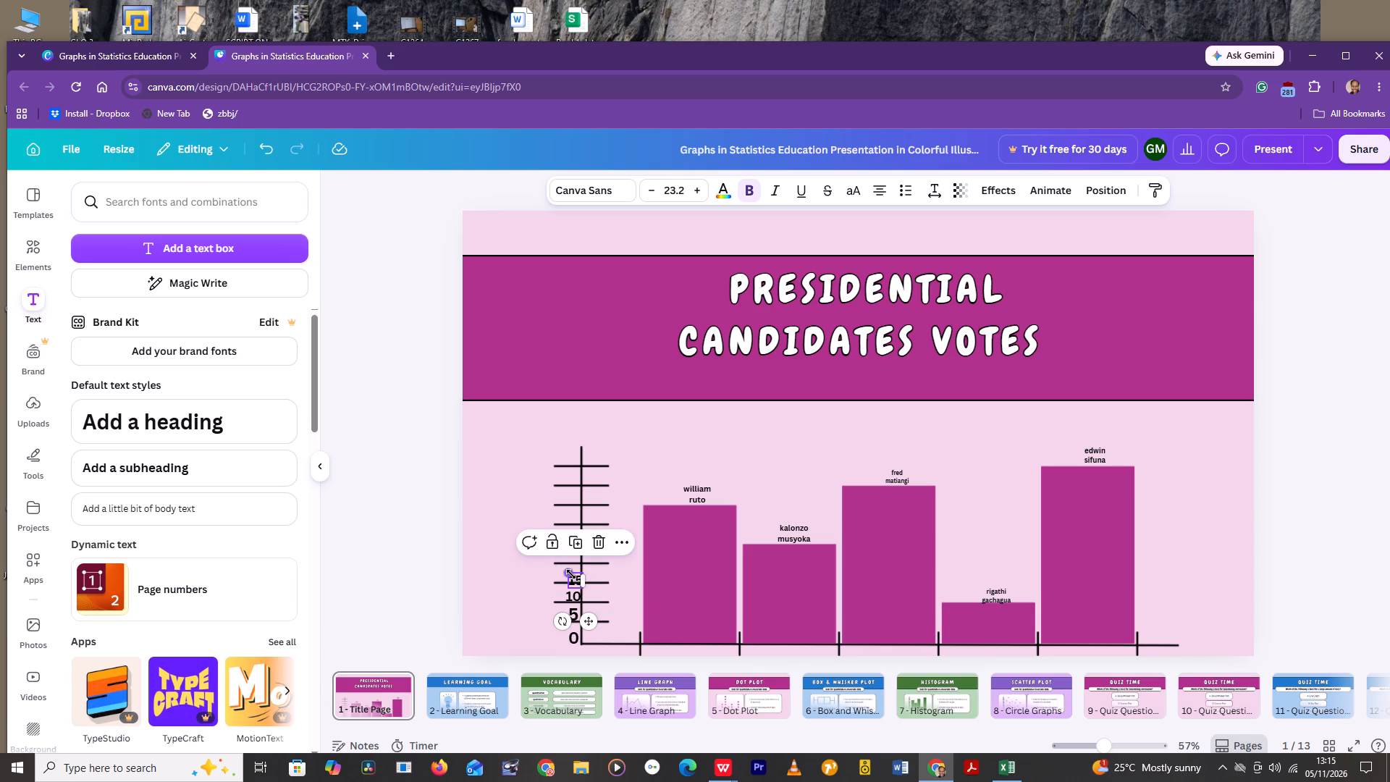
pyautogui.moveTo(569, 573); pyautogui.dragTo(563, 567)
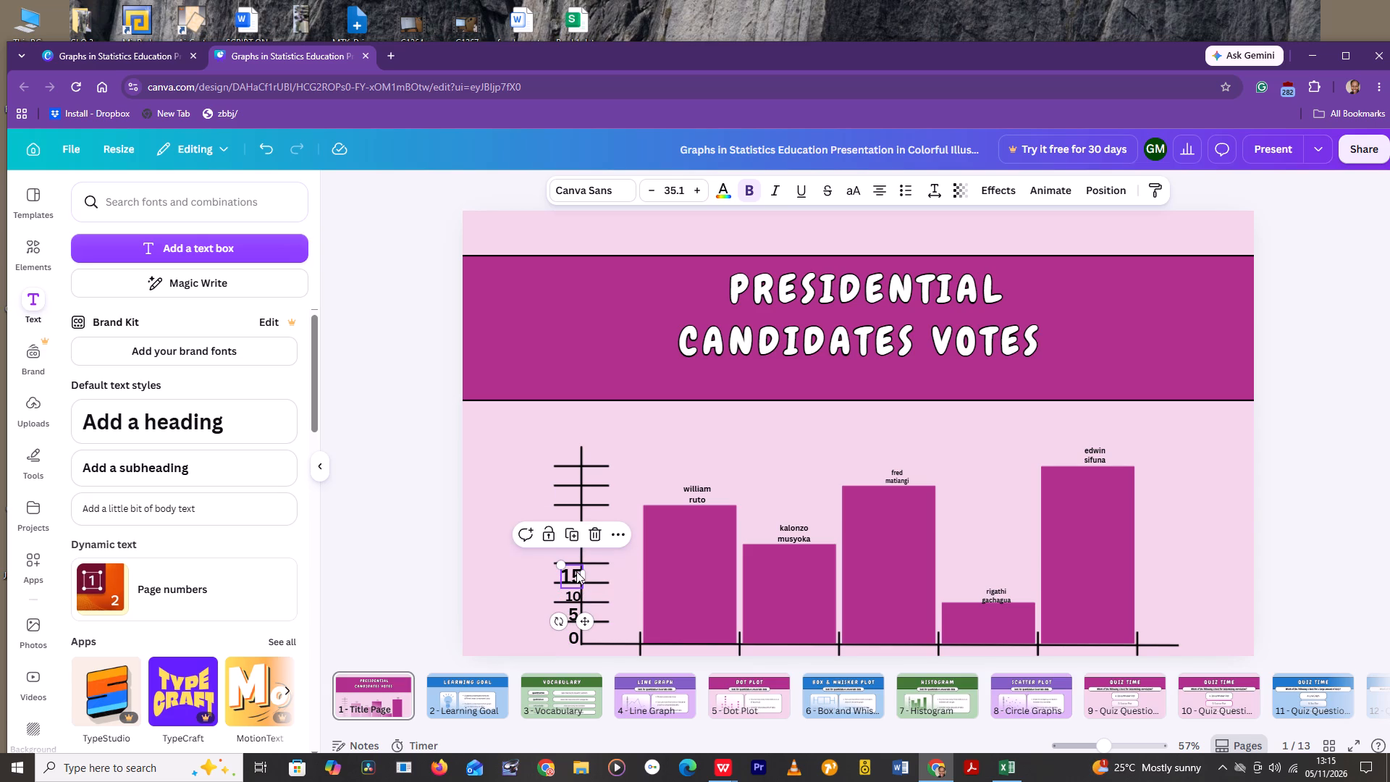
pyautogui.moveTo(584, 576); pyautogui.dragTo(581, 576)
pyautogui.moveTo(581, 576); pyautogui.dragTo(577, 575)
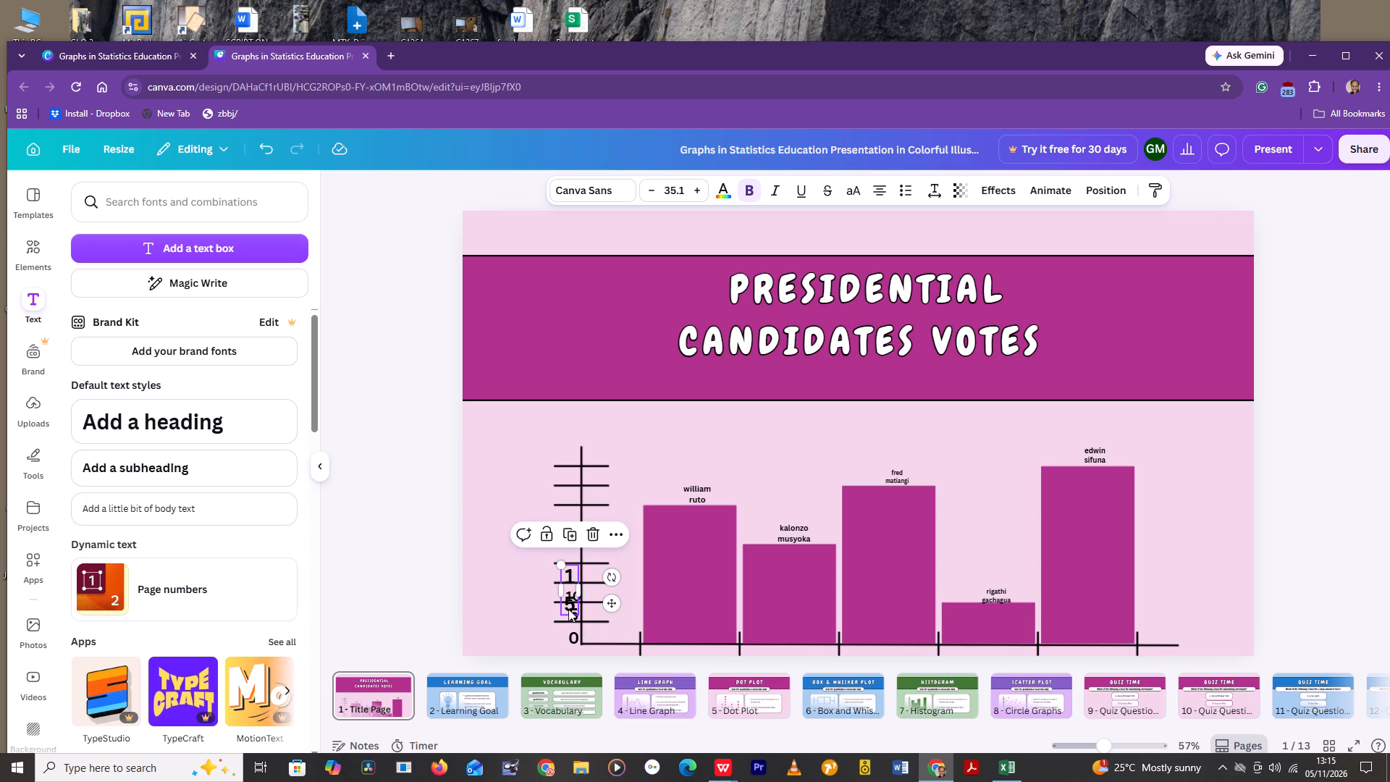
# Raise the "15" label clear of the "10" label and widen its text box to fit both digits on one line.
pyautogui.moveTo(610, 602); pyautogui.dragTo(612, 582)
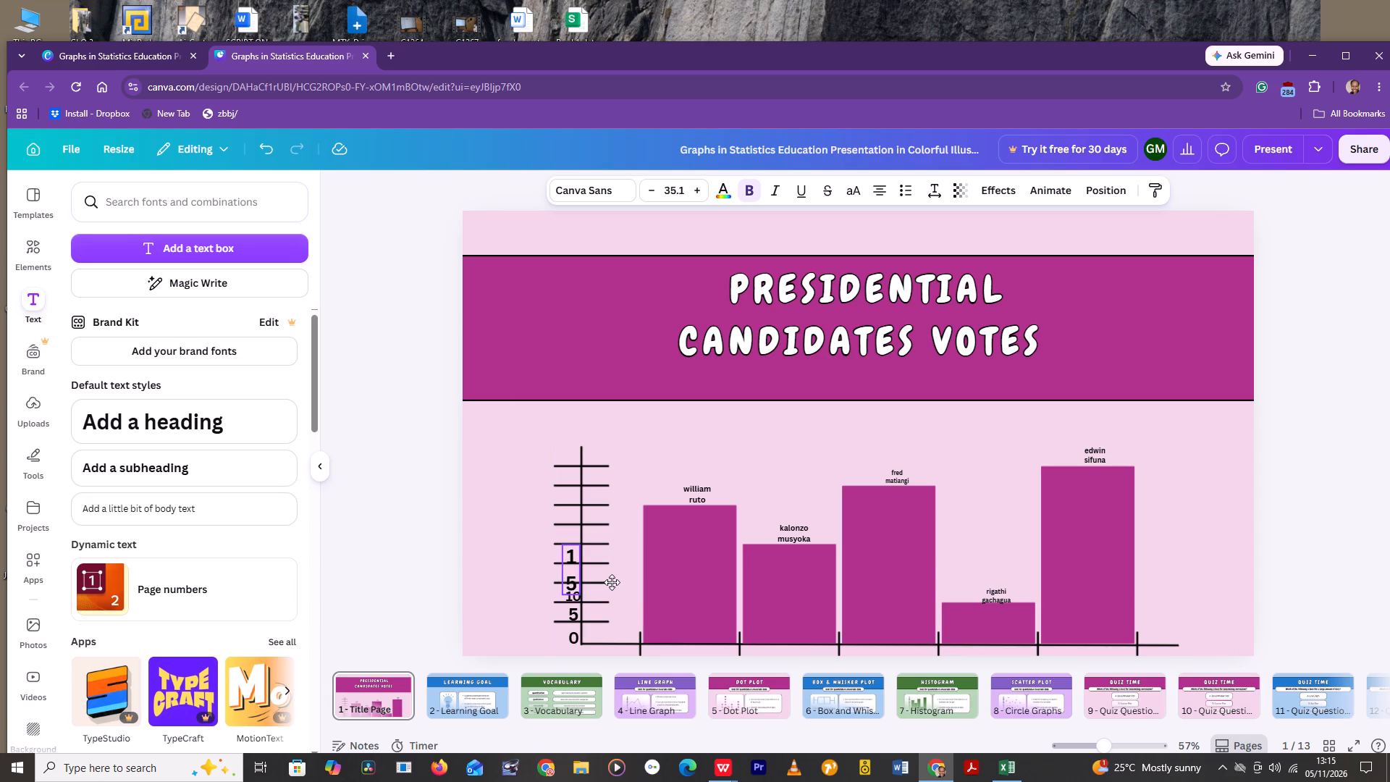
pyautogui.moveTo(612, 582); pyautogui.dragTo(612, 579)
pyautogui.click(612, 569)
pyautogui.click(612, 568)
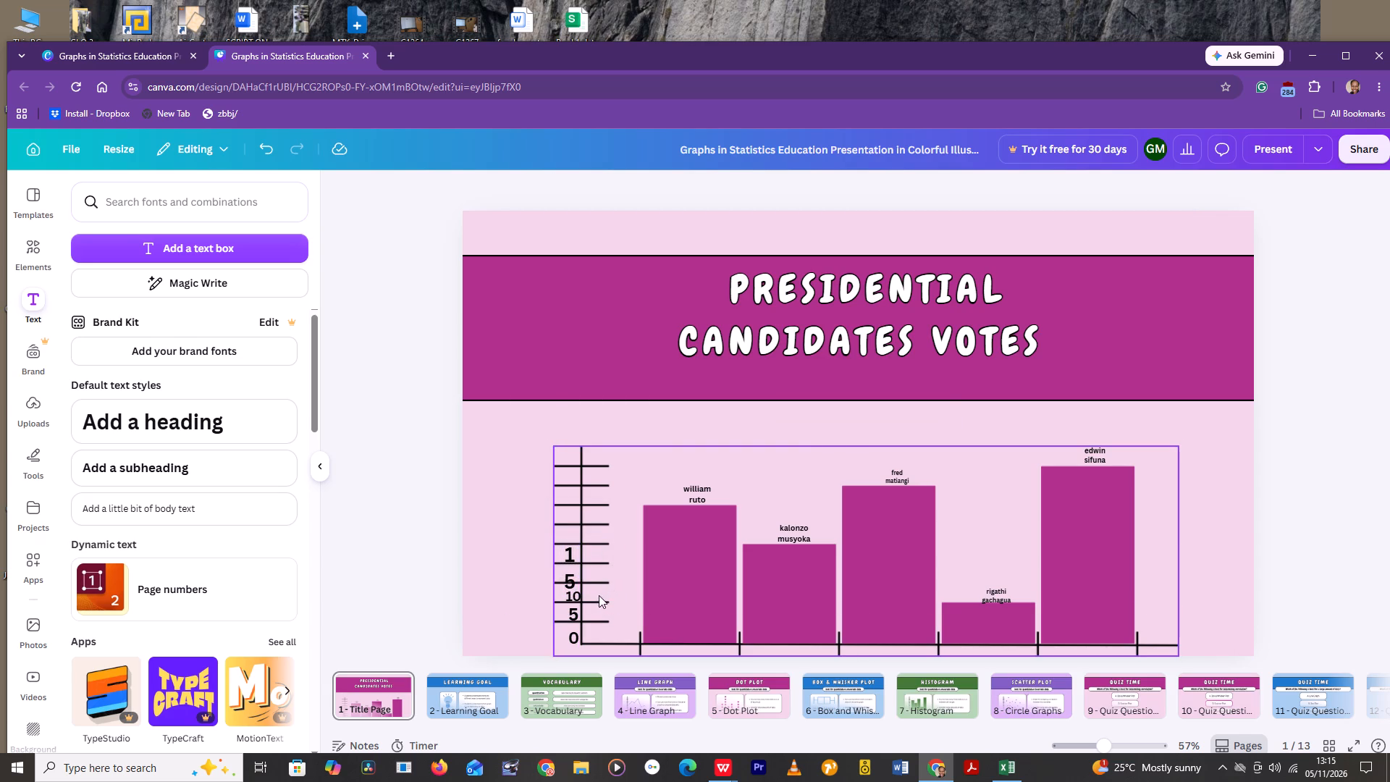
pyautogui.click(572, 566)
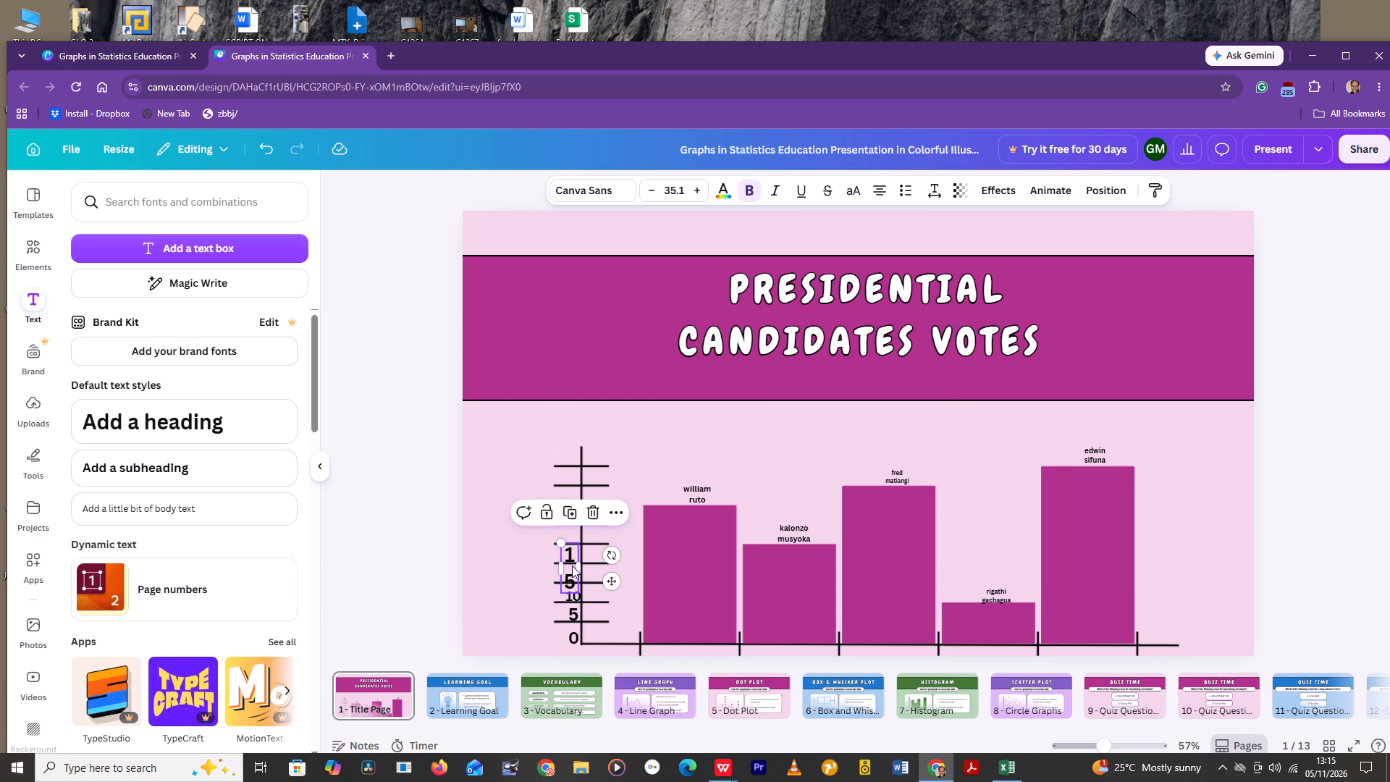
pyautogui.moveTo(557, 565); pyautogui.dragTo(547, 564)
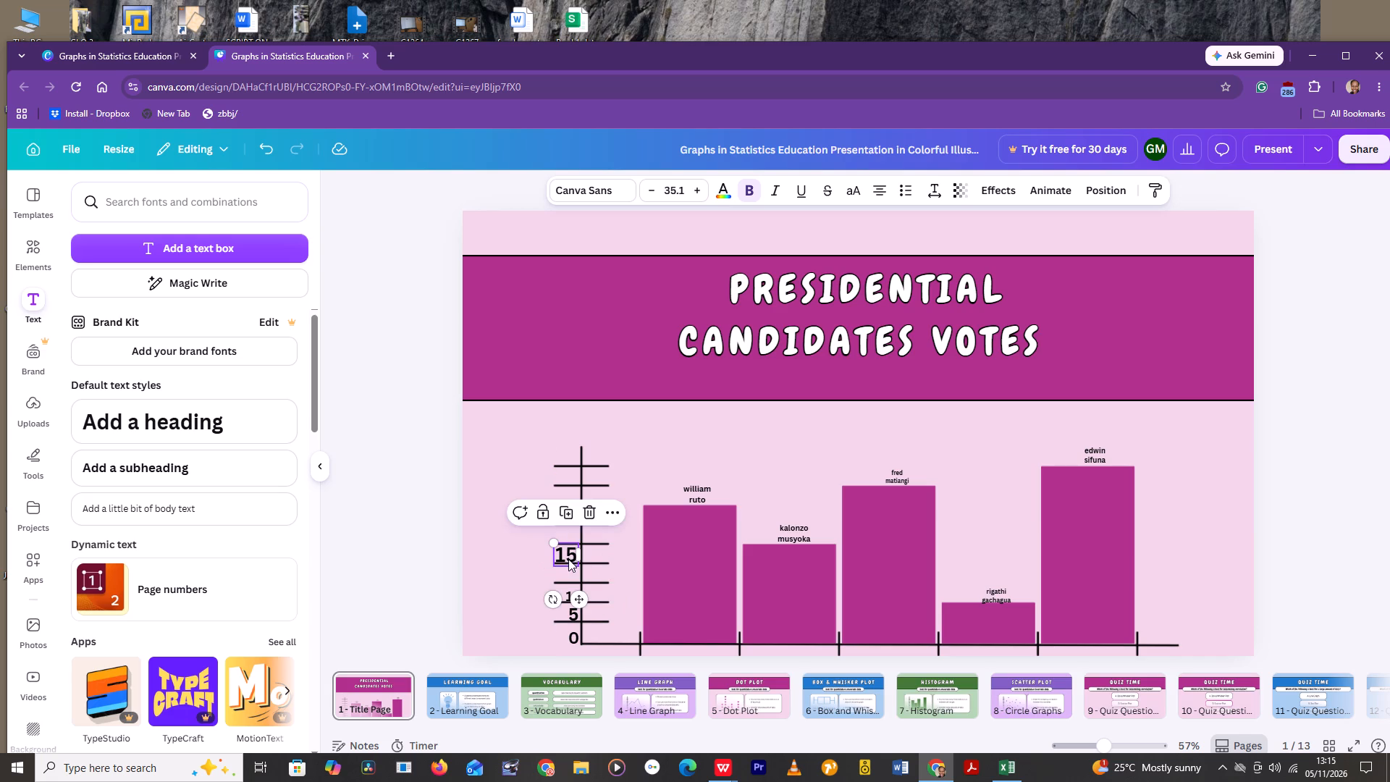
# Shrink the "15" label to size 24.9 and place it between the axis's third and fourth tick marks from the bottom.
pyautogui.moveTo(554, 538); pyautogui.dragTo(555, 540)
pyautogui.moveTo(555, 540); pyautogui.dragTo(562, 542)
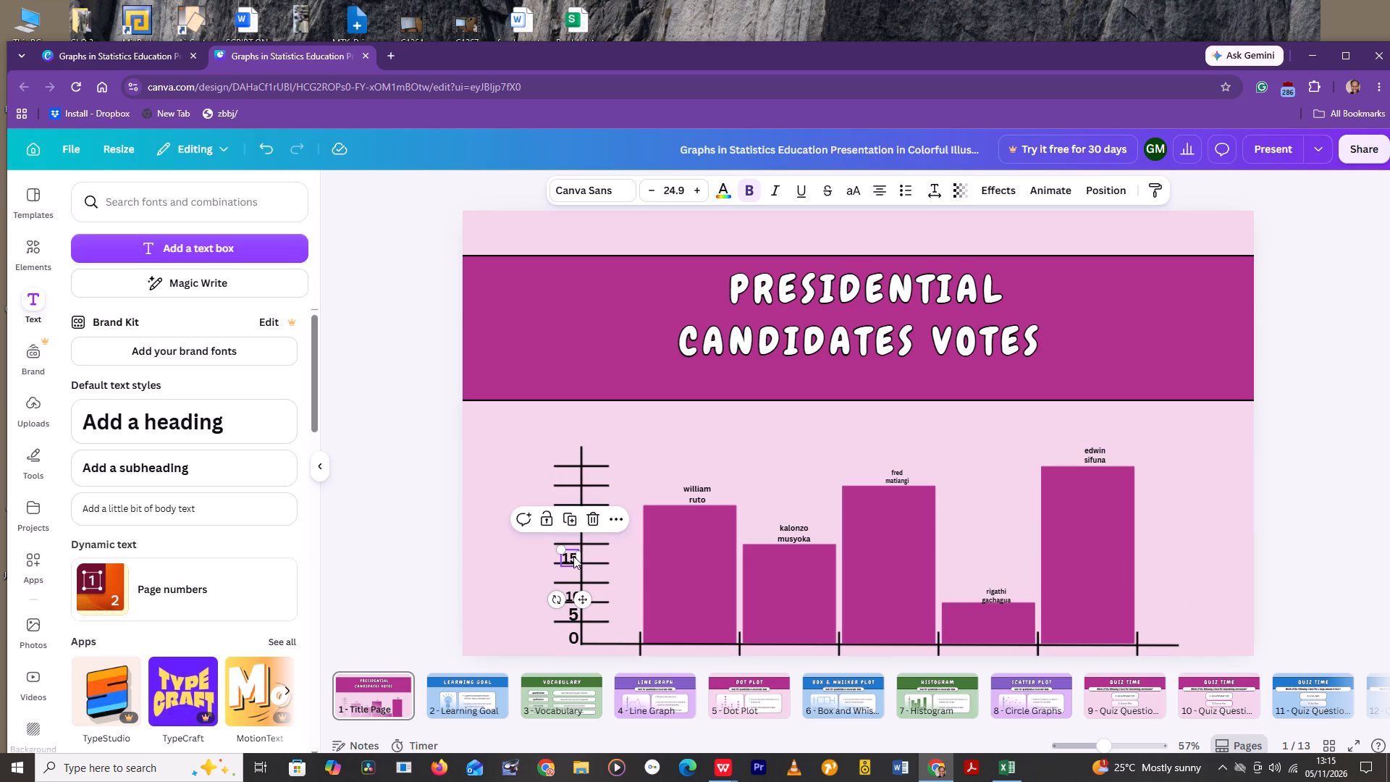
pyautogui.moveTo(573, 556); pyautogui.dragTo(575, 569)
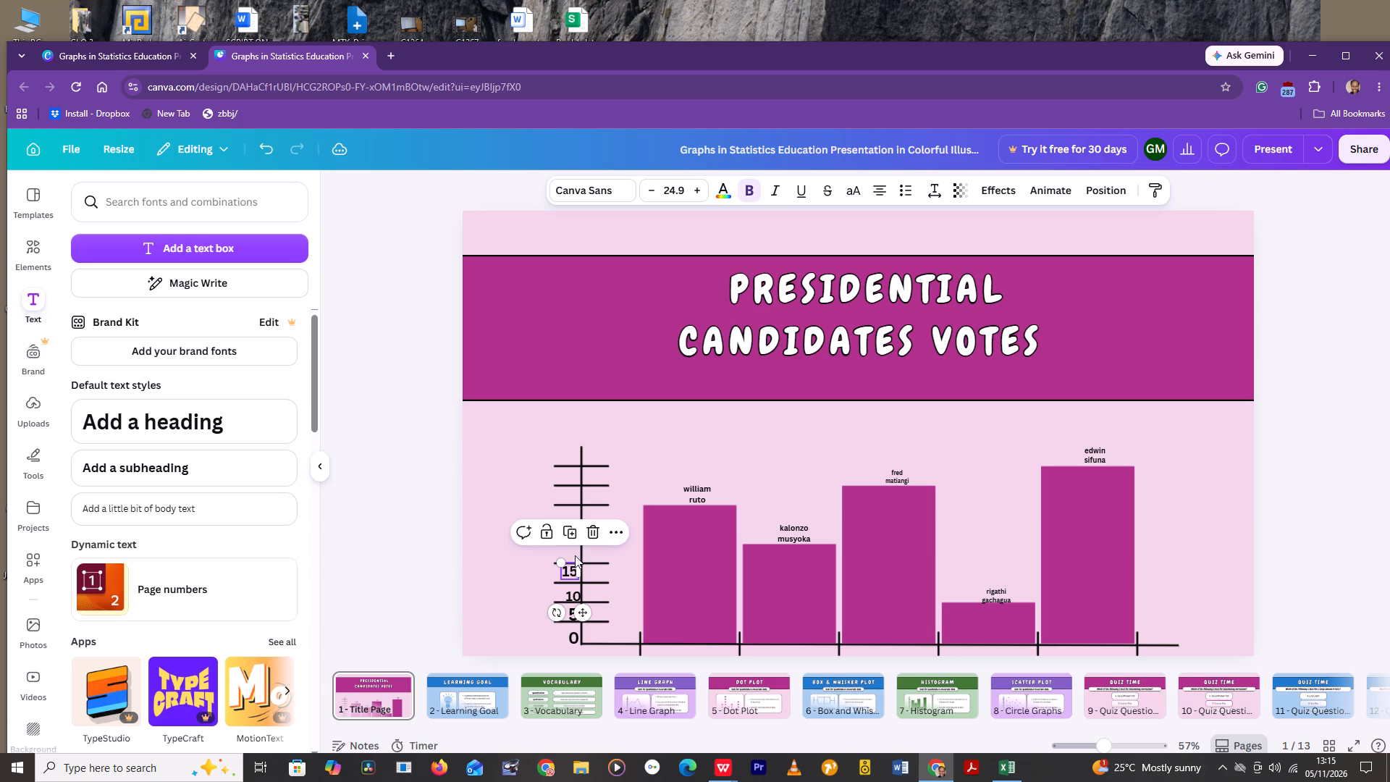
pyautogui.click(521, 514)
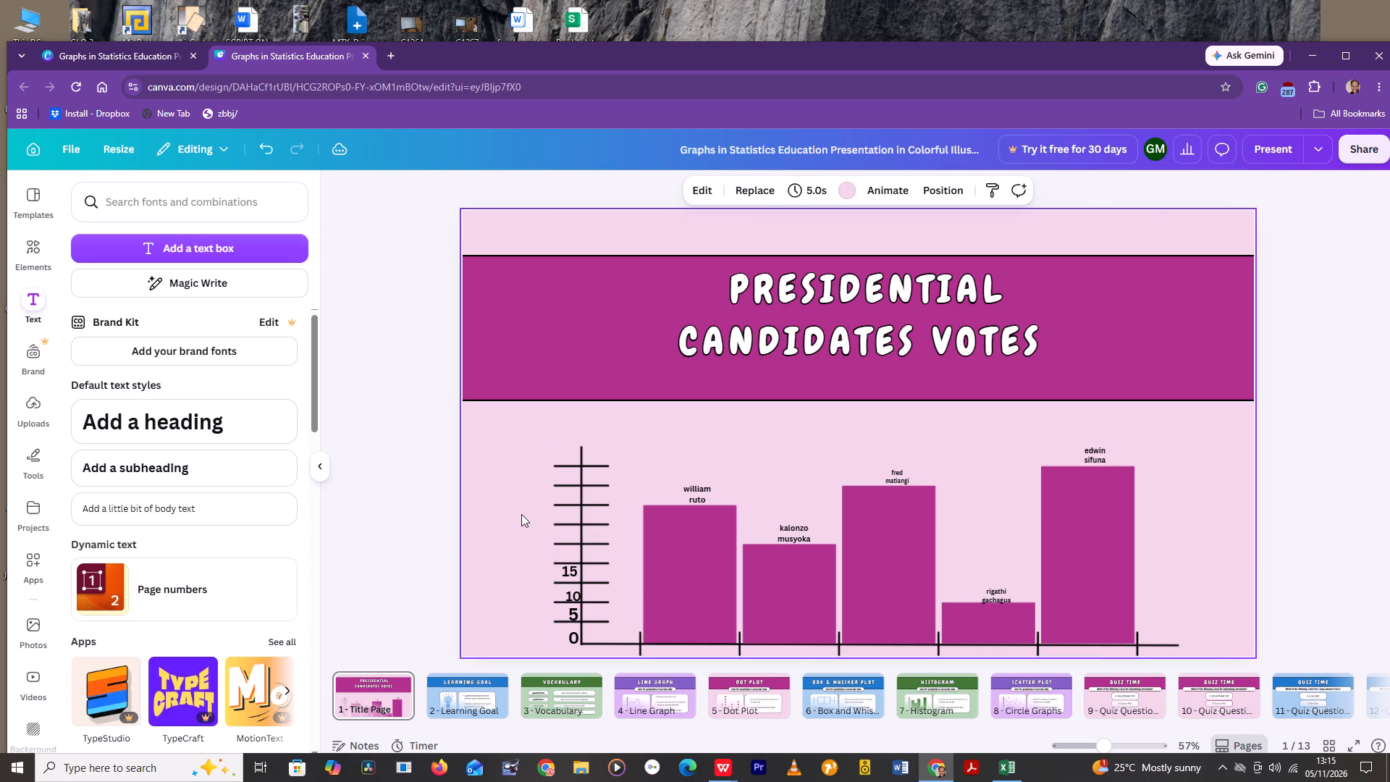
# Add a subheading text box reading "20" and shrink it to size 16.2.
pyautogui.click(565, 546)
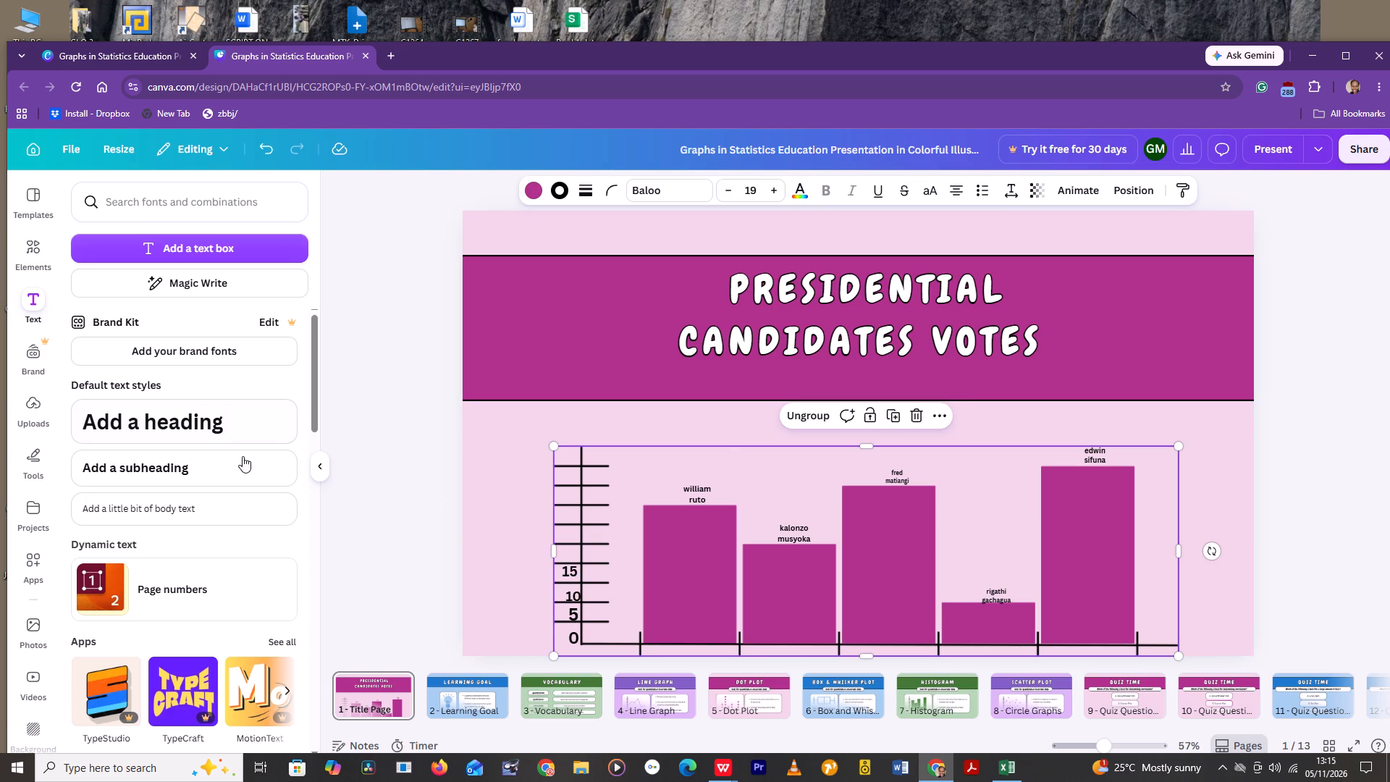
pyautogui.click(248, 460)
pyautogui.press('Delete')
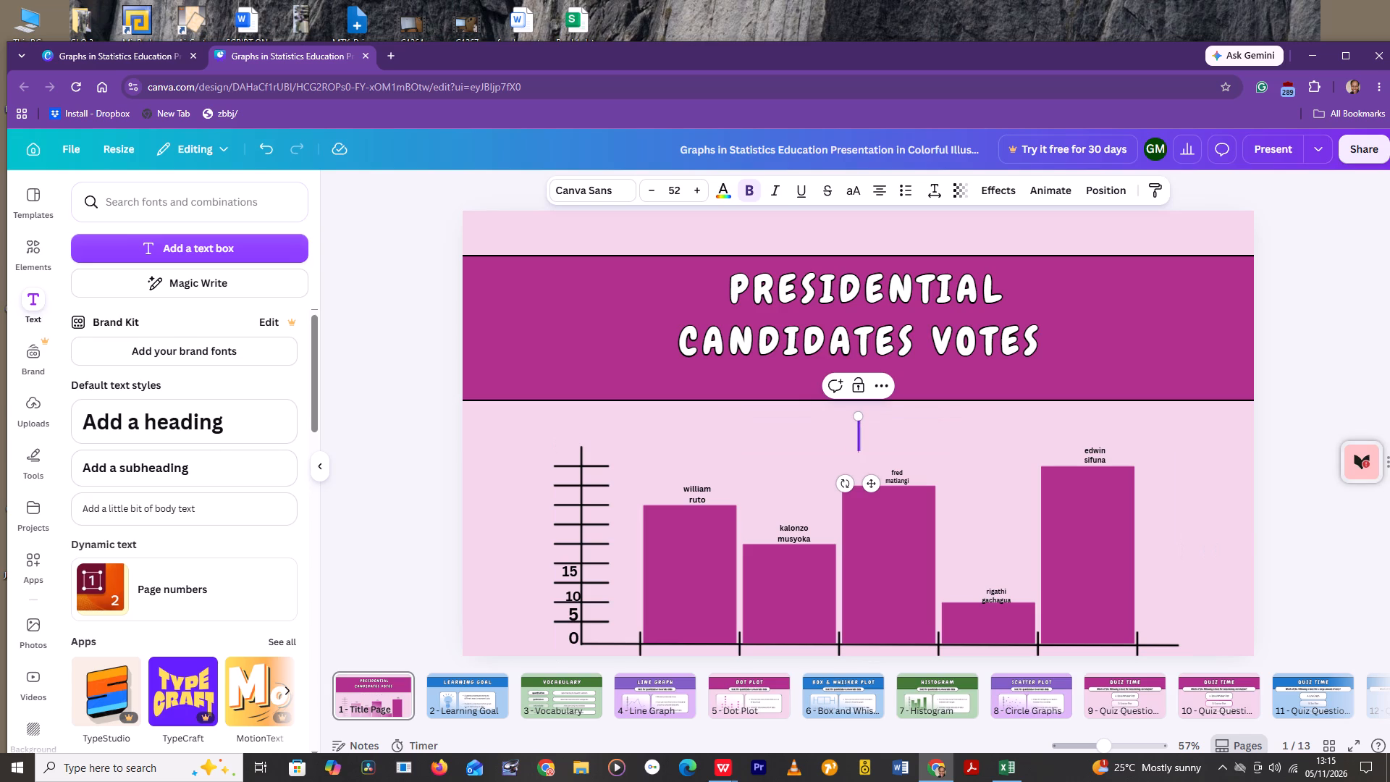
pyautogui.press('2')
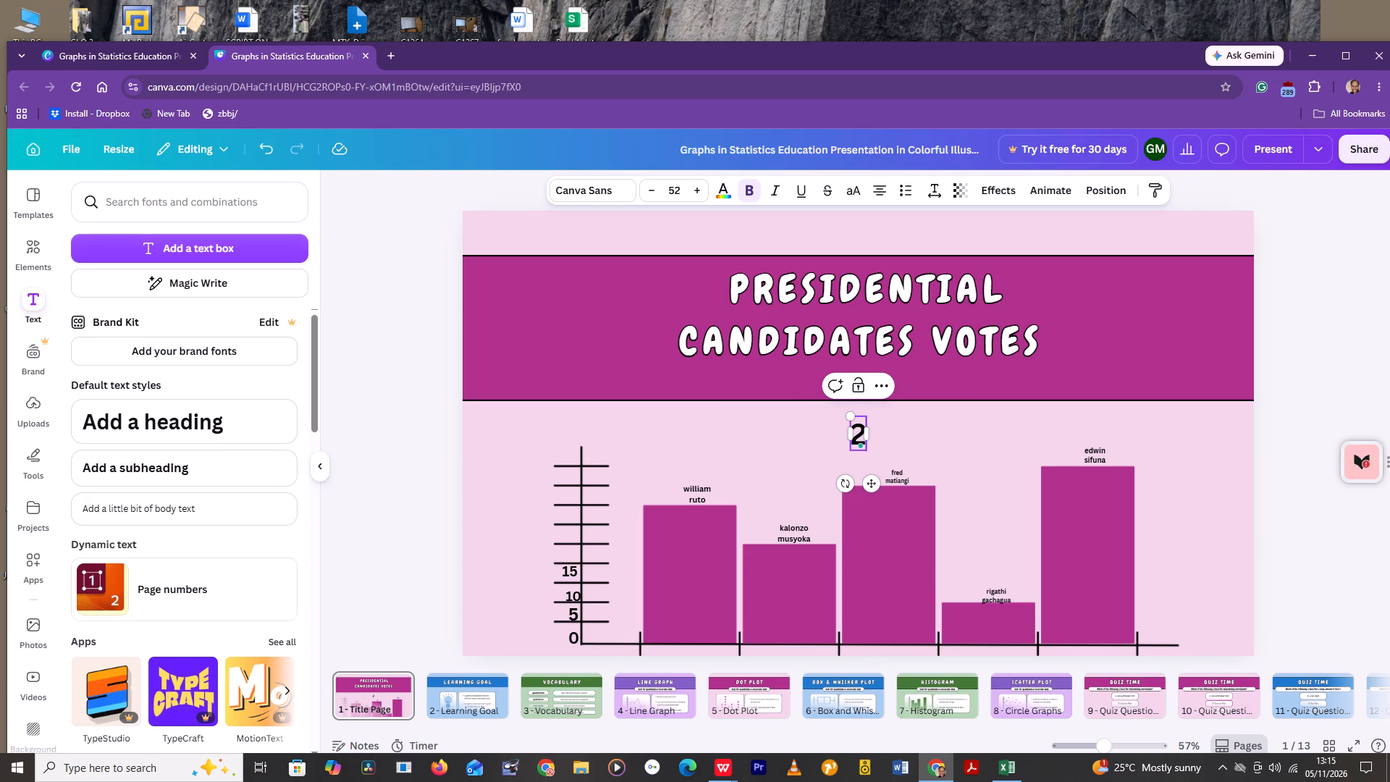
pyautogui.press('0')
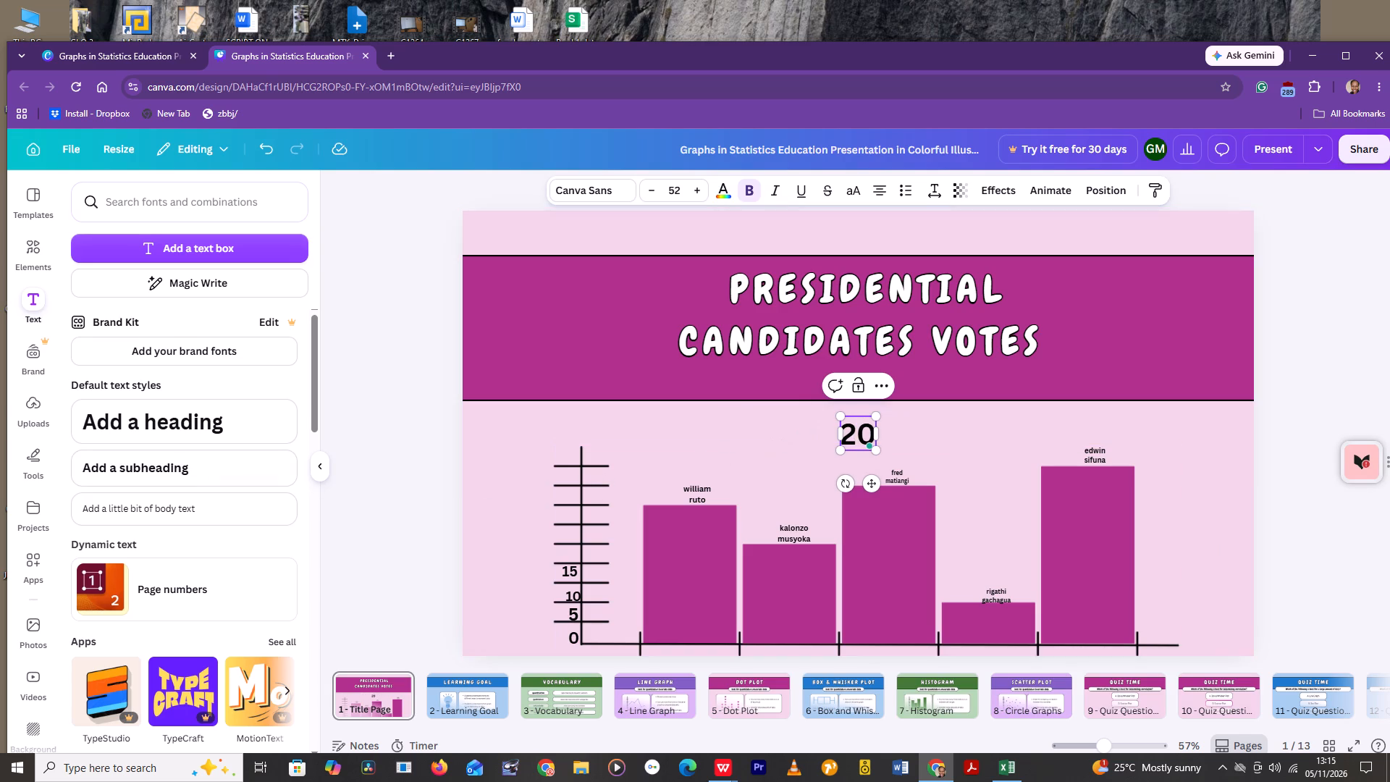
pyautogui.moveTo(877, 416); pyautogui.dragTo(874, 421)
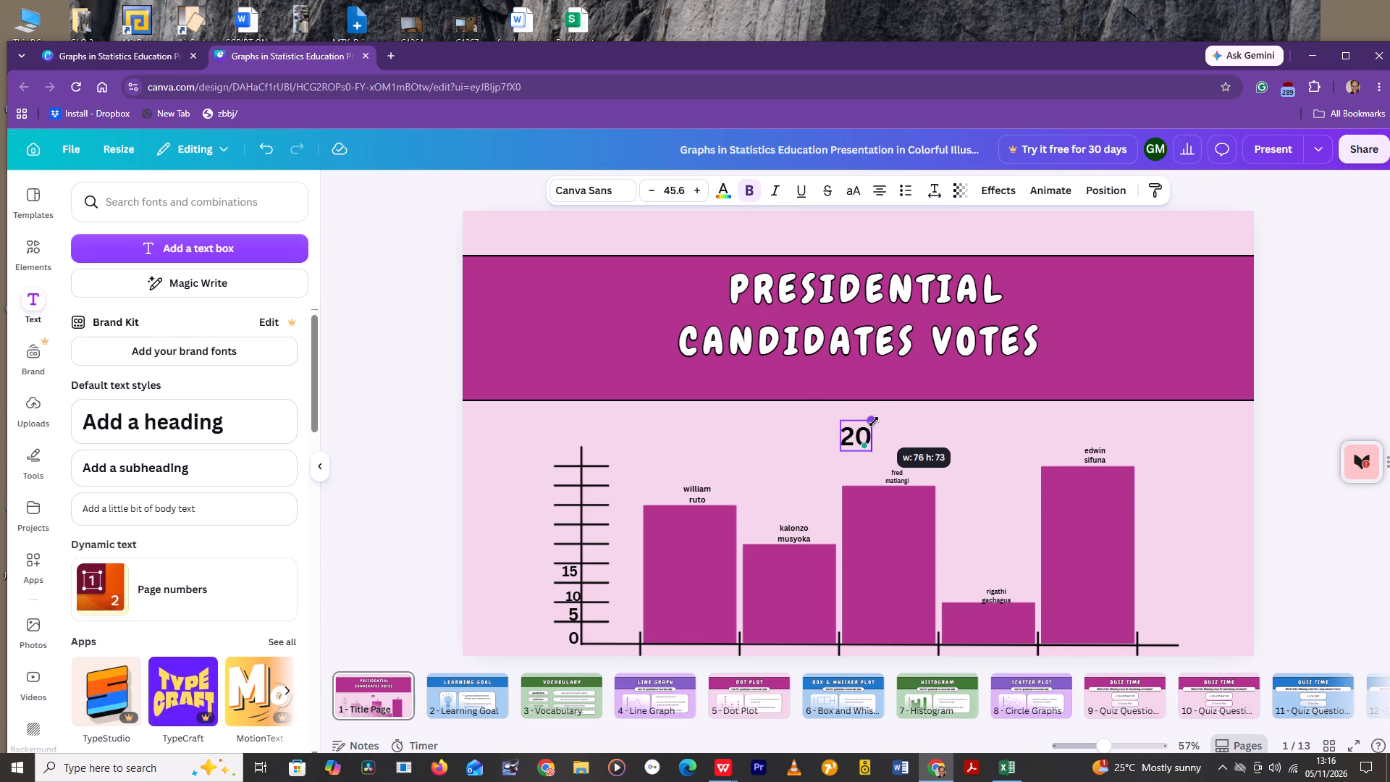
pyautogui.moveTo(874, 421); pyautogui.dragTo(859, 446)
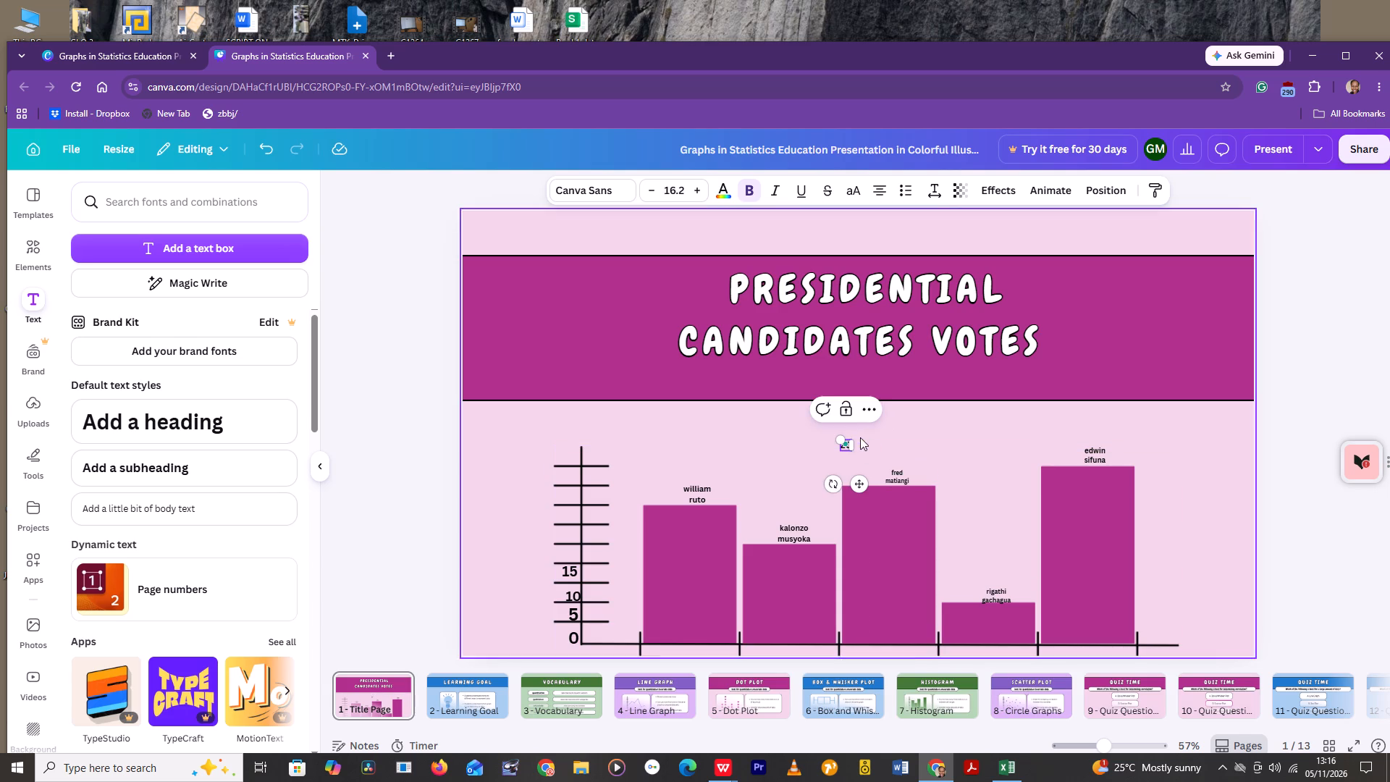
# Move the "20" label beside the vertical axis, between the fourth and fifth tick marks from the bottom.
pyautogui.moveTo(848, 435); pyautogui.dragTo(661, 496)
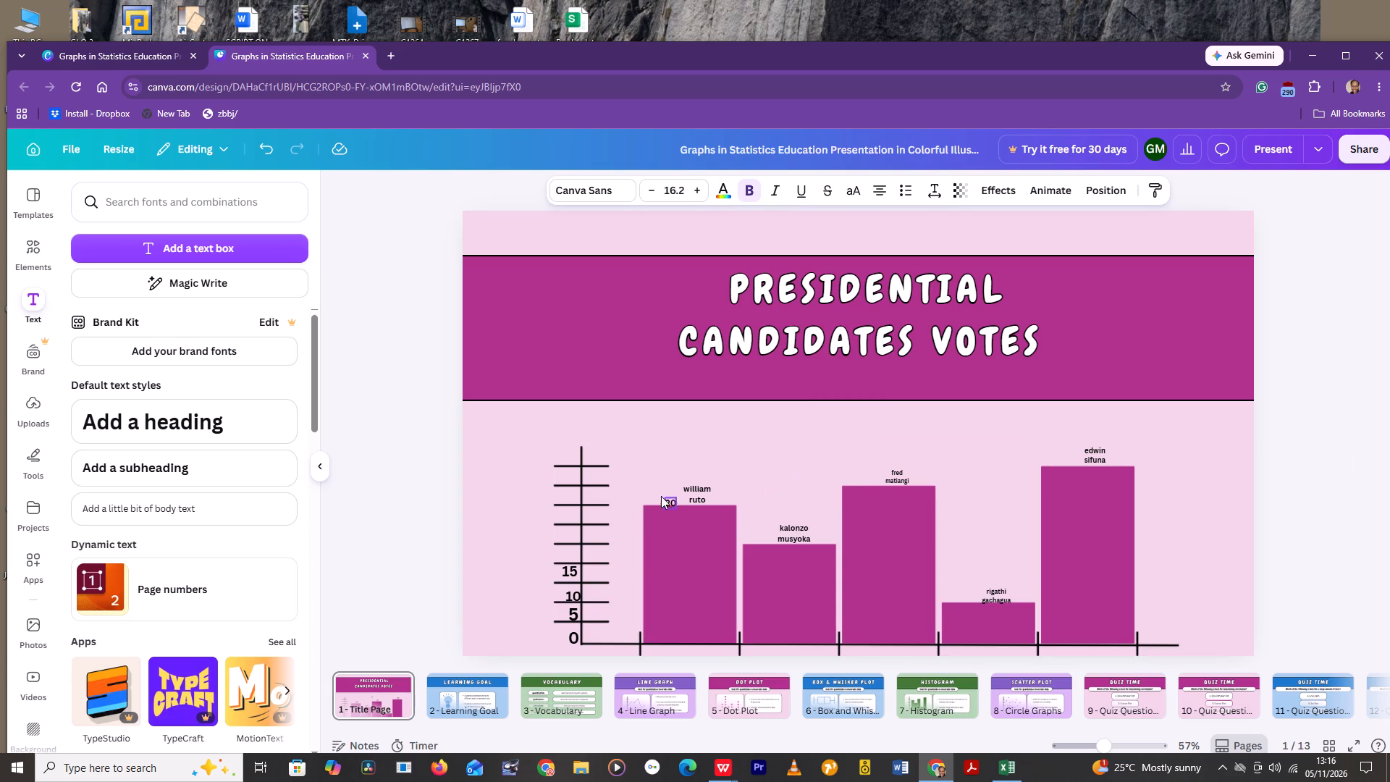
pyautogui.moveTo(661, 496); pyautogui.dragTo(584, 530)
pyautogui.moveTo(584, 530); pyautogui.dragTo(579, 539)
pyautogui.moveTo(579, 539); pyautogui.dragTo(579, 542)
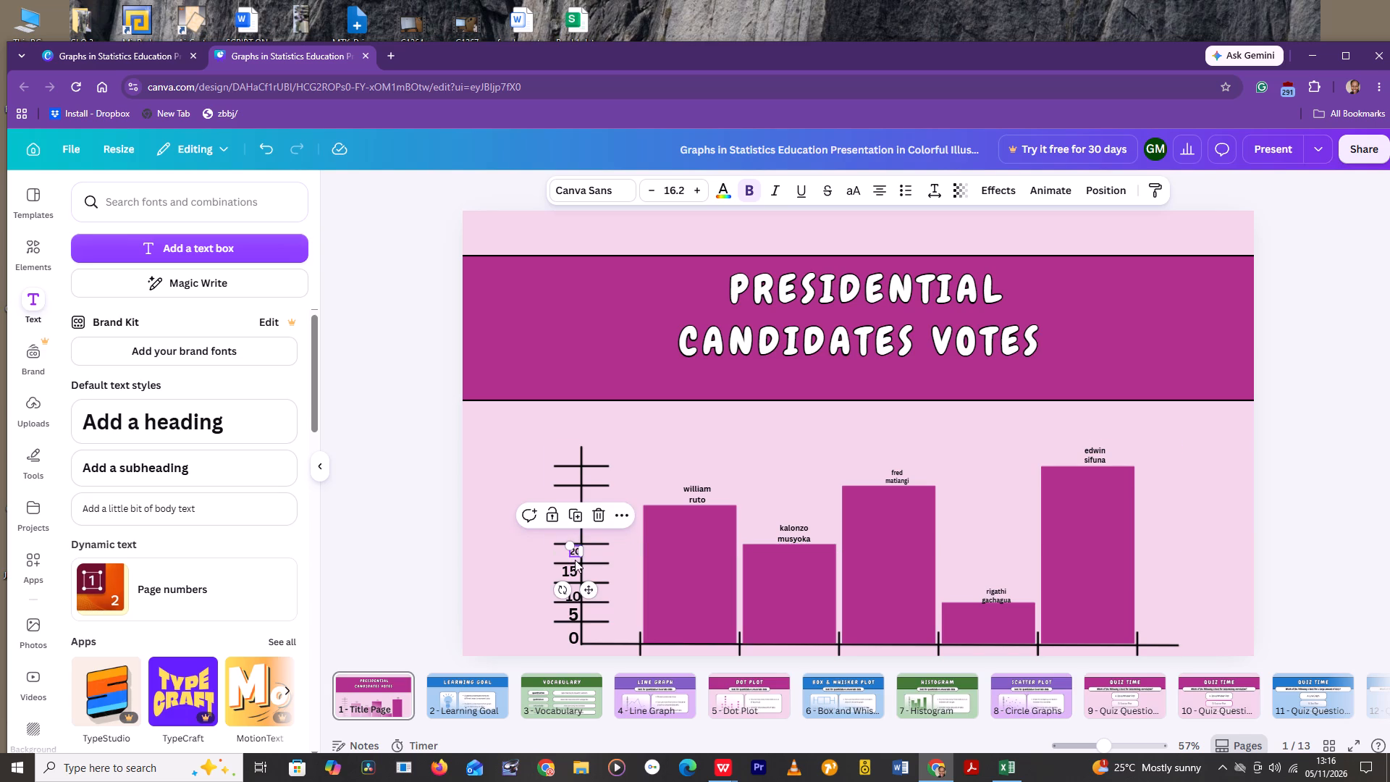
# Shrink the axis's "15" label to size 14.6 and its "10" label to size 17.1.
pyautogui.click(574, 562)
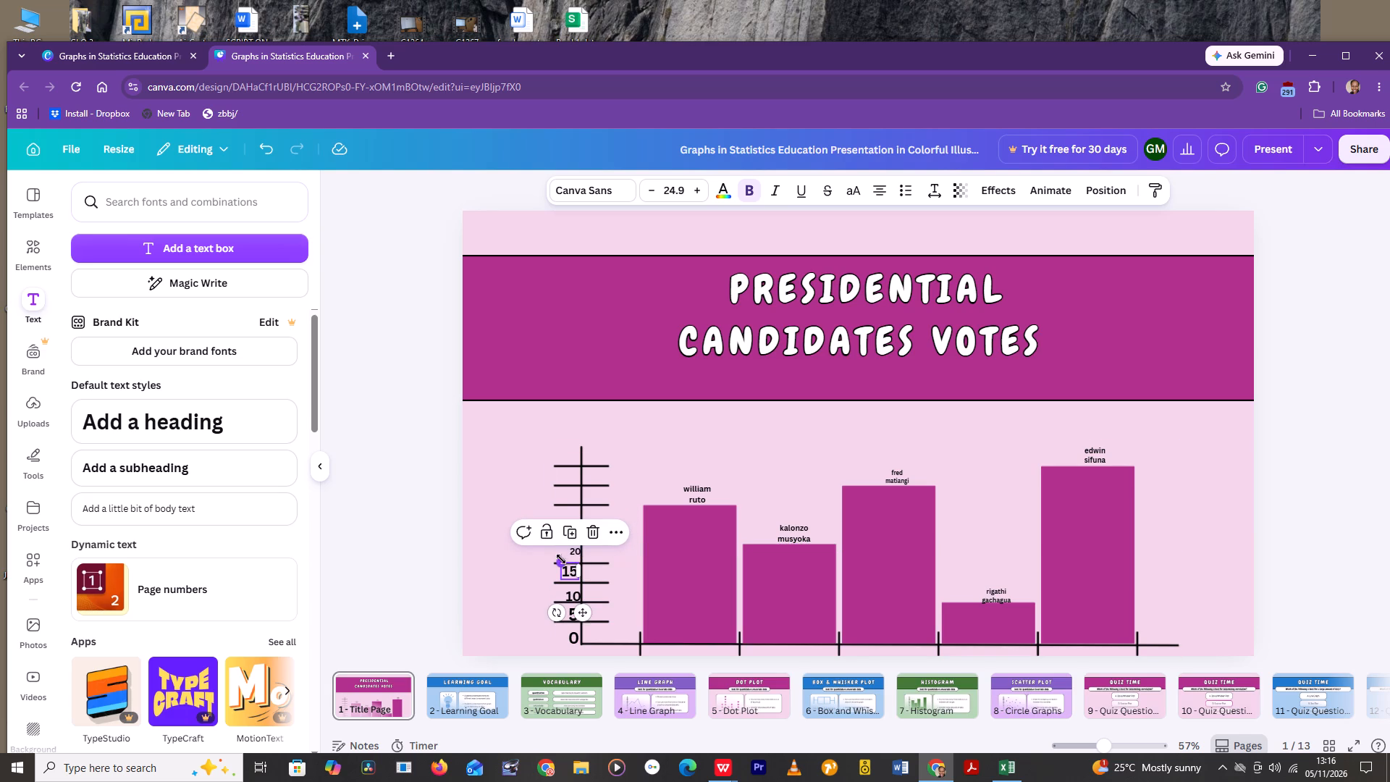
pyautogui.moveTo(562, 562); pyautogui.dragTo(568, 565)
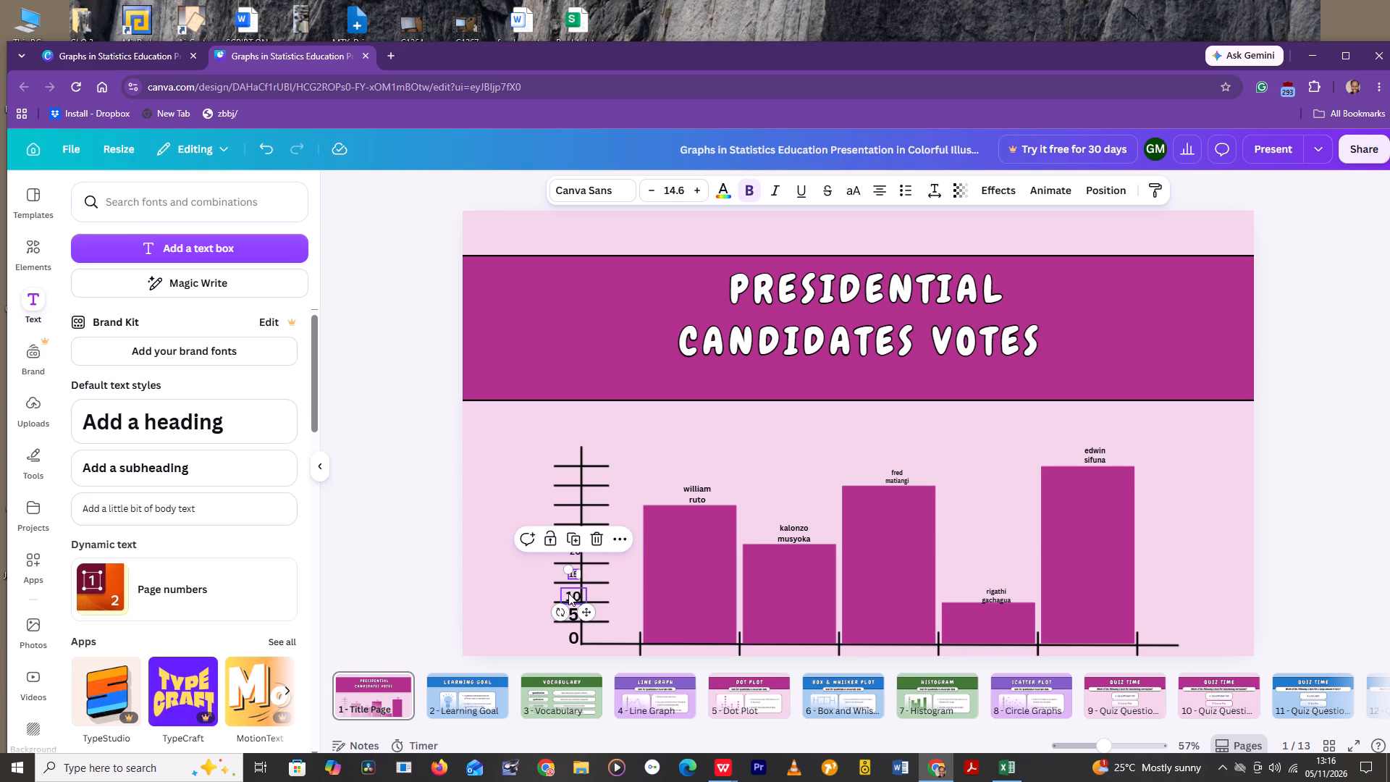
pyautogui.click(568, 593)
pyautogui.moveTo(565, 589); pyautogui.dragTo(565, 589)
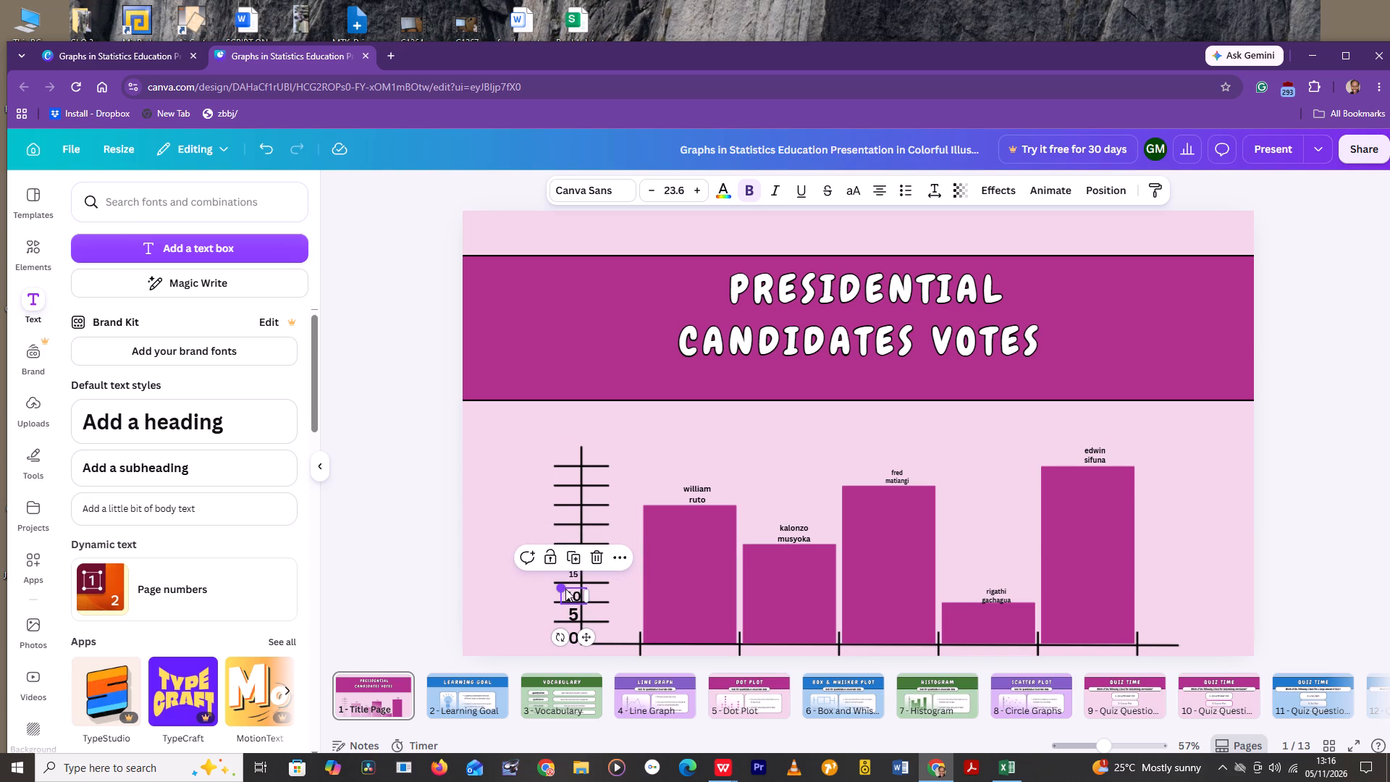
pyautogui.moveTo(565, 589); pyautogui.dragTo(577, 584)
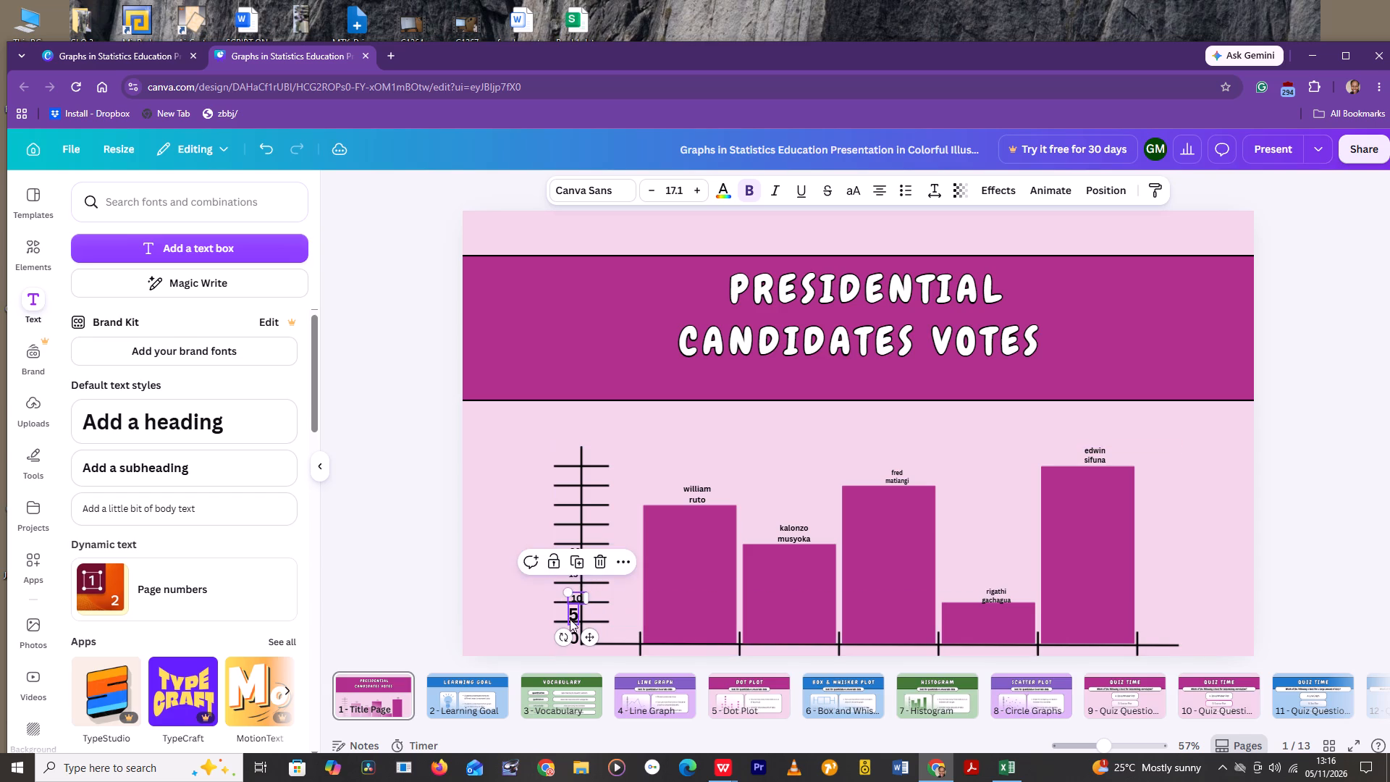
# Shrink the axis's "0" label to size 24.5 and its "5" label to size 17.5.
pyautogui.click(568, 613)
pyautogui.click(573, 609)
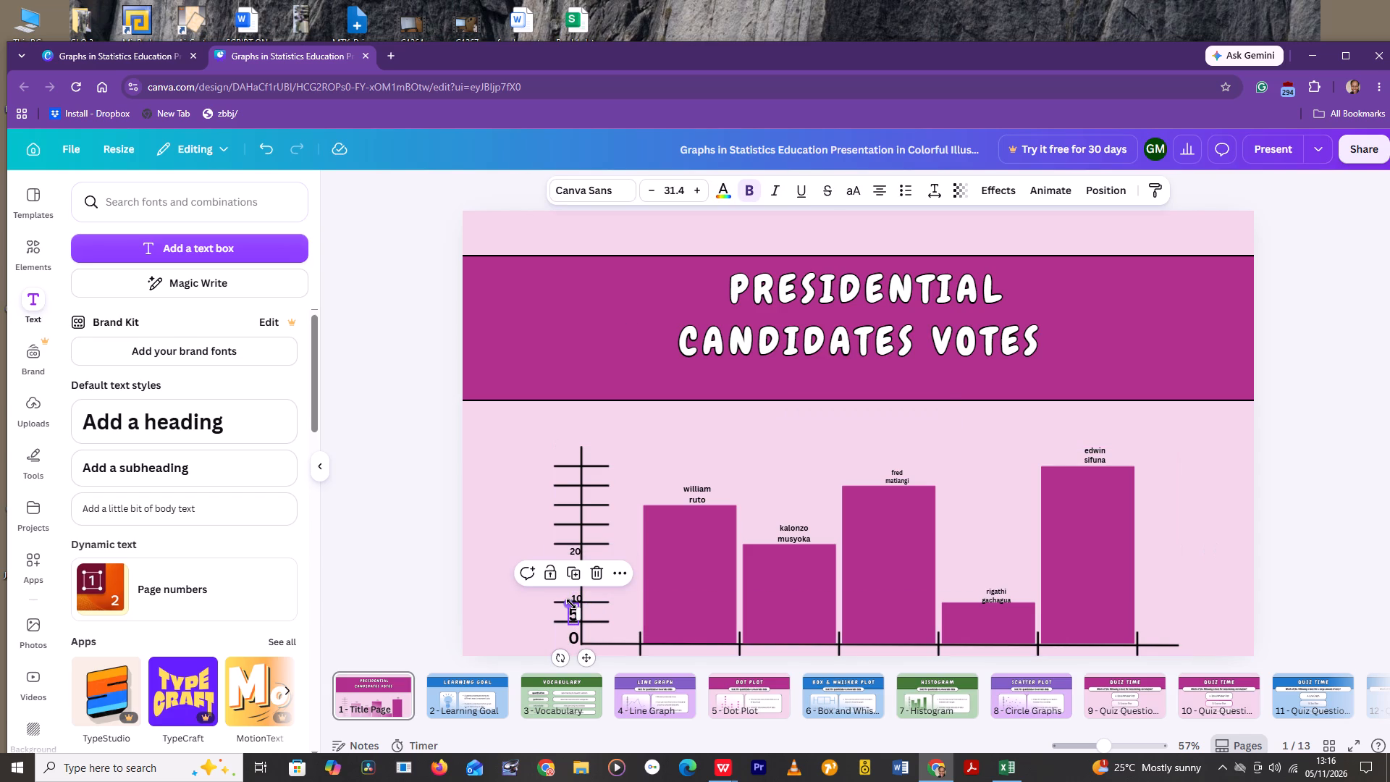
pyautogui.click(570, 604)
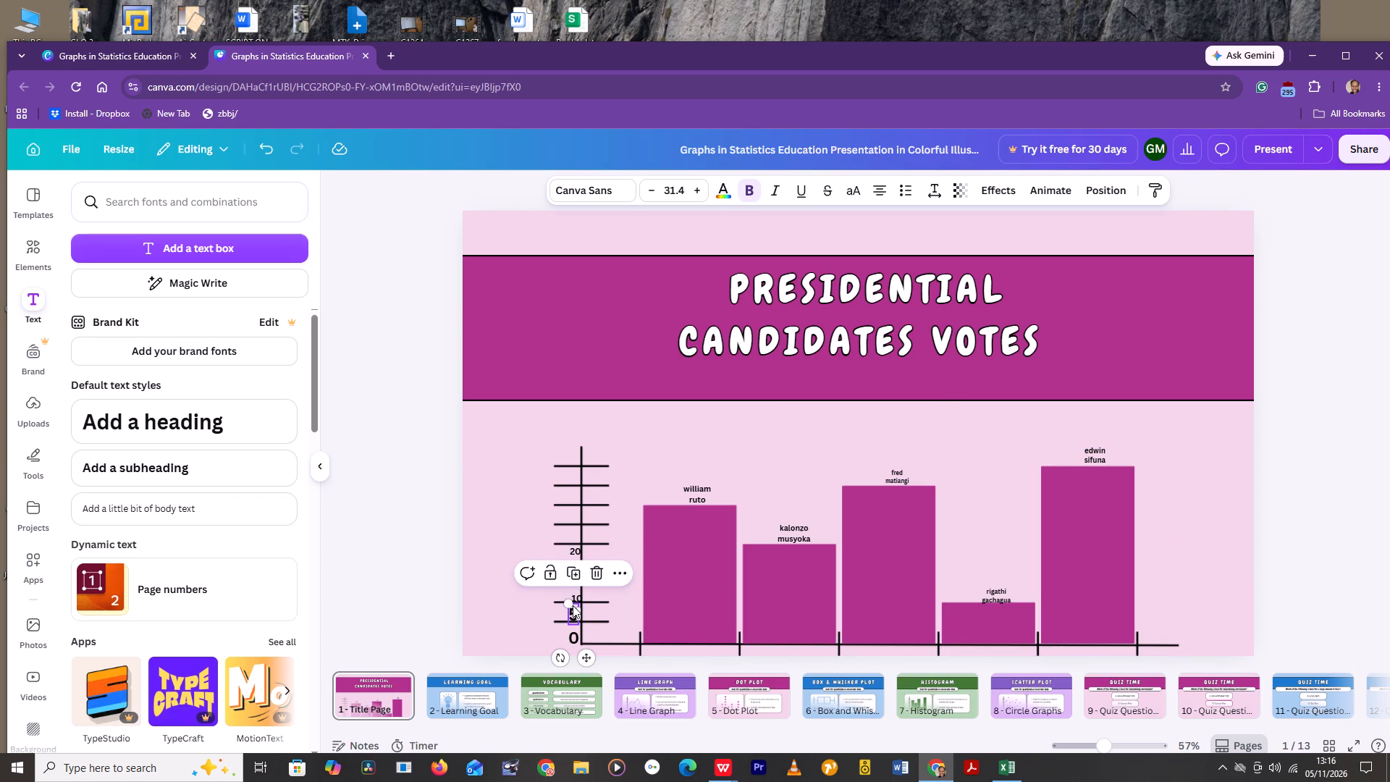
pyautogui.click(570, 605)
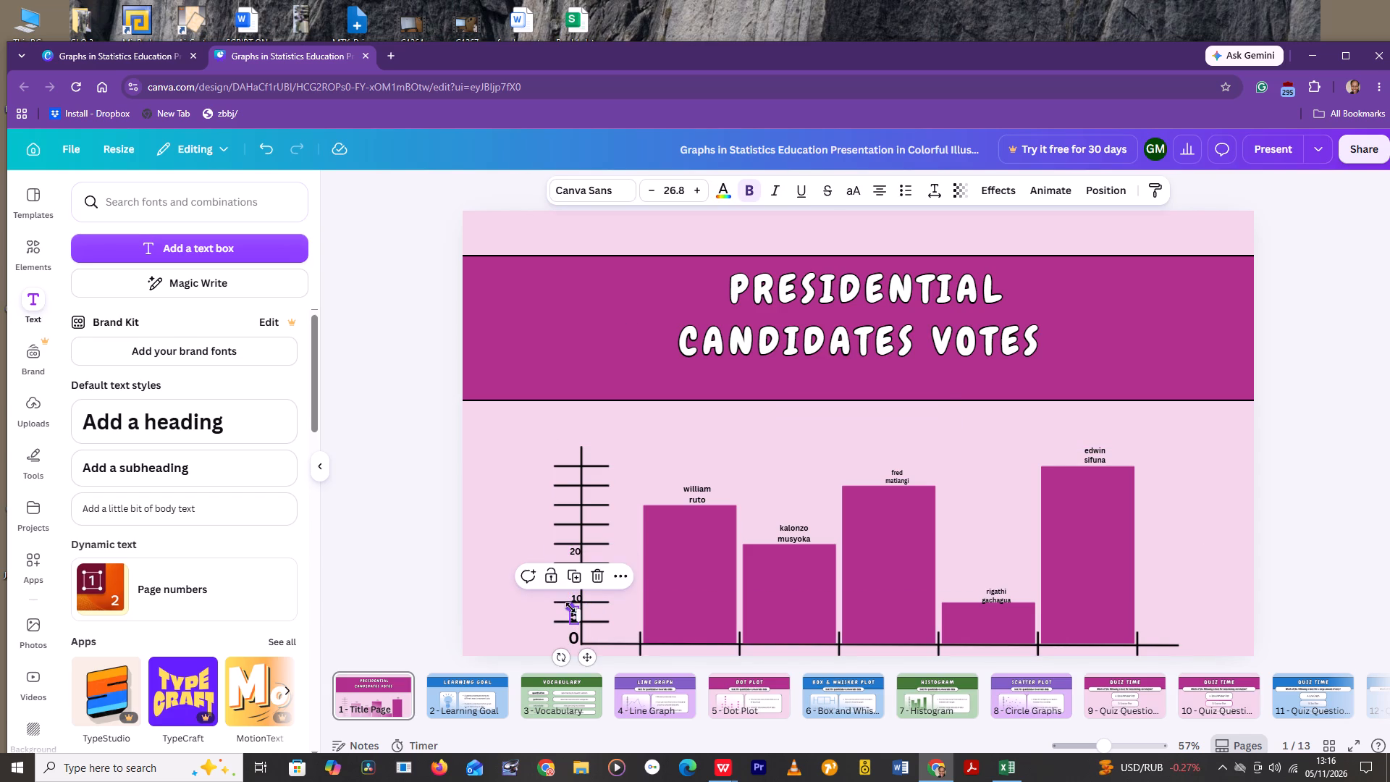
pyautogui.click(570, 642)
pyautogui.click(568, 626)
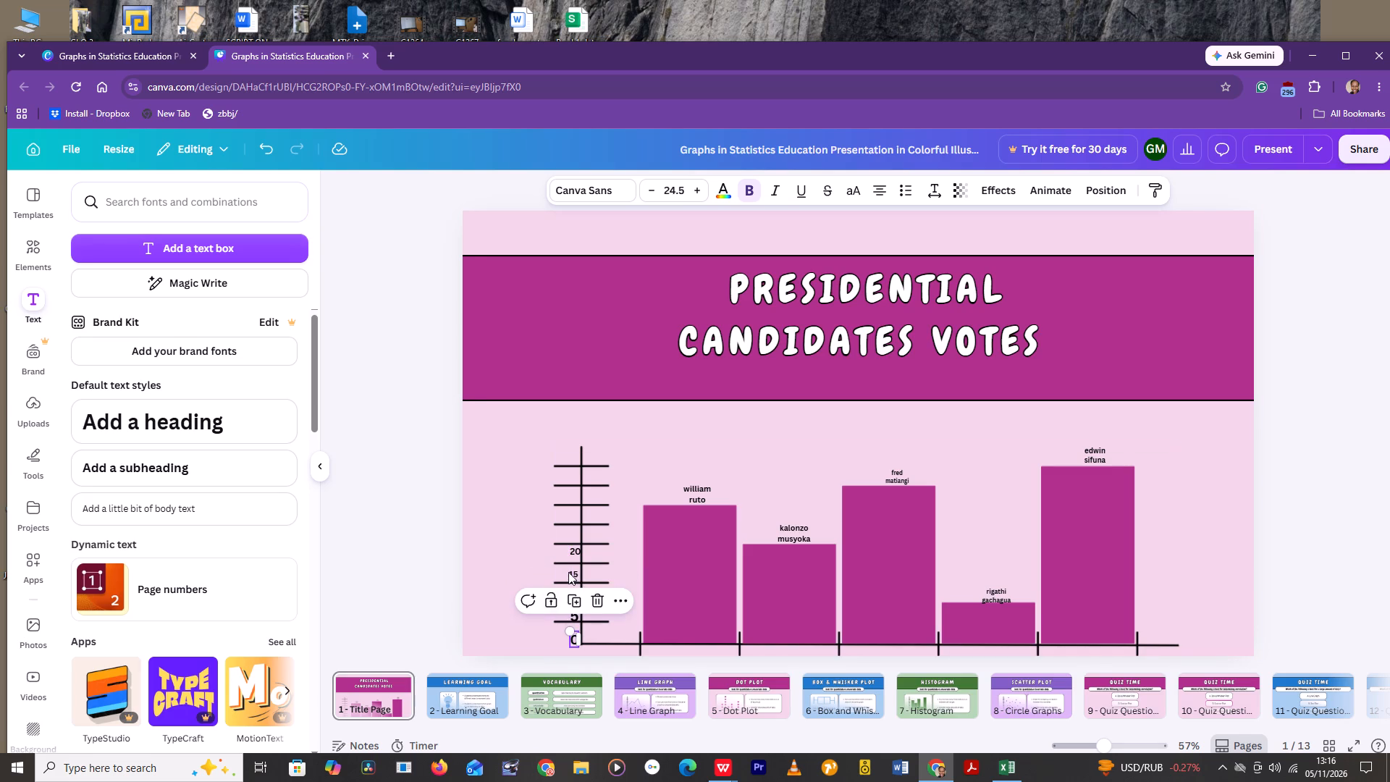
pyautogui.click(539, 623)
pyautogui.click(570, 610)
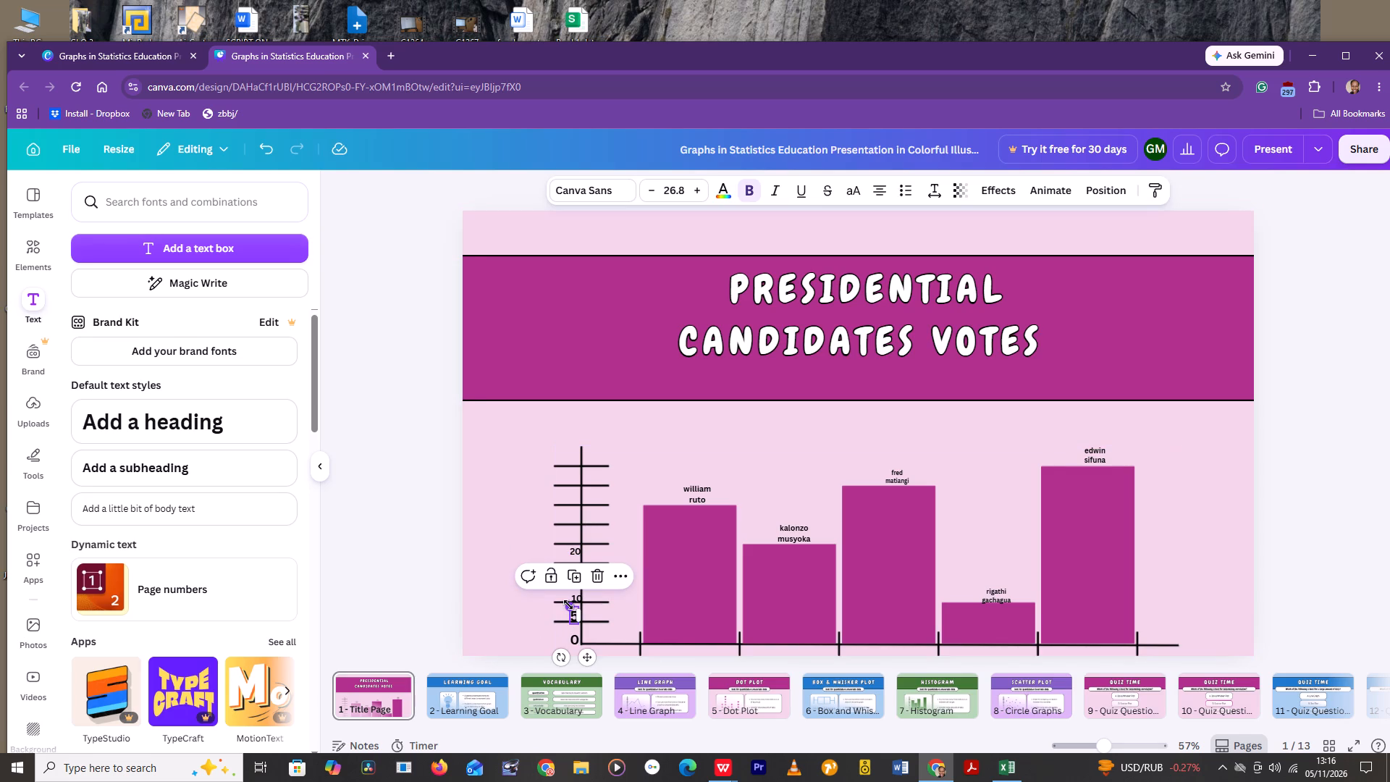
pyautogui.moveTo(568, 605); pyautogui.dragTo(576, 612)
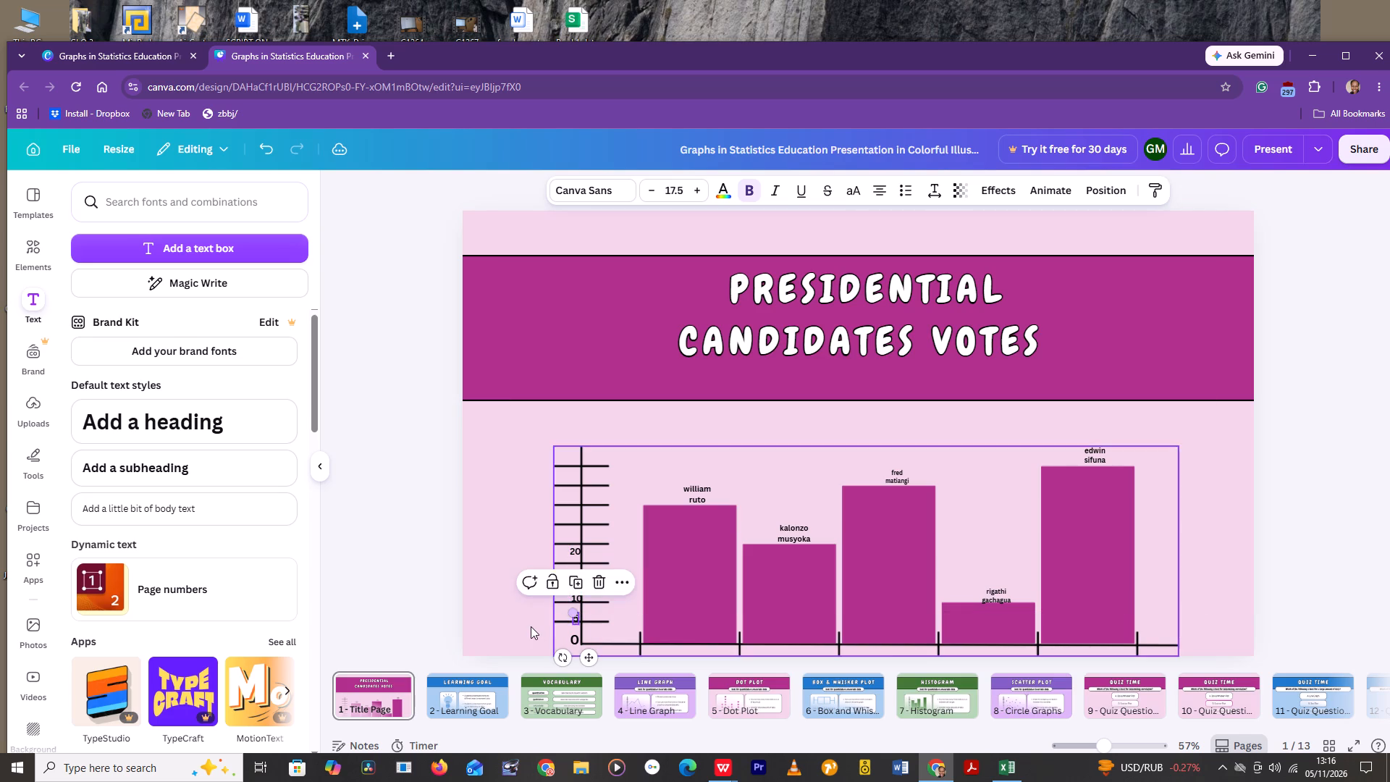
pyautogui.click(531, 626)
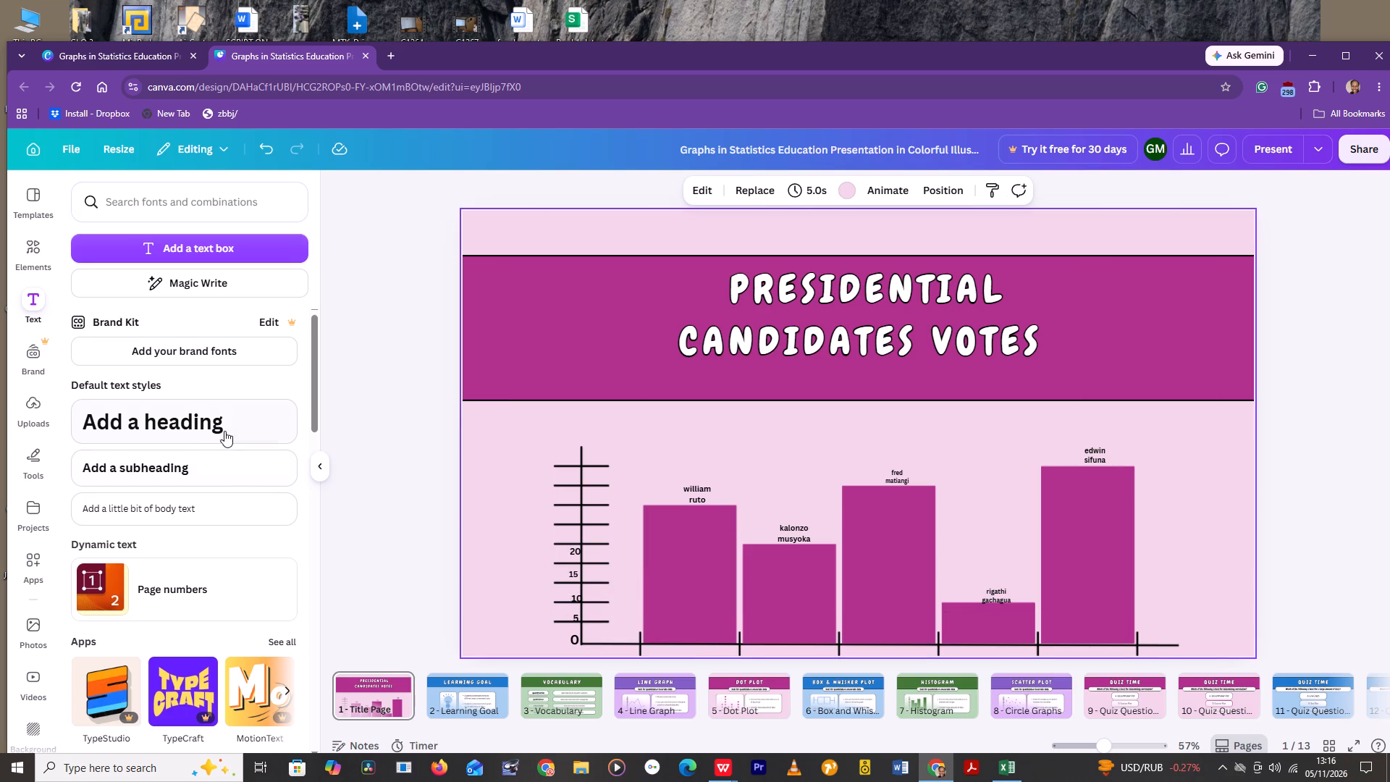
# Add a subheading text box reading "30" and shrink it to size 13.8.
pyautogui.click(207, 464)
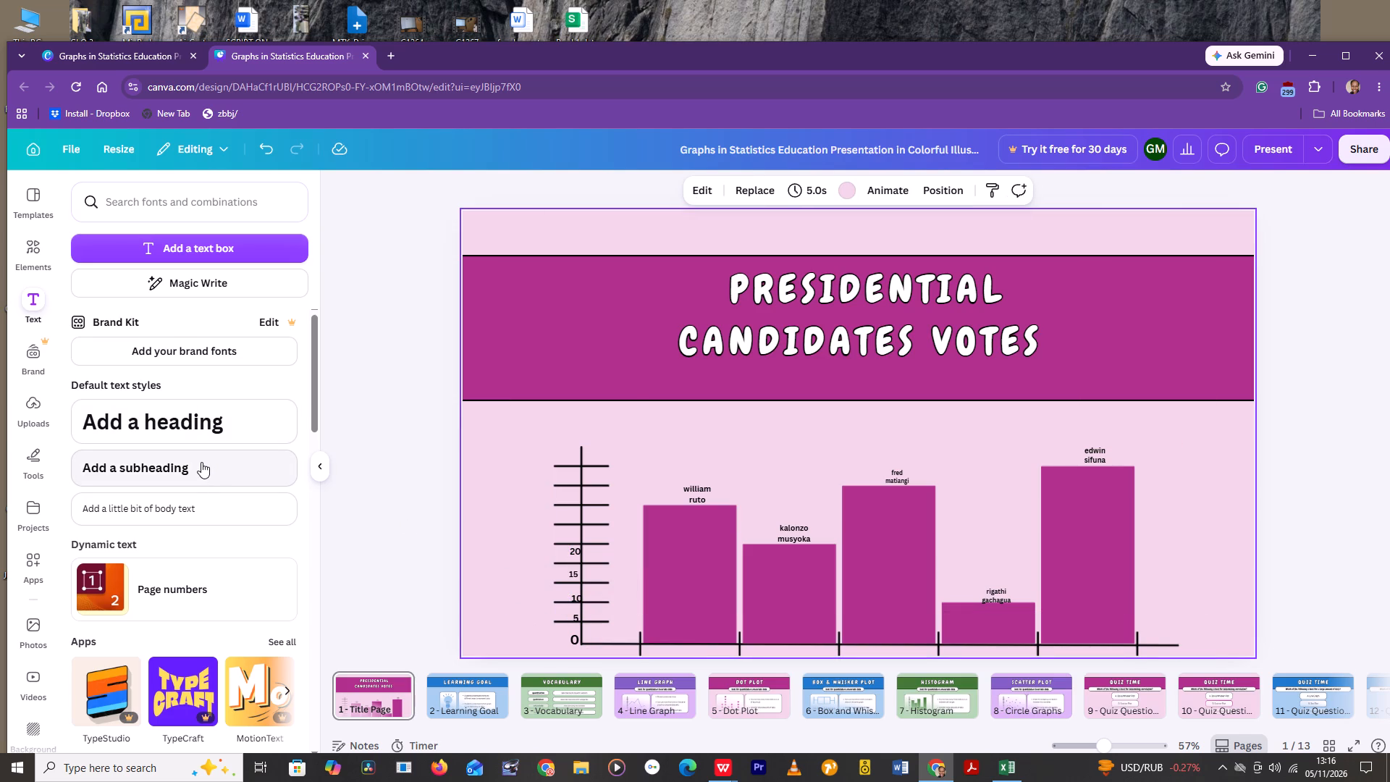
pyautogui.click(201, 462)
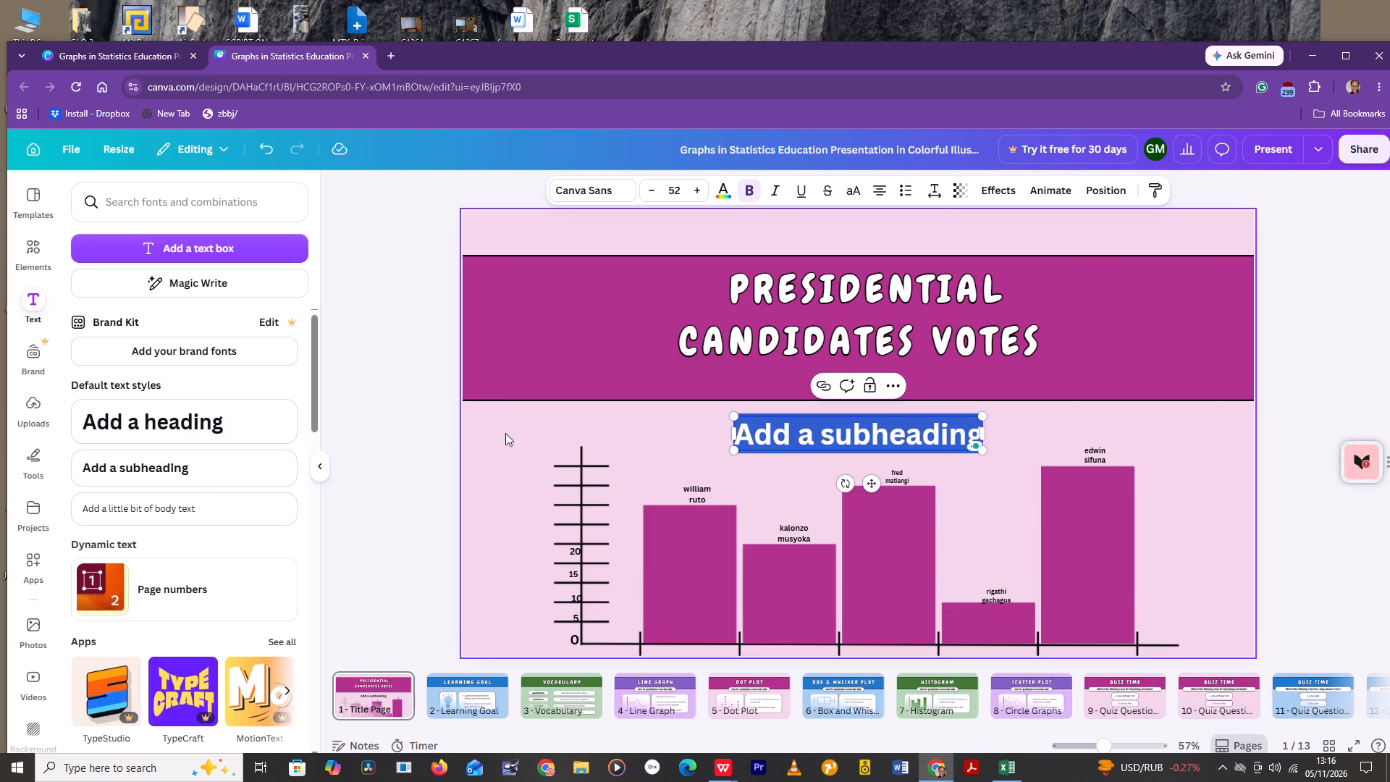
pyautogui.press('Delete')
pyautogui.write('30')
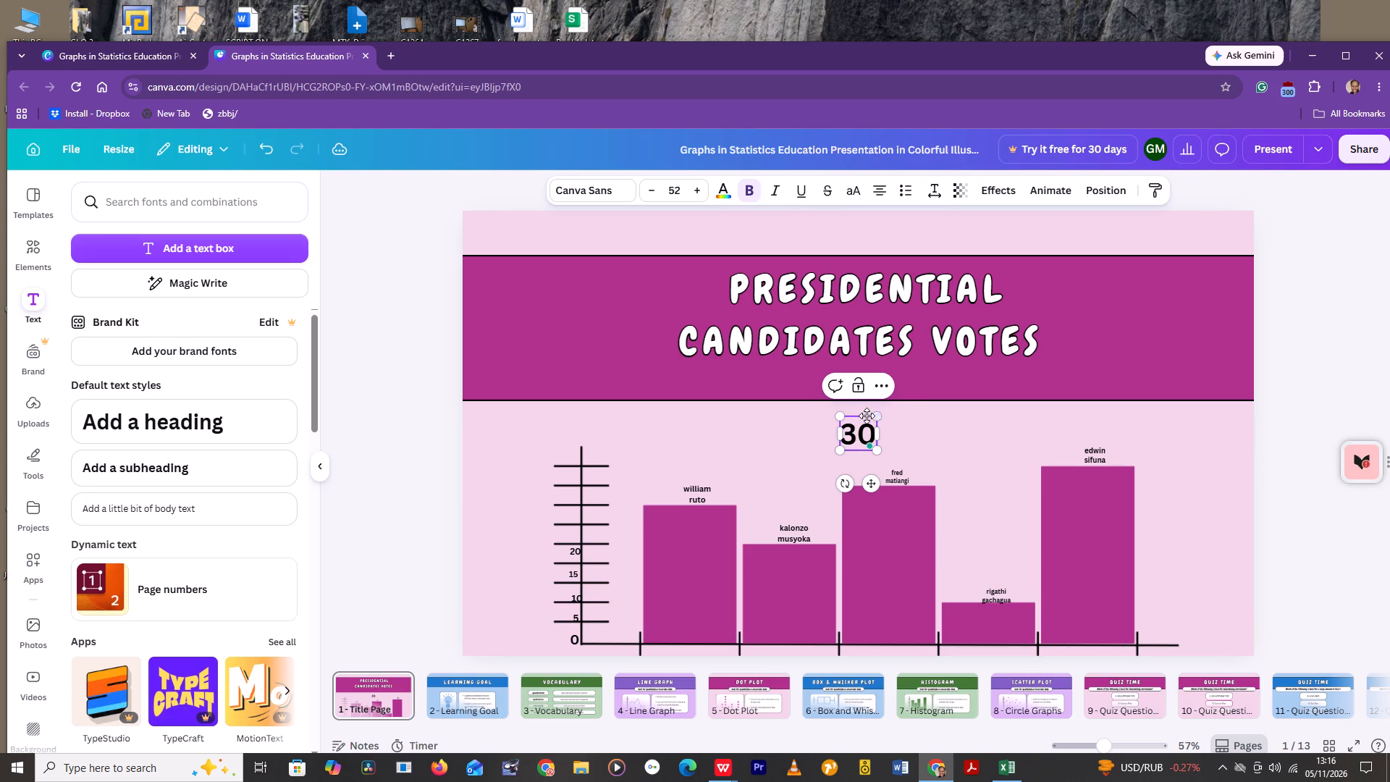
pyautogui.moveTo(873, 416); pyautogui.dragTo(854, 449)
pyautogui.click(854, 449)
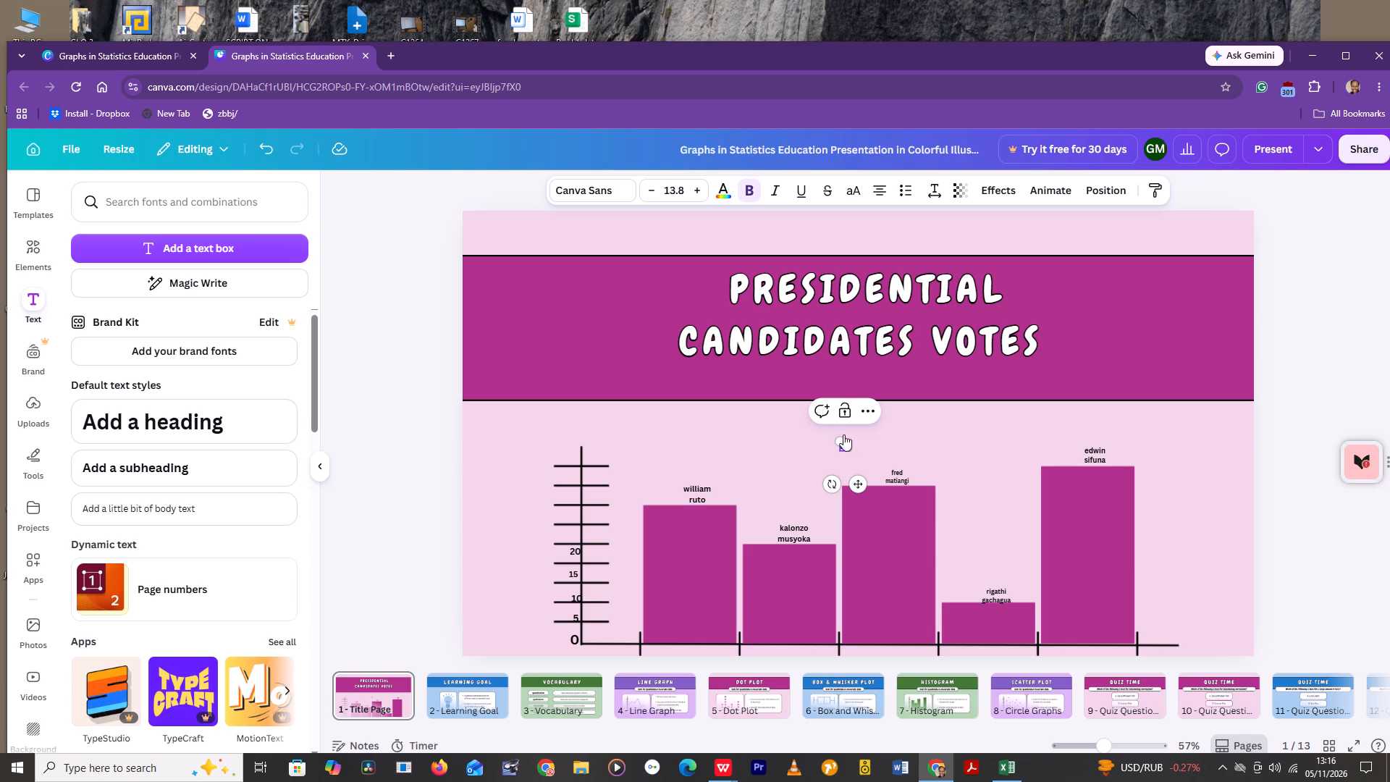
# Enlarge the "30" label to size 27.9 and move it beside the vertical axis, just above the "20" label.
pyautogui.moveTo(845, 429); pyautogui.dragTo(838, 440)
pyautogui.moveTo(838, 440); pyautogui.dragTo(829, 450)
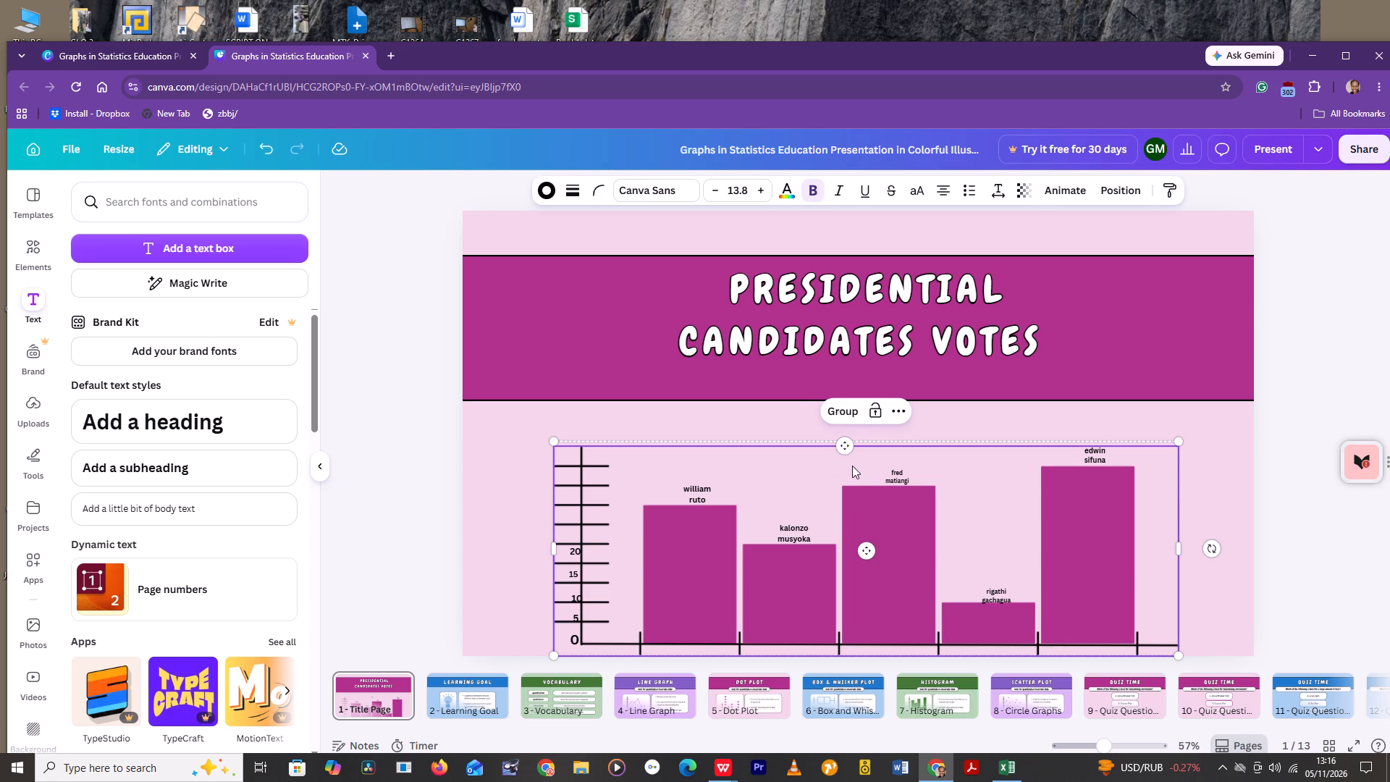
pyautogui.click(852, 466)
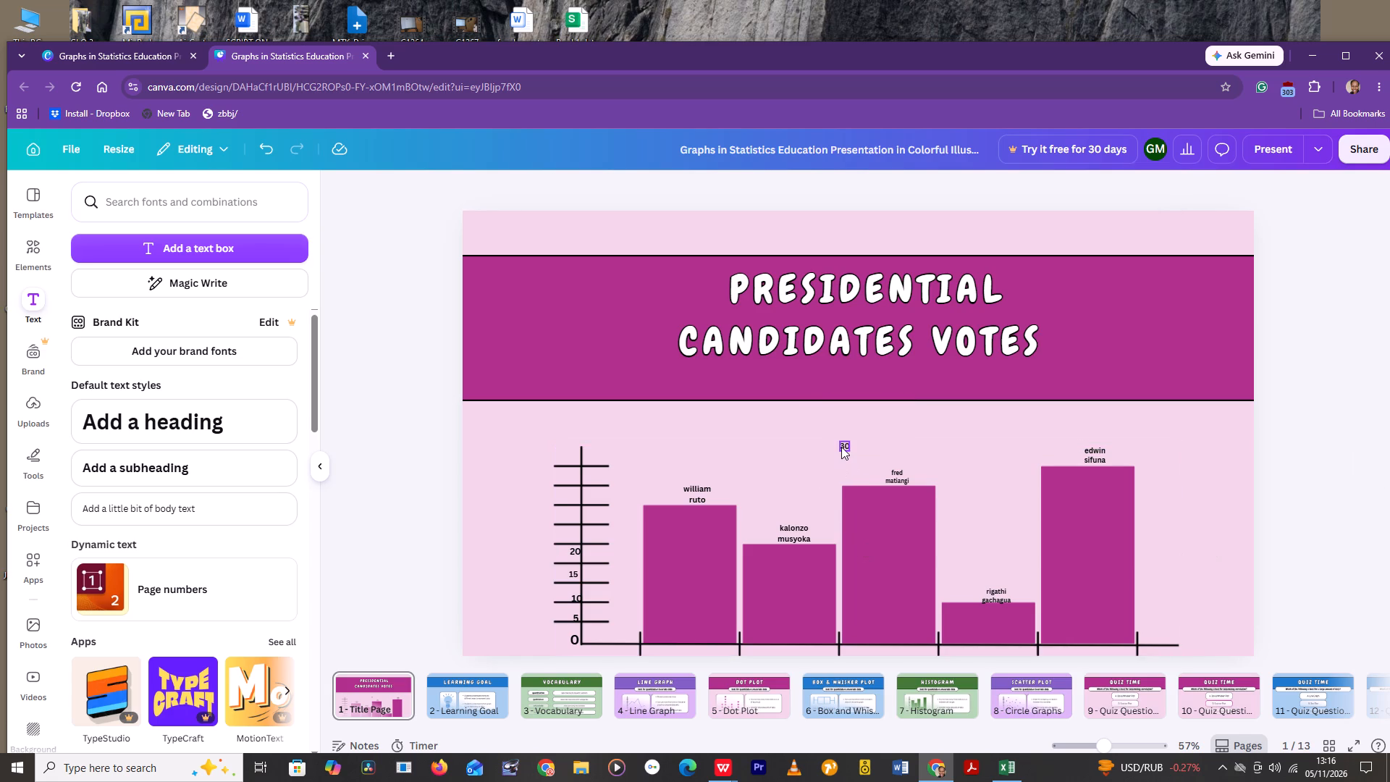
pyautogui.click(843, 442)
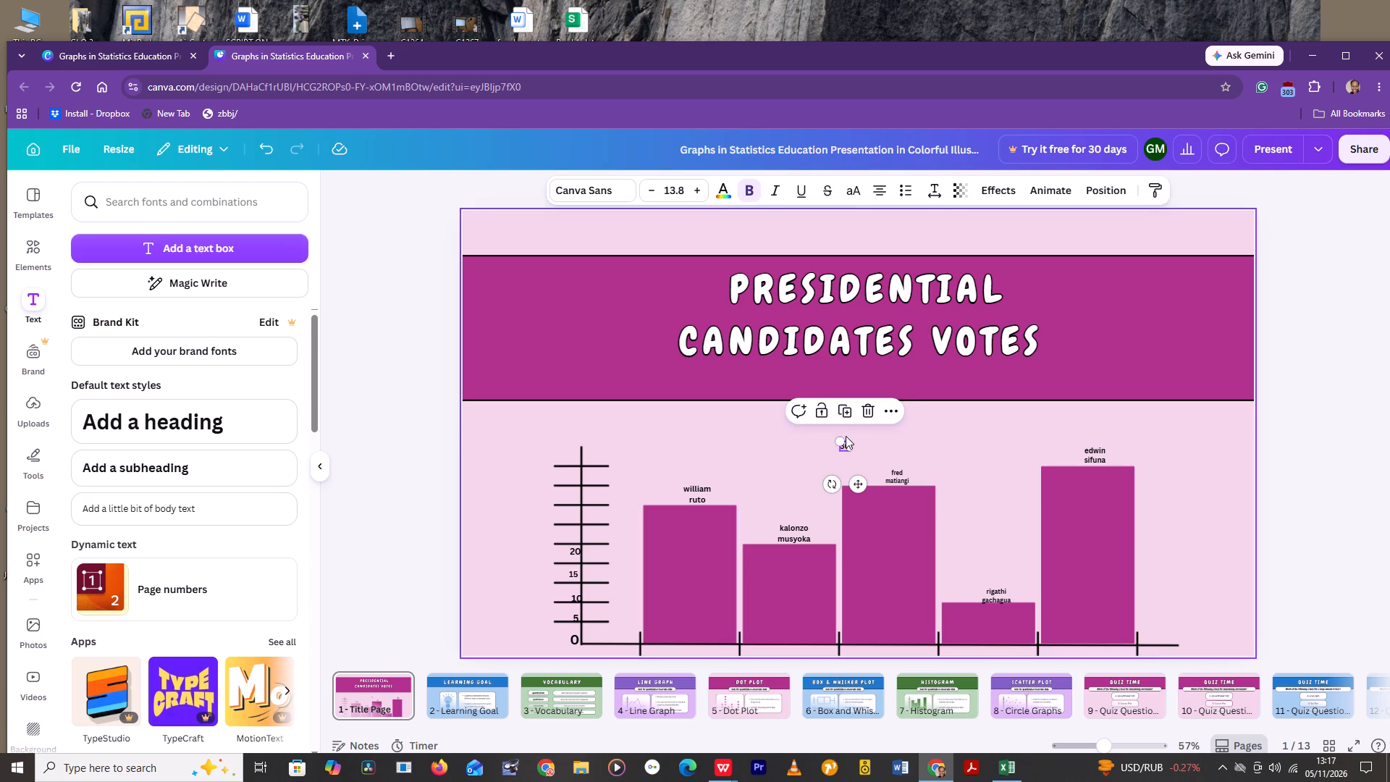
pyautogui.moveTo(846, 430); pyautogui.dragTo(836, 437)
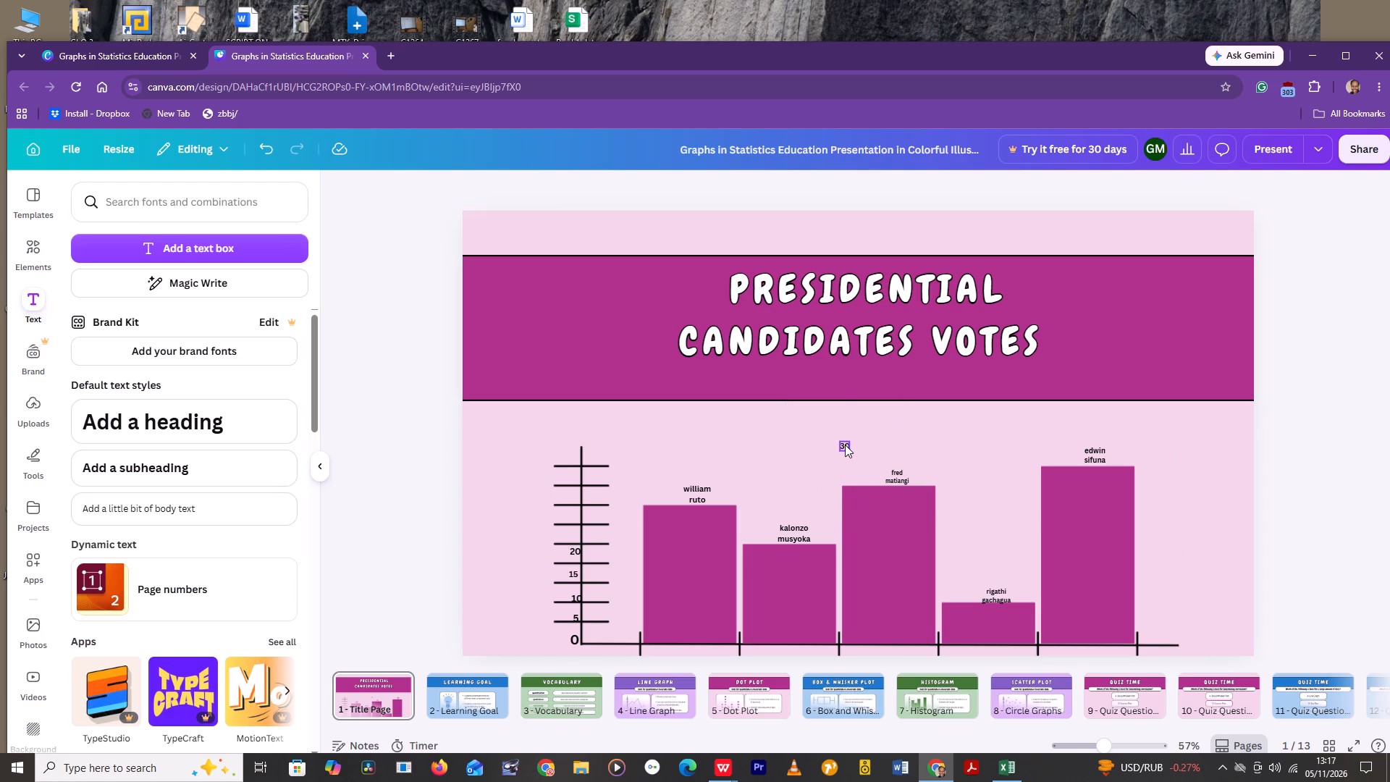
pyautogui.click(845, 445)
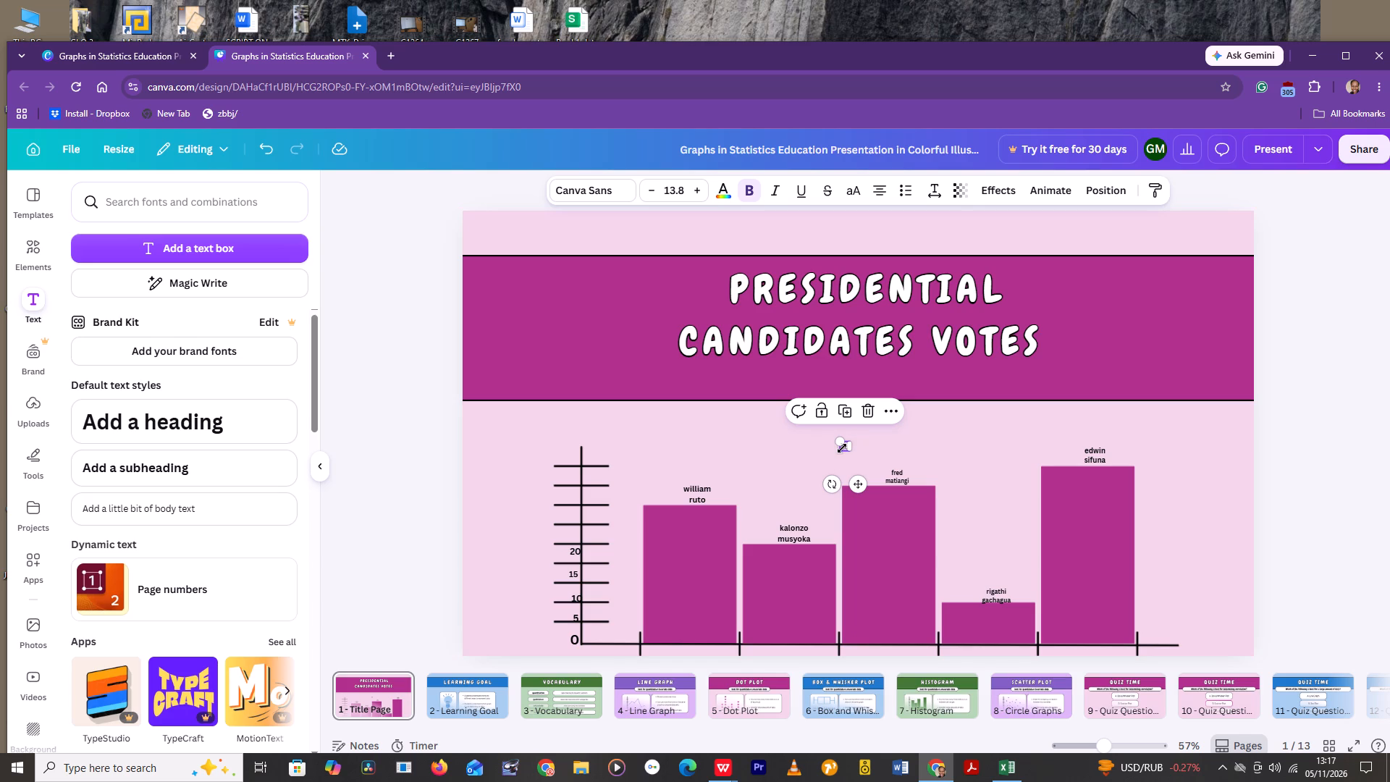
pyautogui.moveTo(842, 448); pyautogui.dragTo(834, 460)
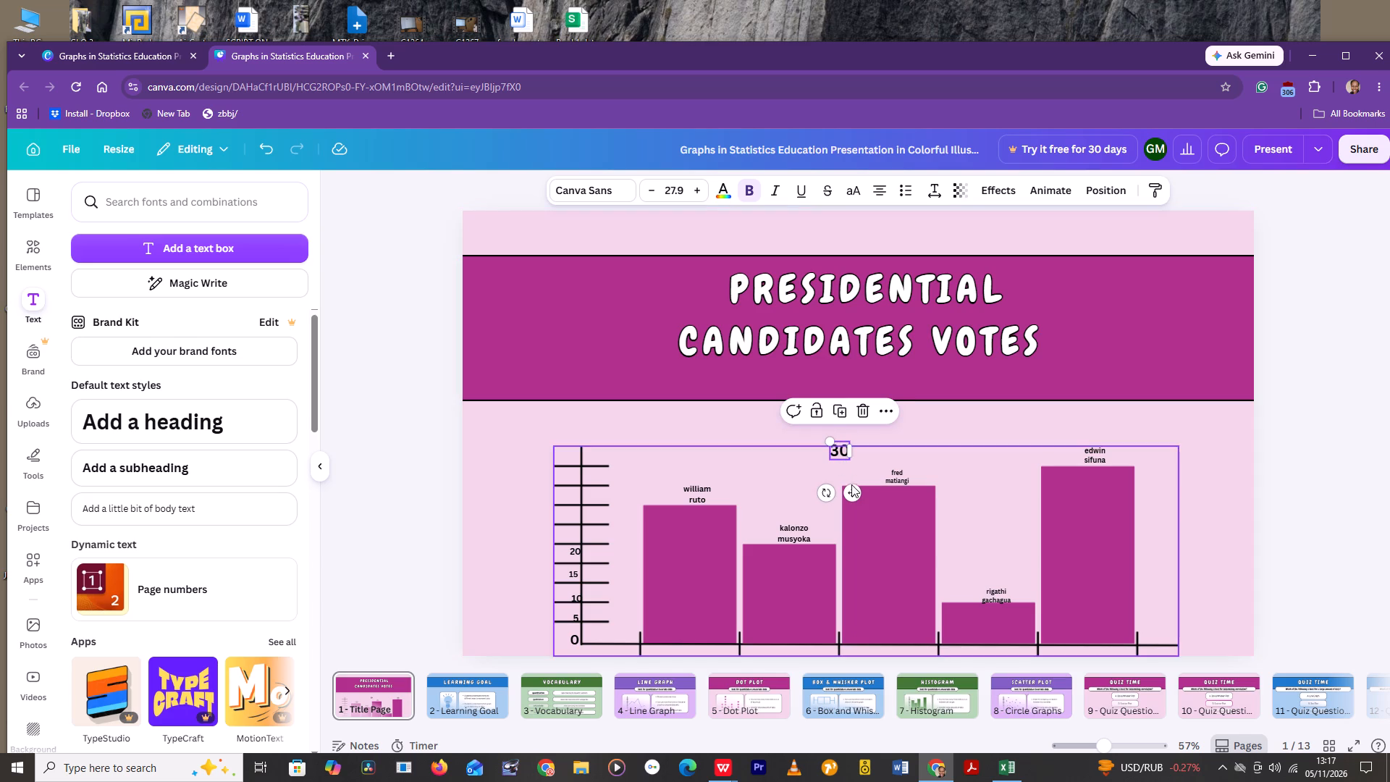
pyautogui.moveTo(852, 491); pyautogui.dragTo(602, 571)
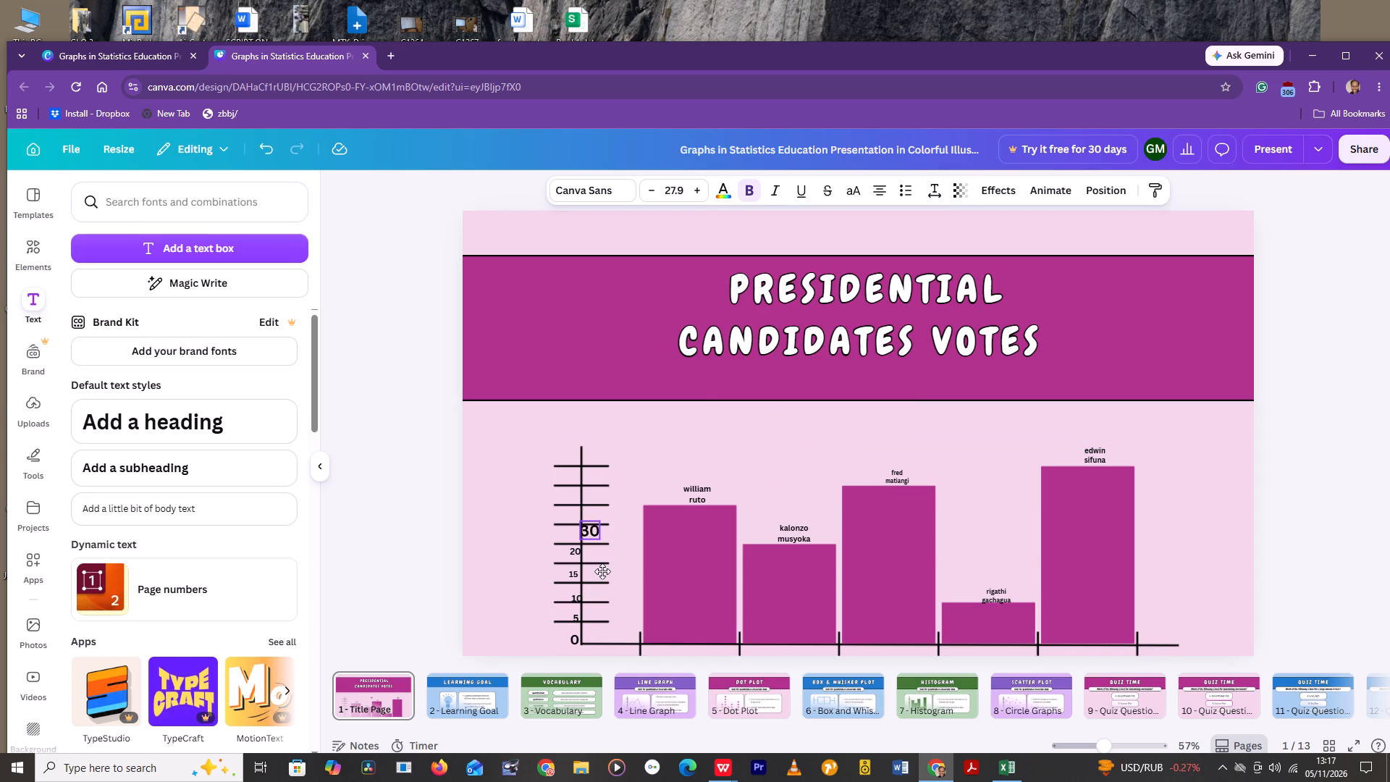
pyautogui.moveTo(602, 571); pyautogui.dragTo(586, 572)
pyautogui.click(586, 572)
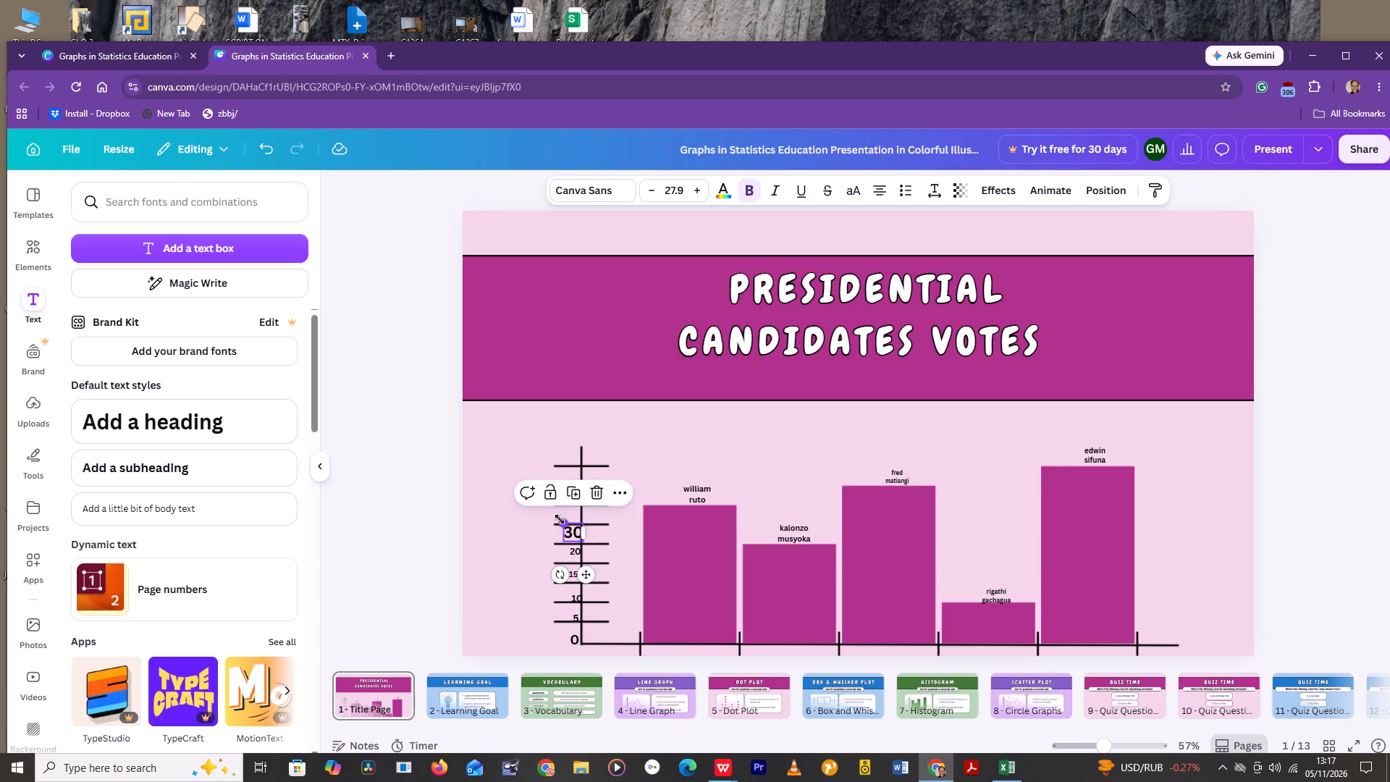
# Shrink the "30" label to size 13 so it fits between the axis's fifth and sixth tick marks from the bottom.
pyautogui.moveTo(562, 521); pyautogui.dragTo(569, 526)
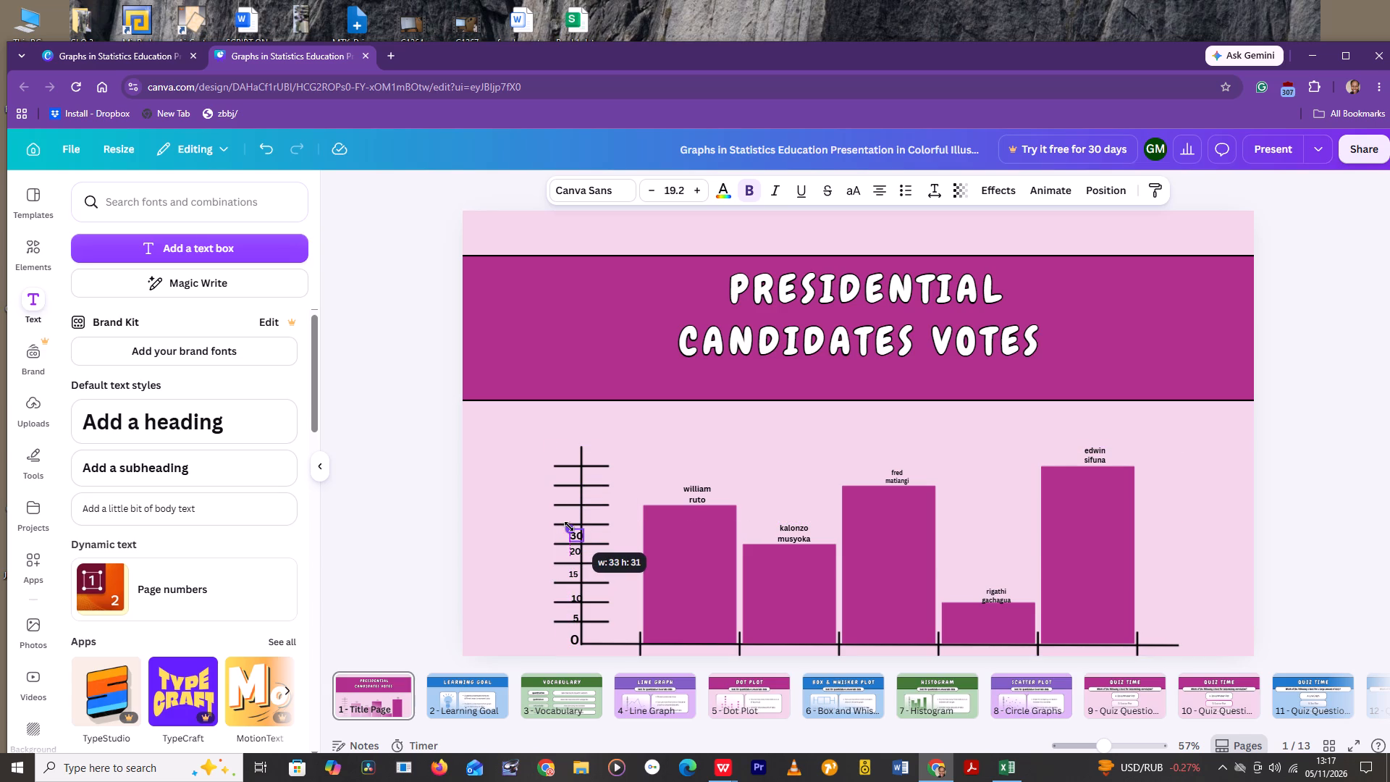
pyautogui.moveTo(569, 526); pyautogui.dragTo(571, 526)
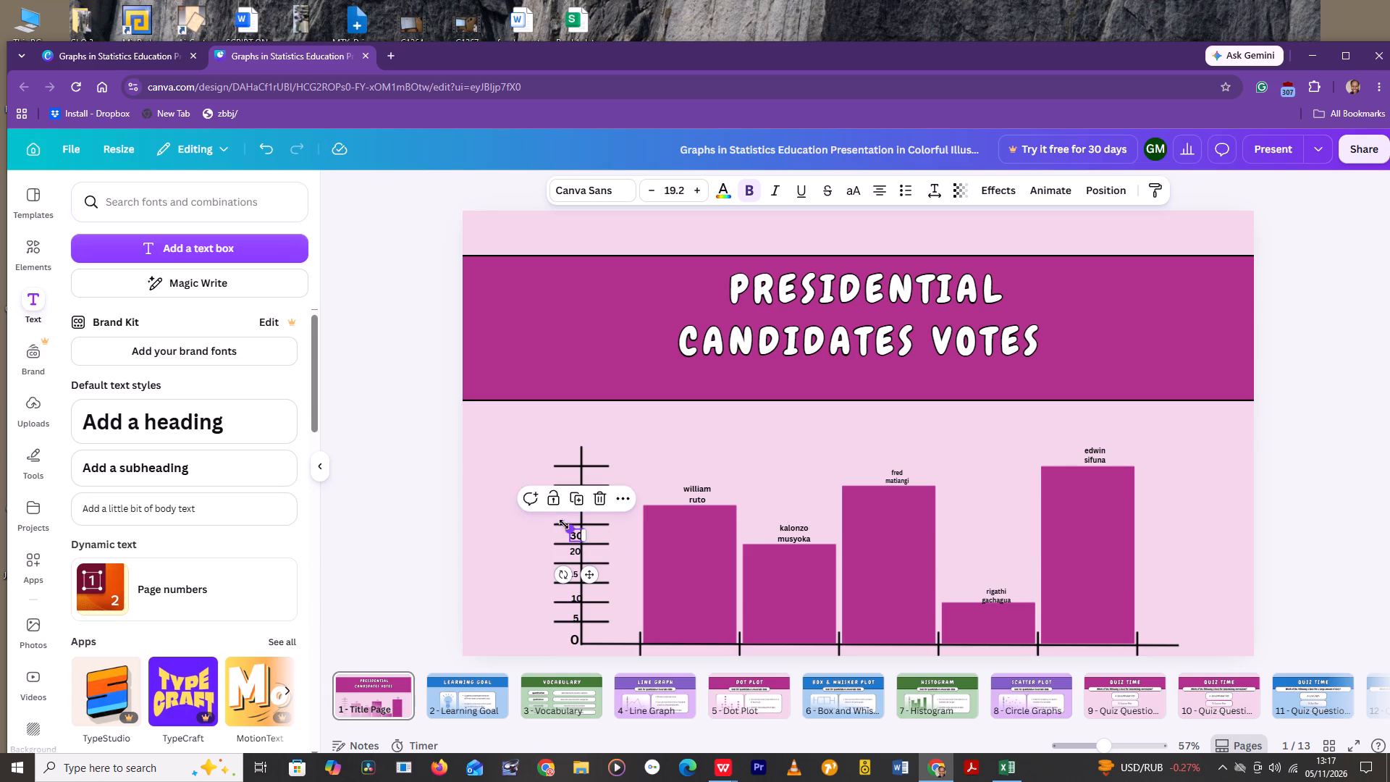
pyautogui.click(548, 448)
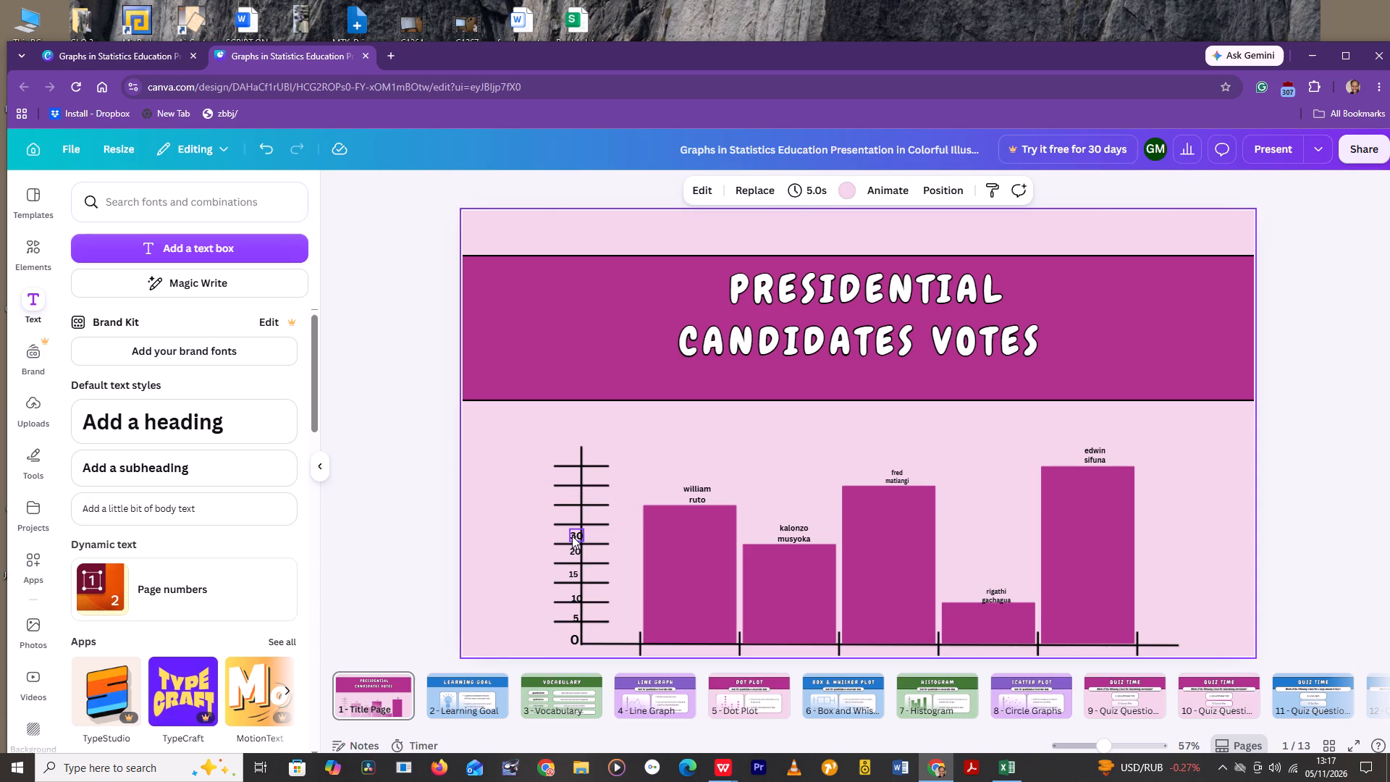
pyautogui.click(573, 536)
pyautogui.click(573, 530)
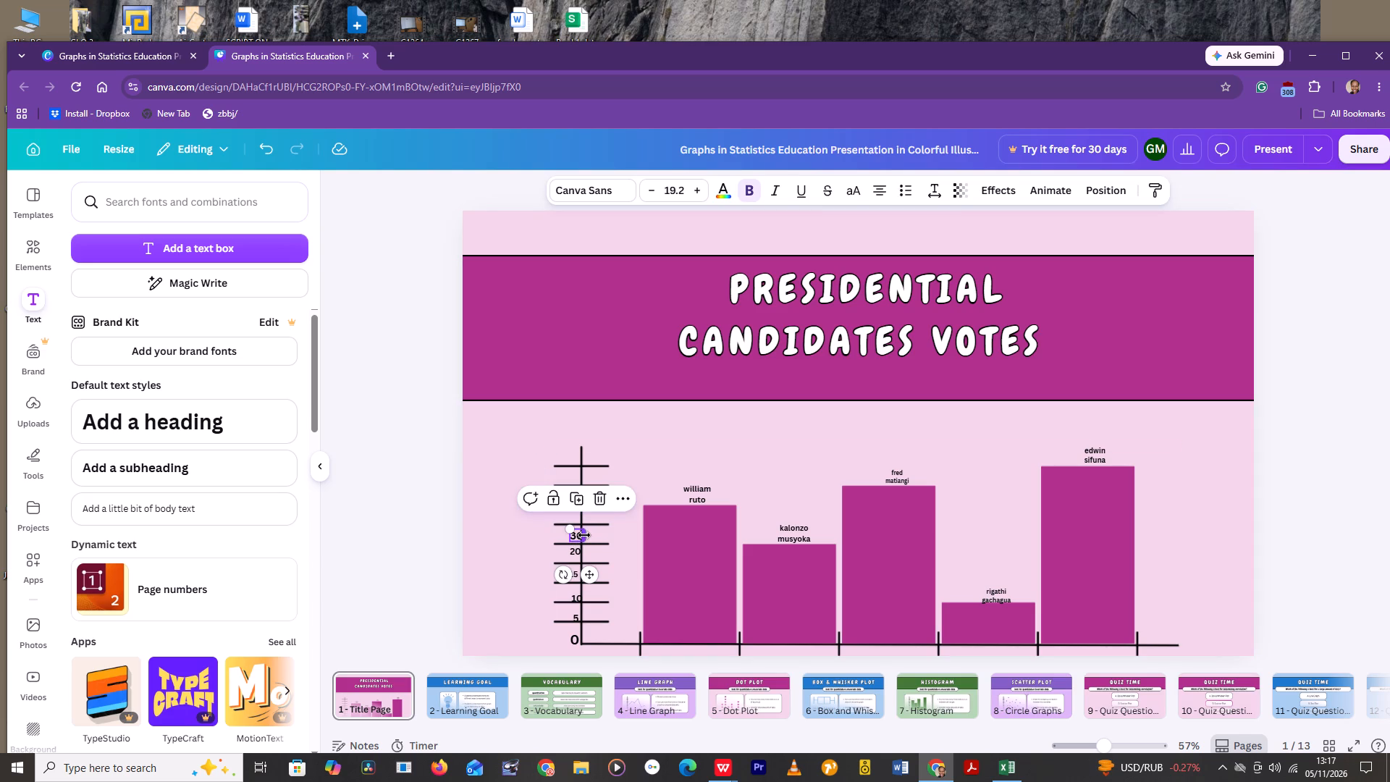
pyautogui.click(584, 535)
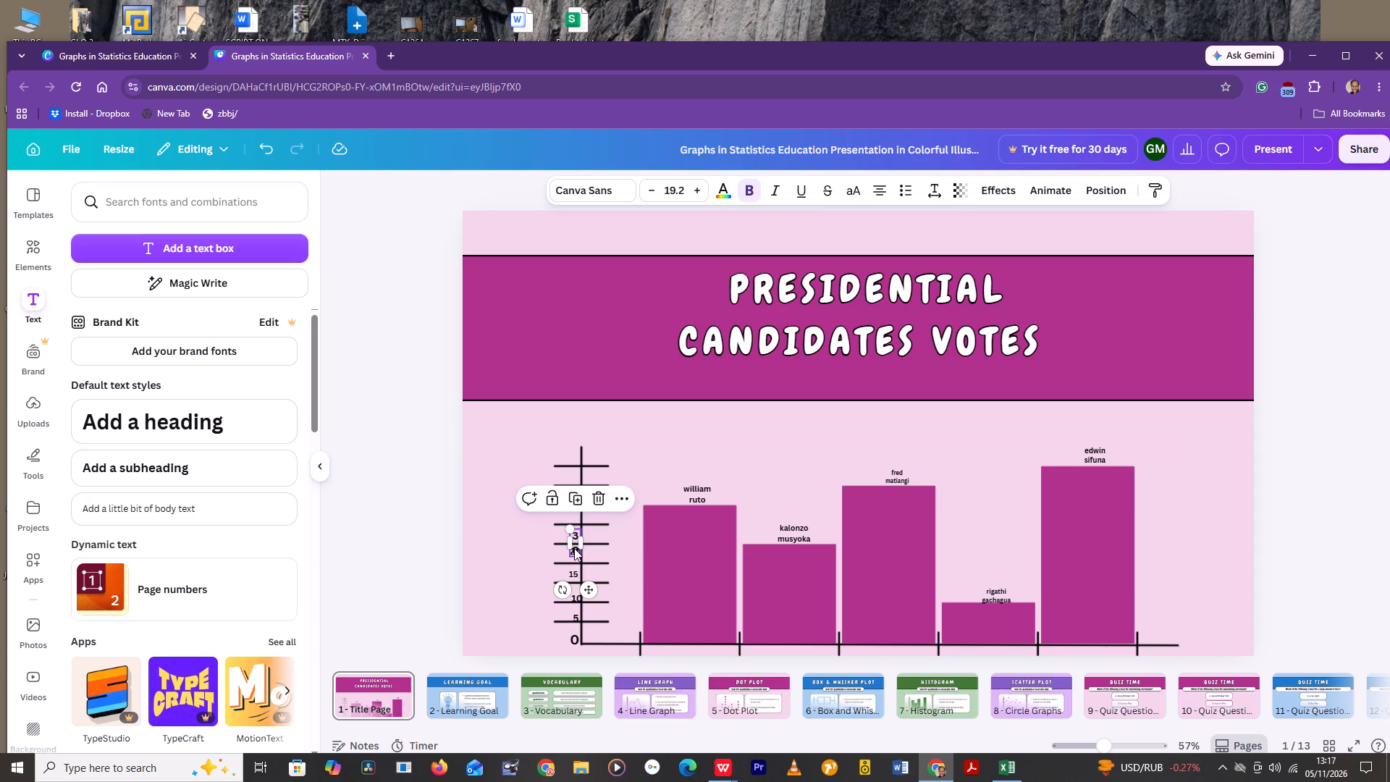
pyautogui.moveTo(567, 537); pyautogui.dragTo(560, 535)
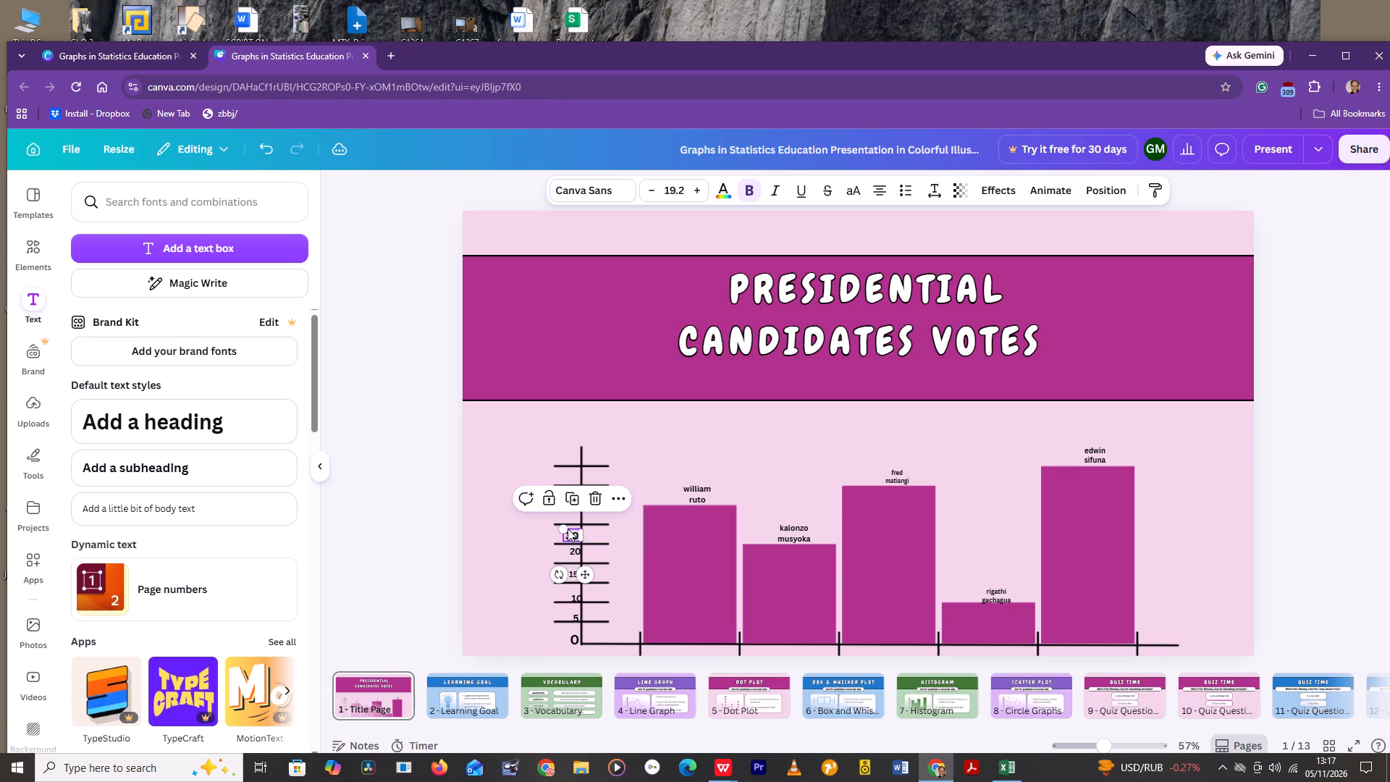
pyautogui.moveTo(560, 523); pyautogui.dragTo(569, 531)
pyautogui.click(574, 534)
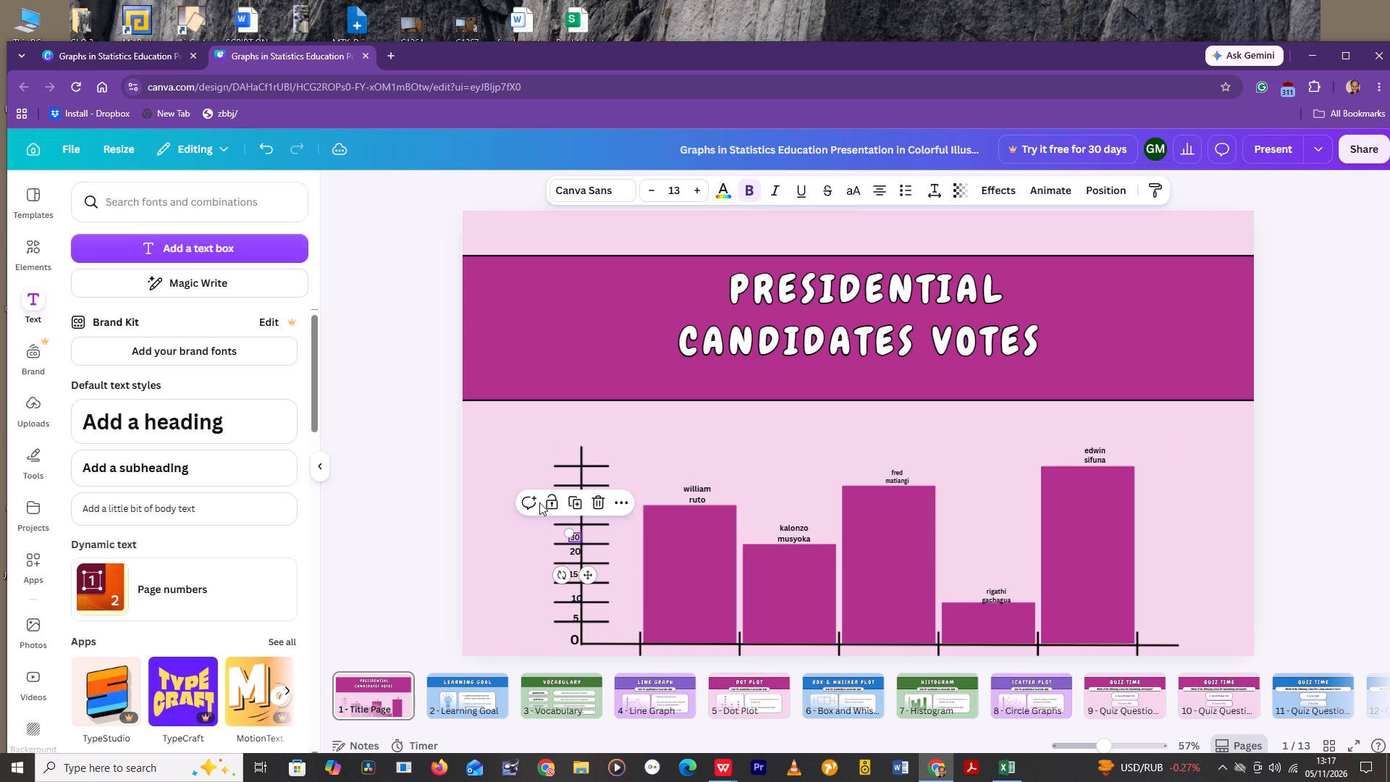
# Add a heading text box reading "40", shrink it to size 24.7 and place it beside the vertical axis above the "30" label.
pyautogui.click(552, 465)
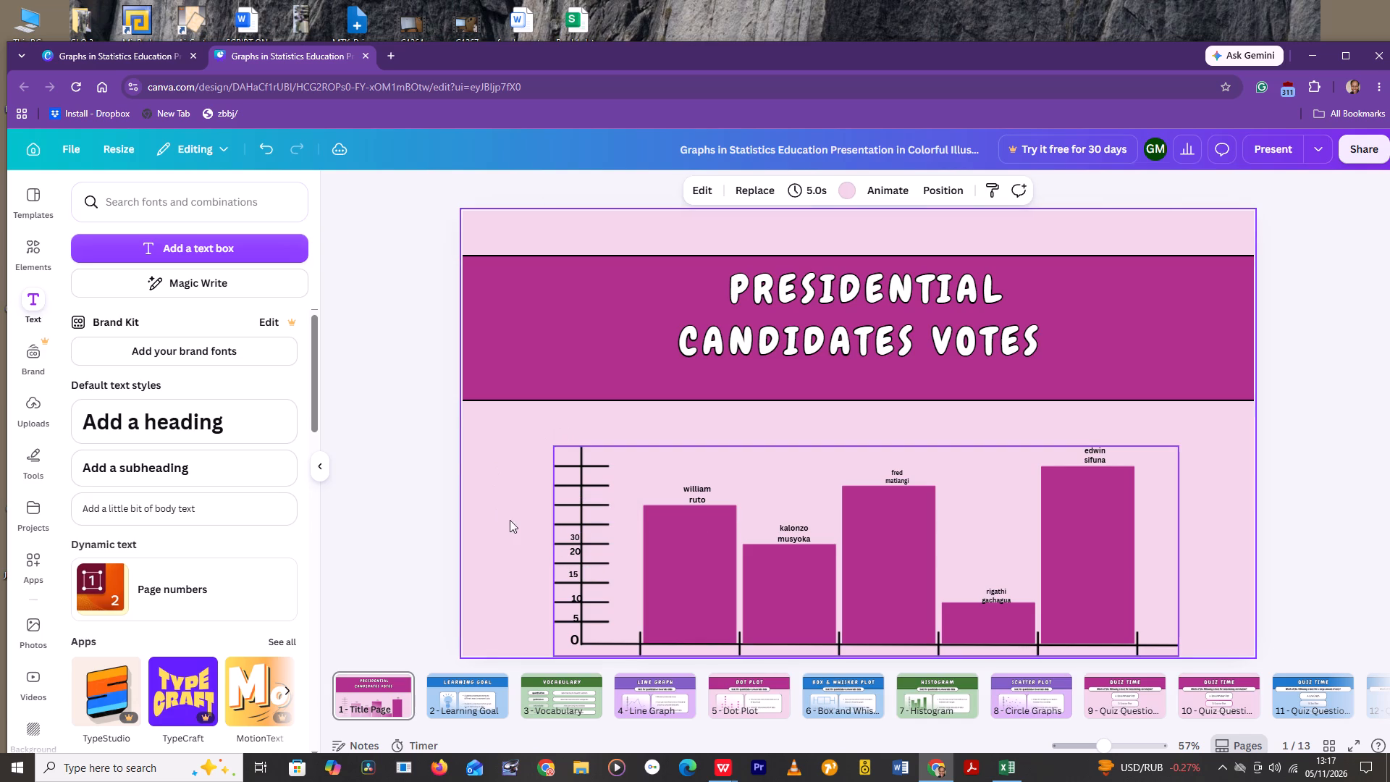
pyautogui.click(234, 421)
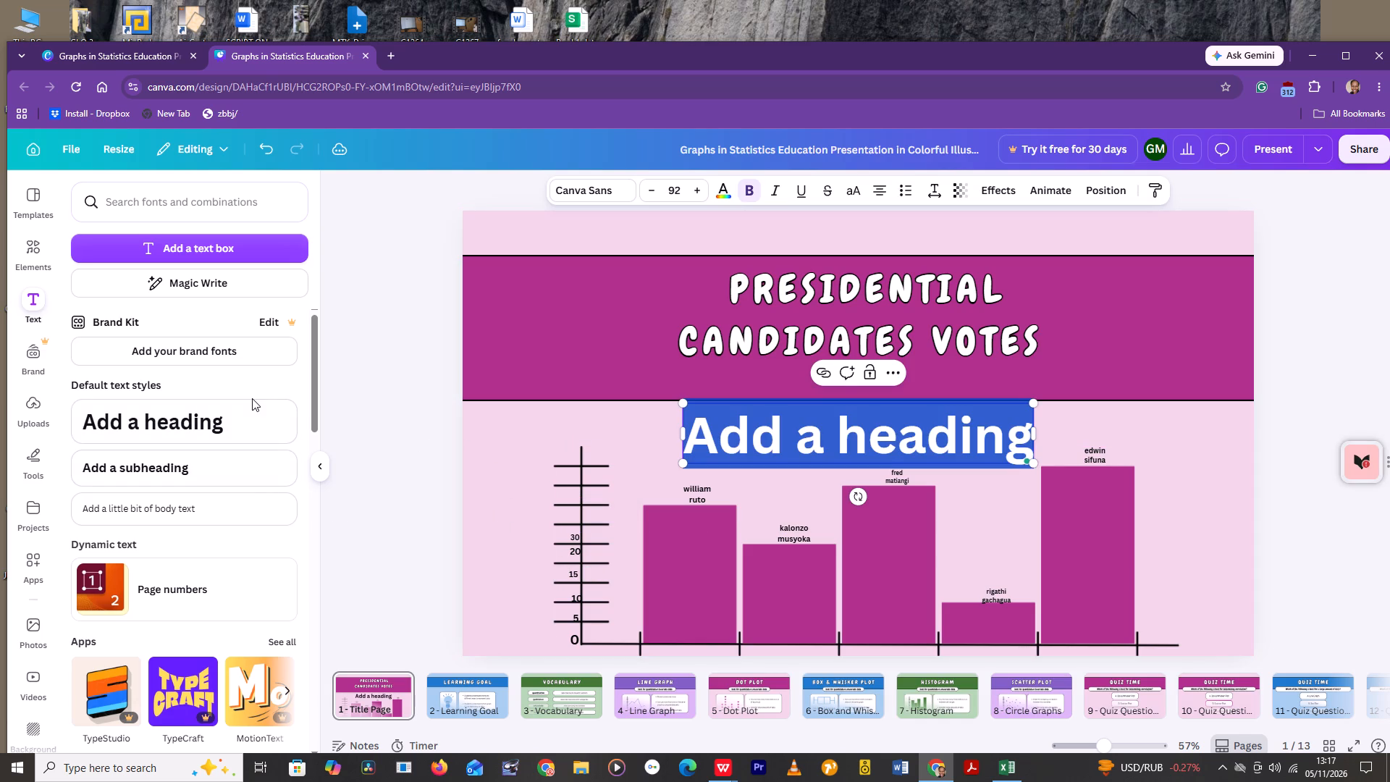
pyautogui.press('Delete')
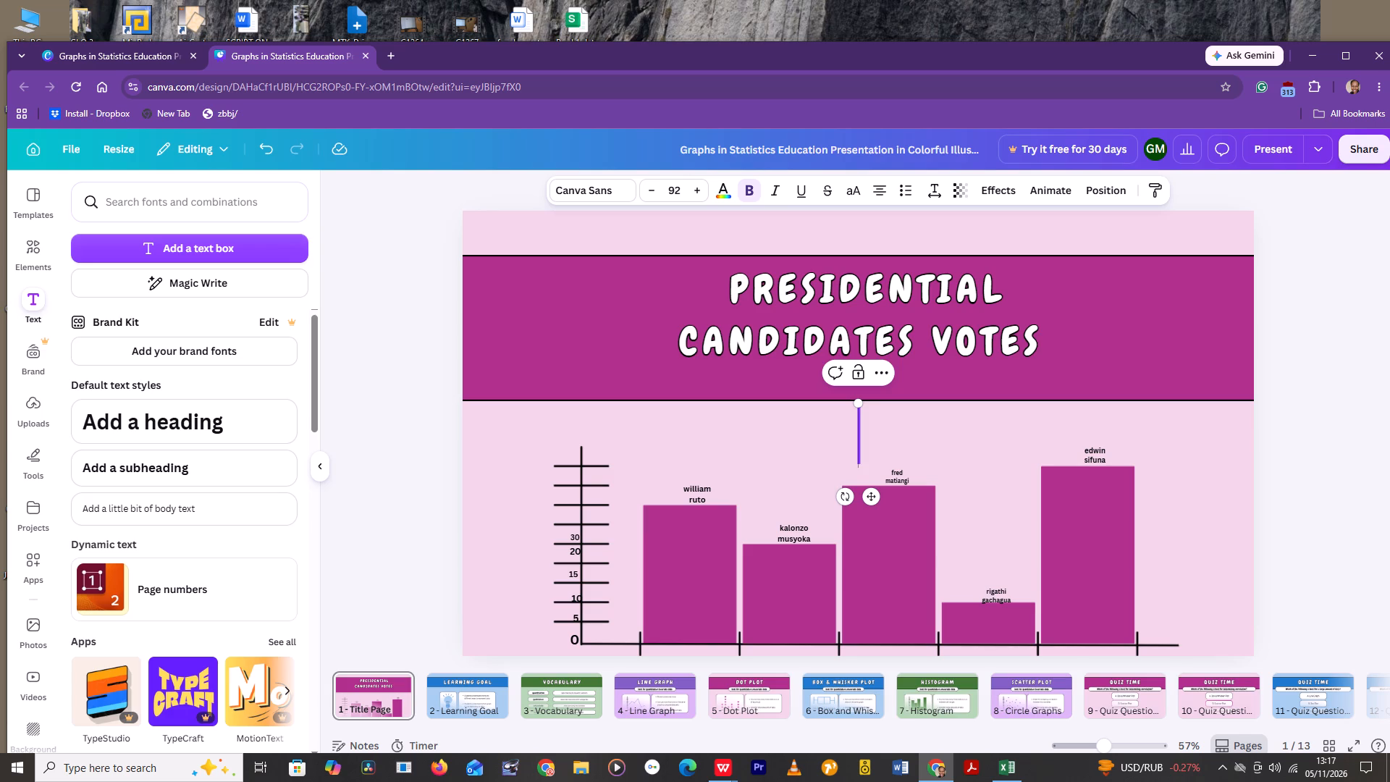
pyautogui.write('40')
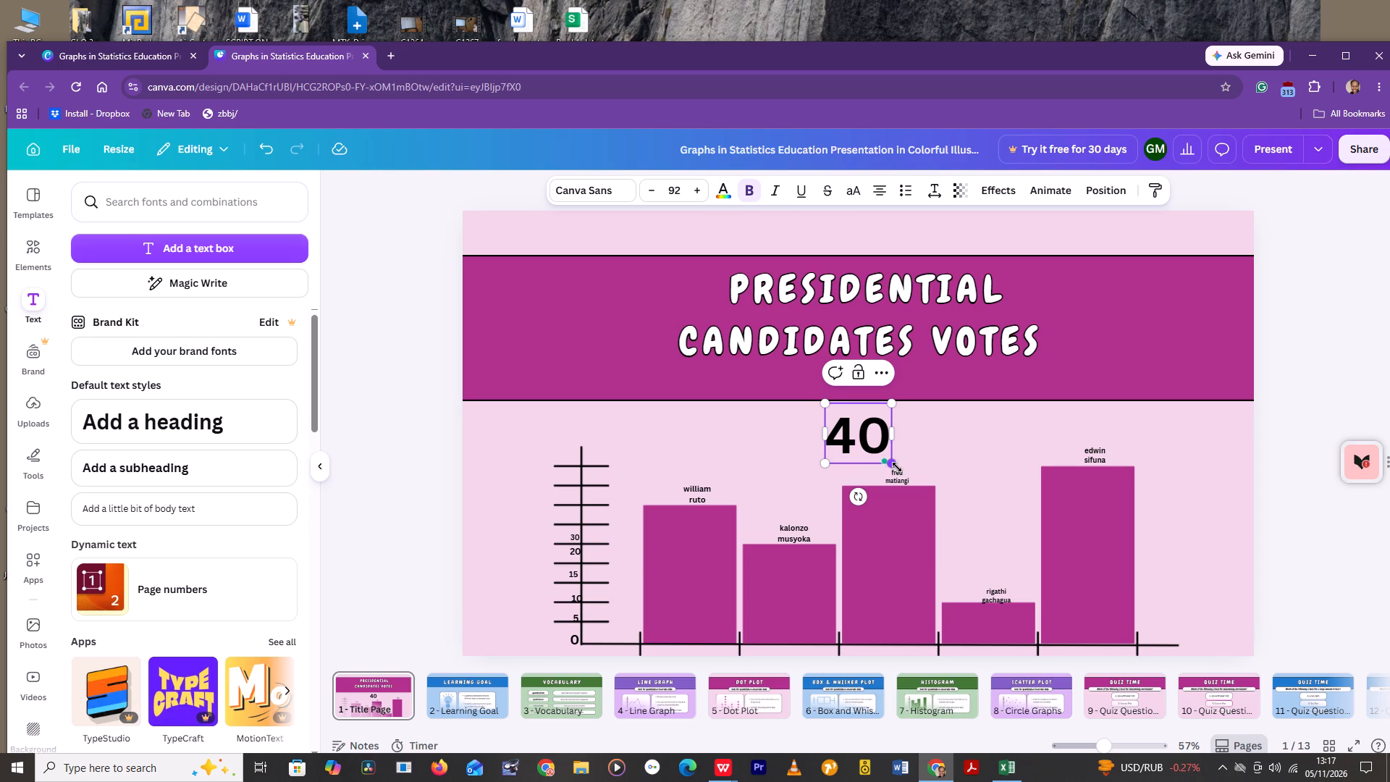
pyautogui.moveTo(897, 467); pyautogui.dragTo(822, 434)
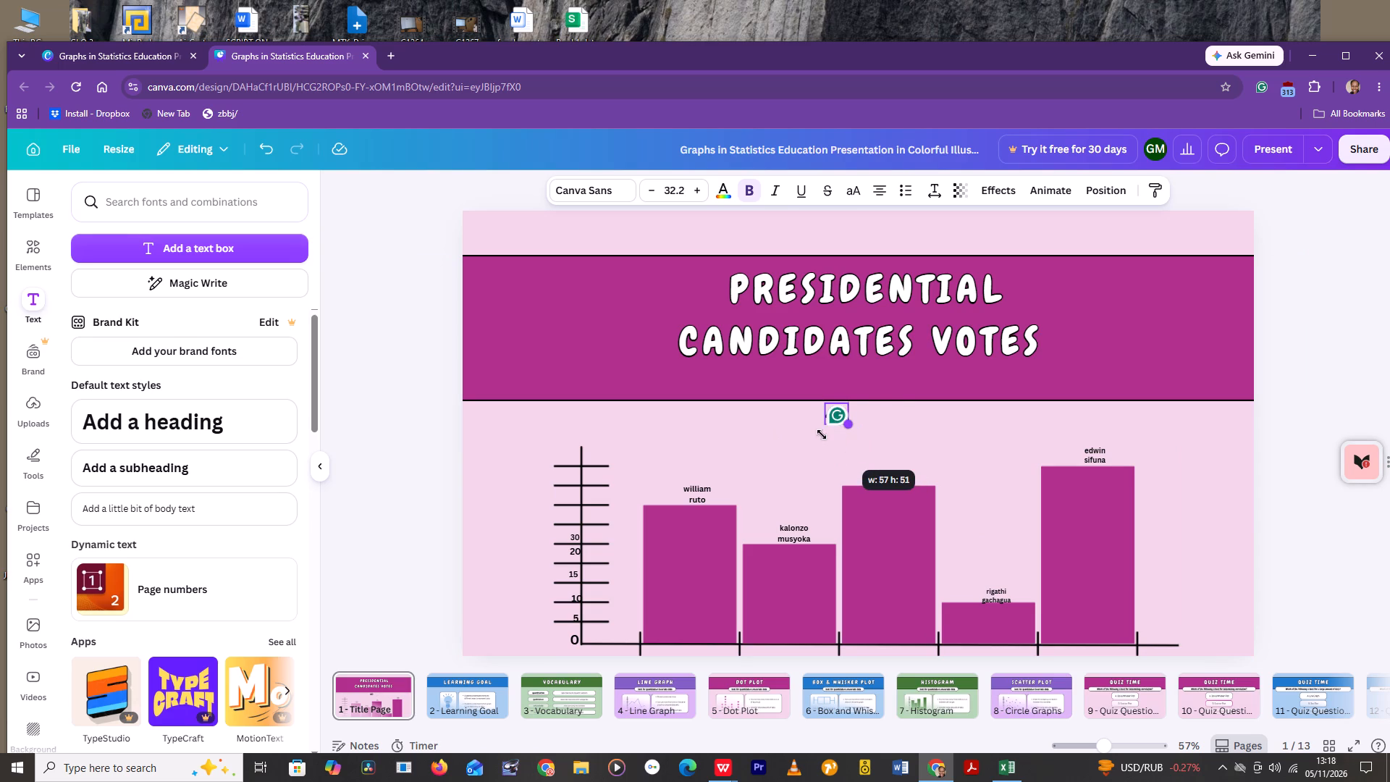
pyautogui.moveTo(822, 434); pyautogui.dragTo(832, 441)
pyautogui.moveTo(848, 450); pyautogui.dragTo(639, 517)
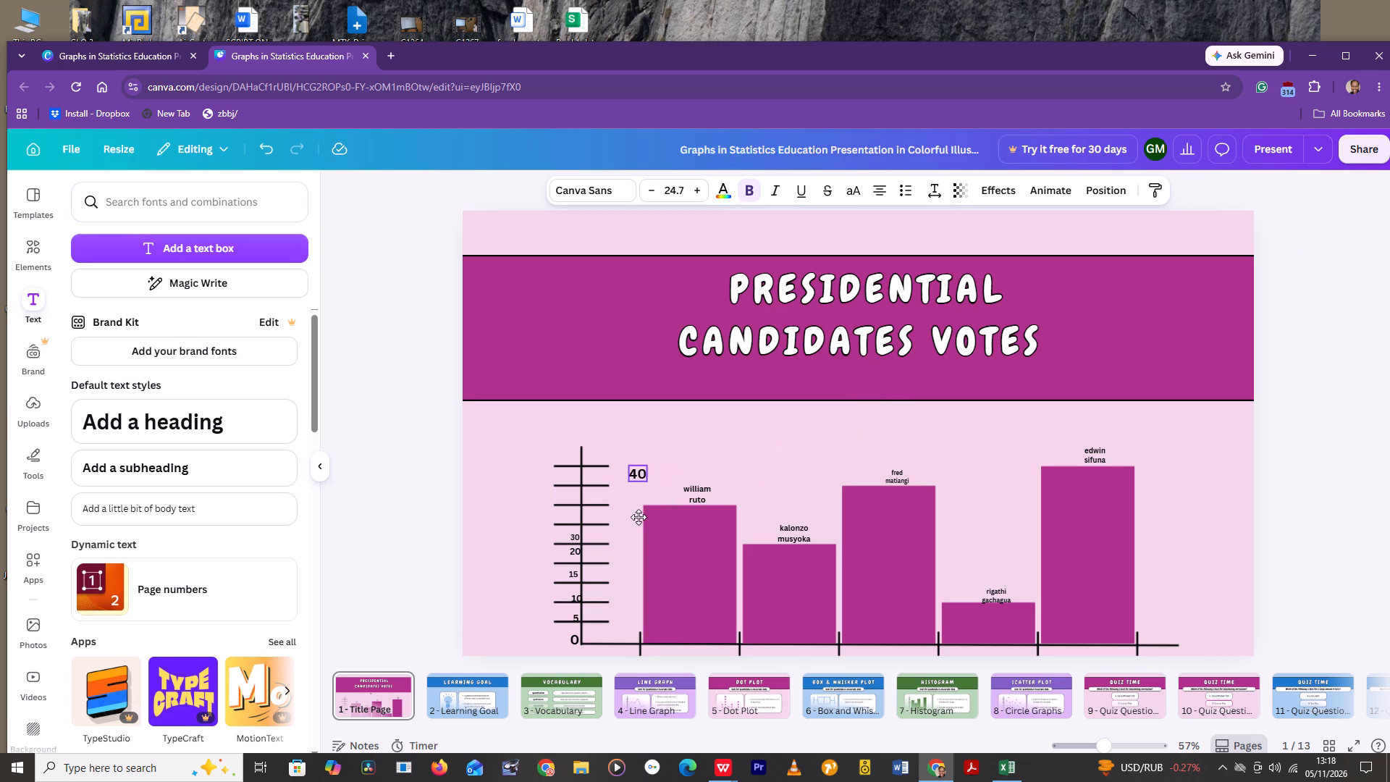
pyautogui.moveTo(639, 517); pyautogui.dragTo(589, 557)
pyautogui.click(589, 557)
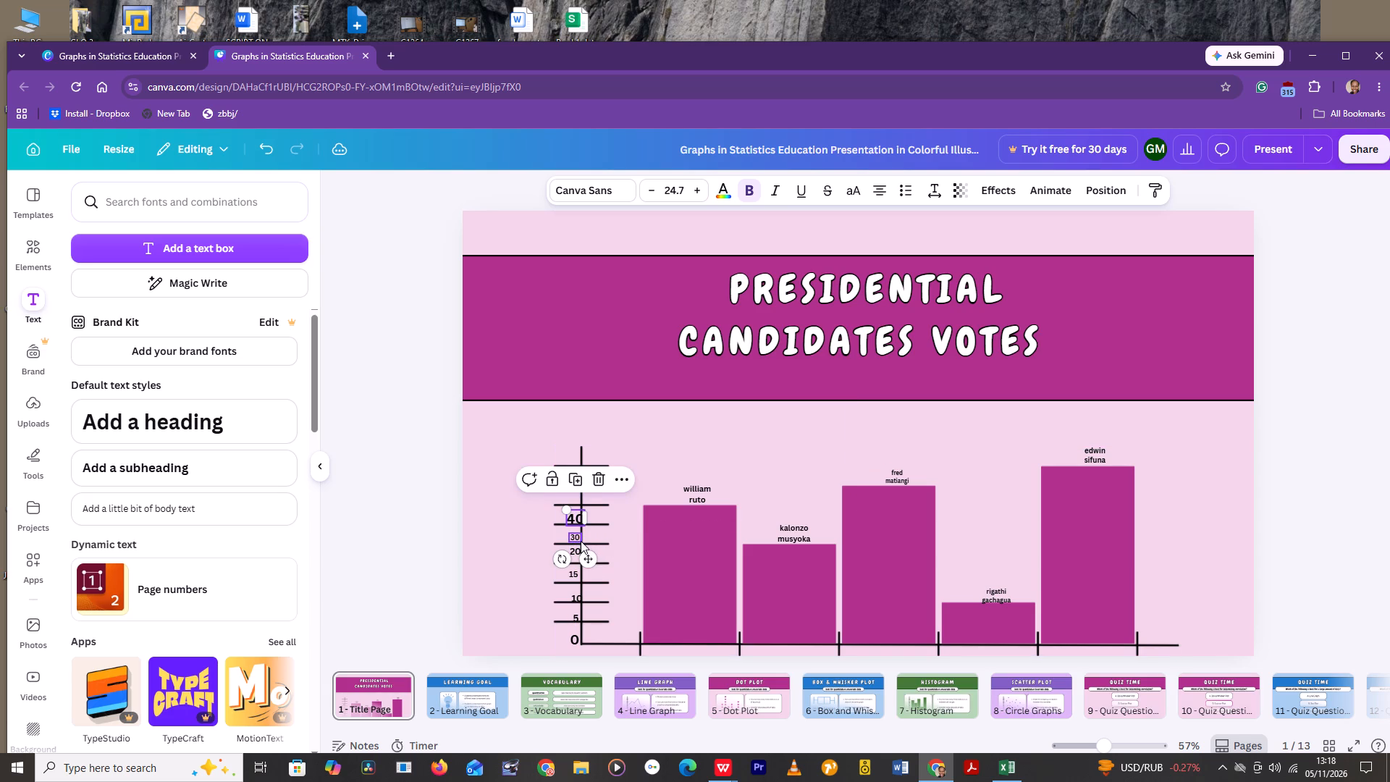
# Set the vertical axis's "30" label to font size 16.
pyautogui.click(576, 537)
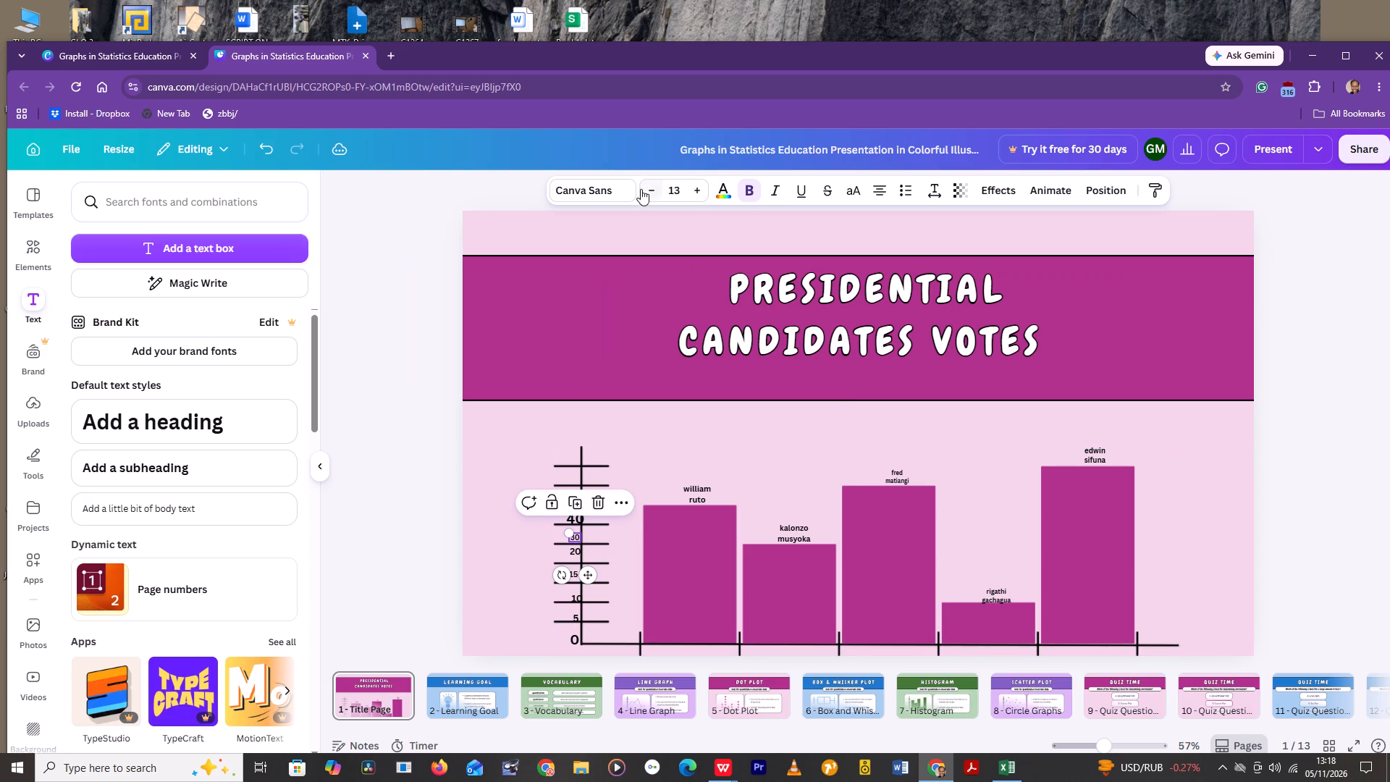
pyautogui.click(652, 187)
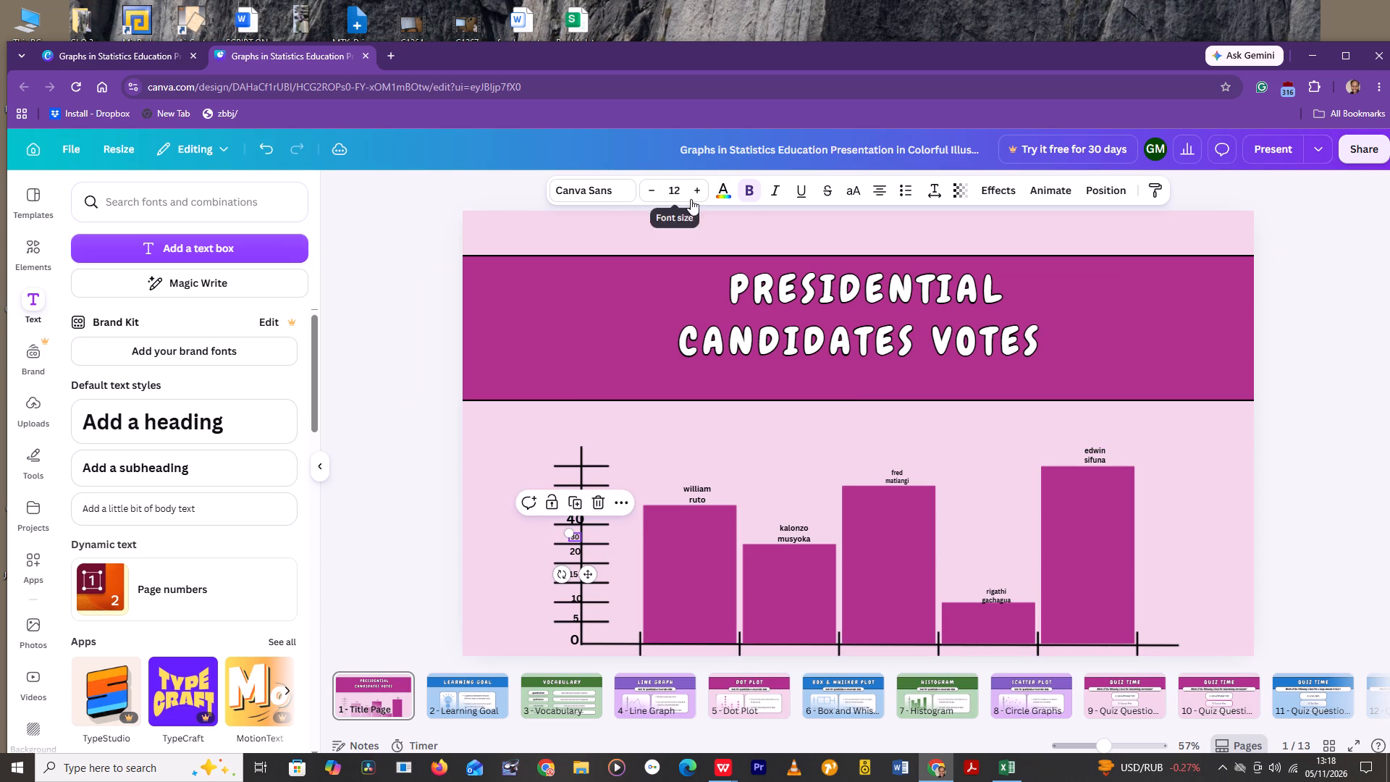
pyautogui.click(695, 193)
pyautogui.click(695, 193)
pyautogui.click(695, 193)
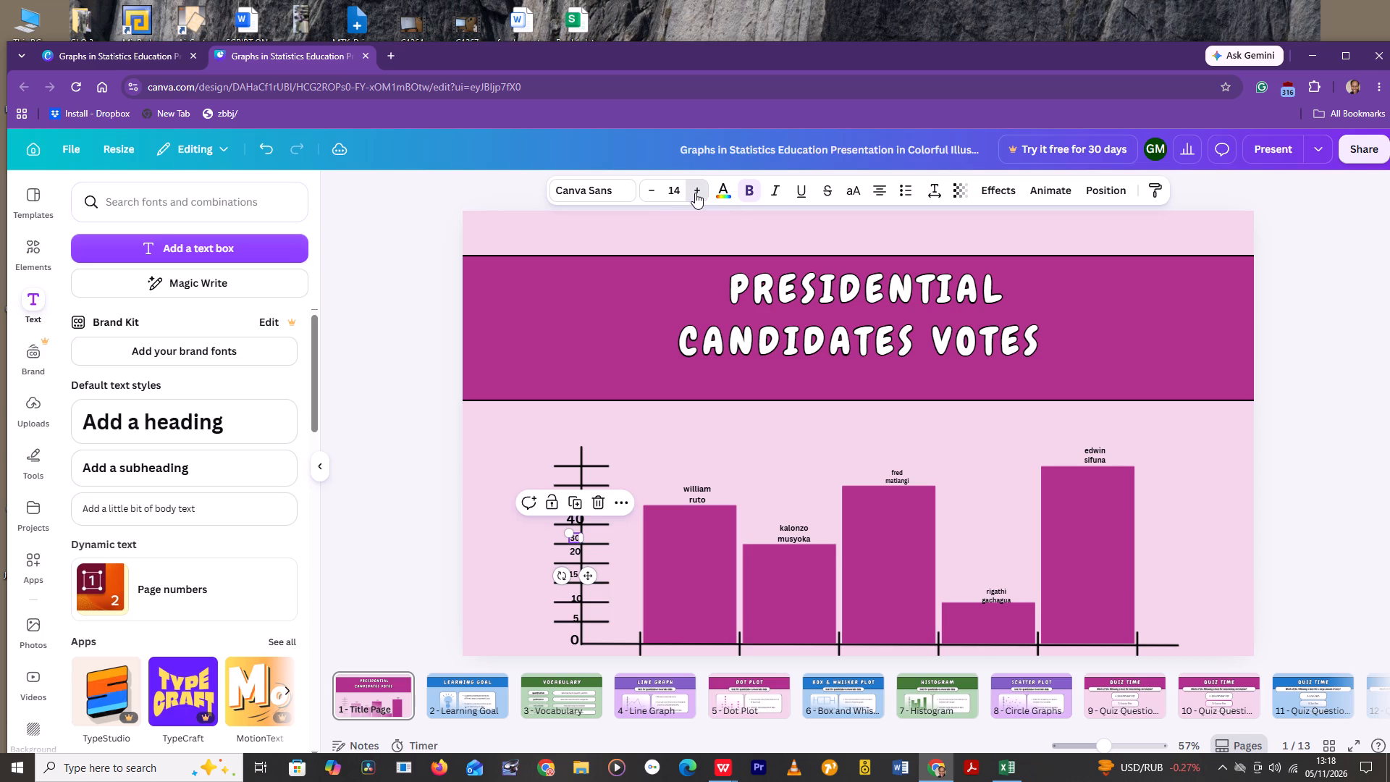
pyautogui.doubleClick(695, 193)
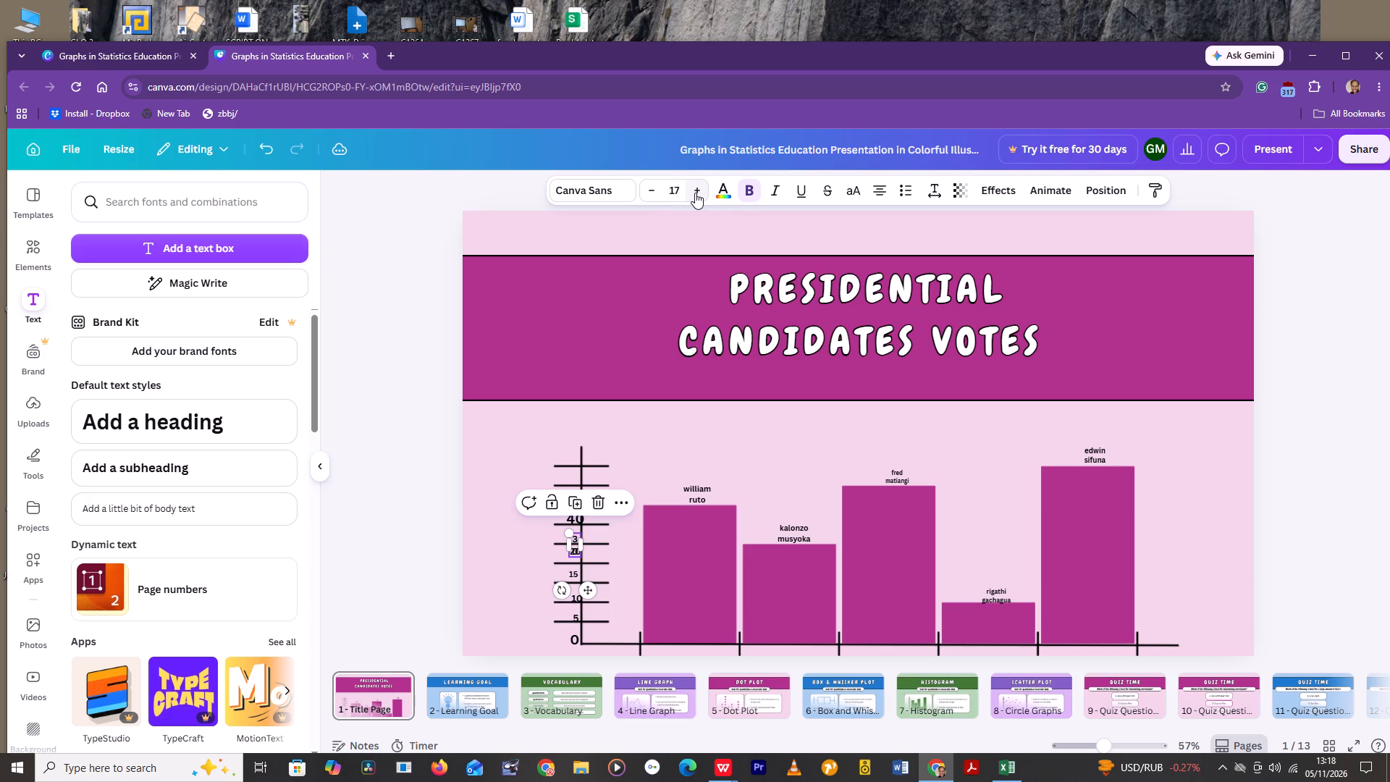
pyautogui.click(653, 189)
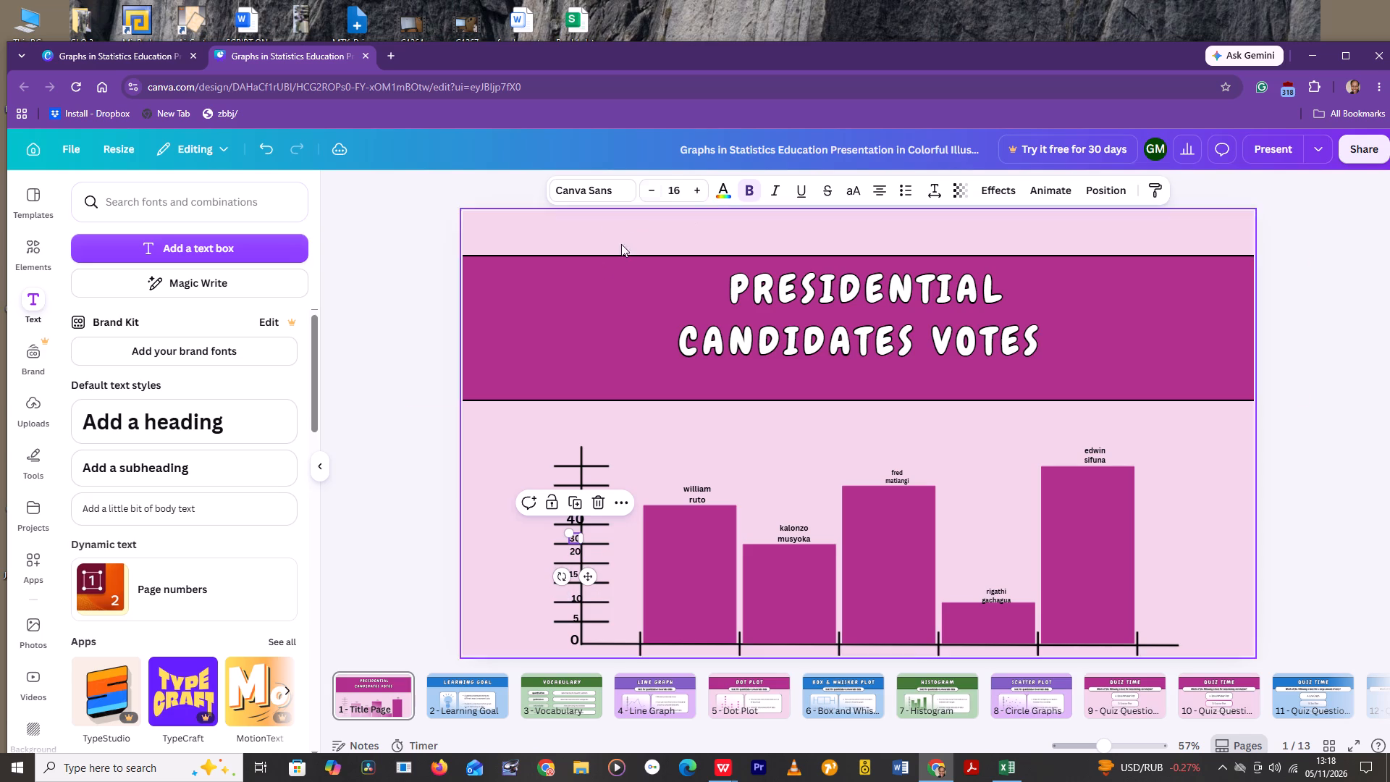
pyautogui.click(526, 412)
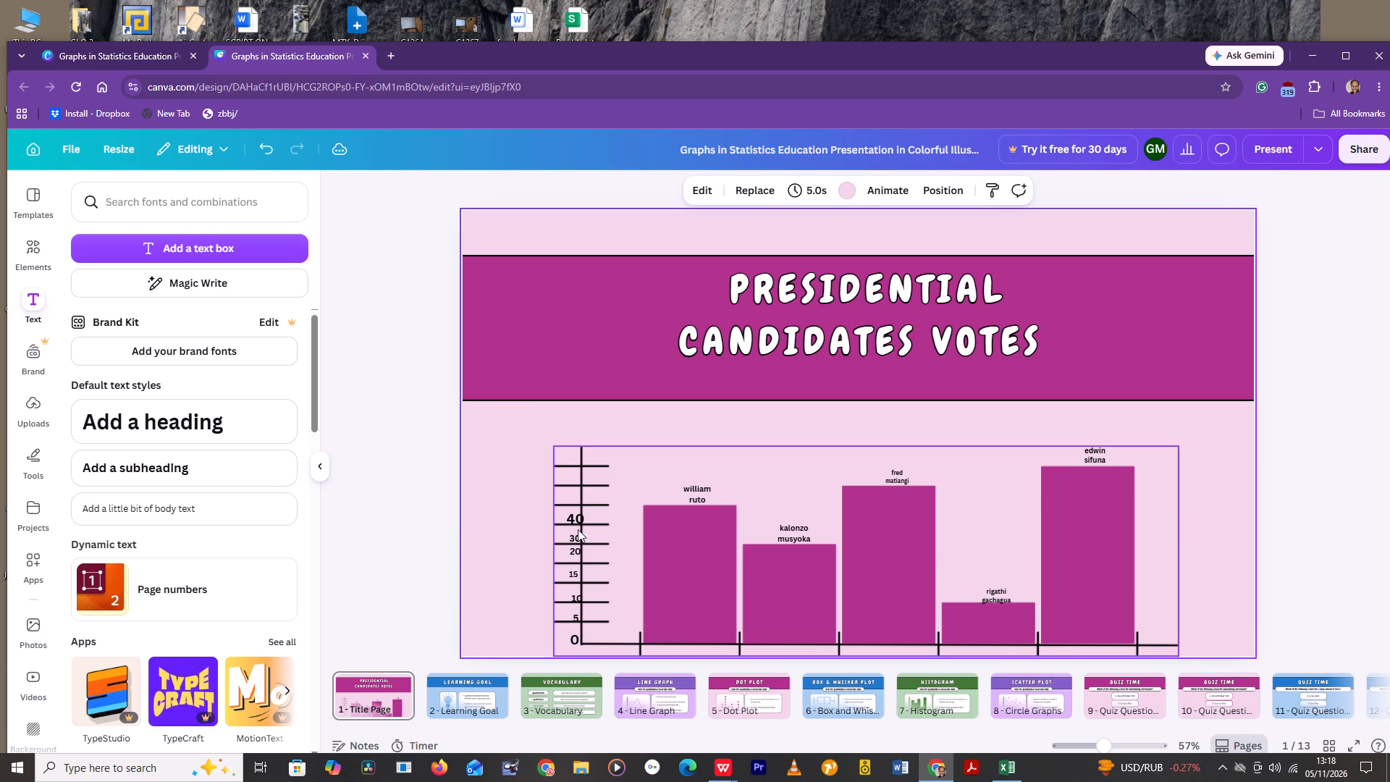
# Enlarge the vertical axis's "40" label to size 28.1 and save the design.
pyautogui.click(581, 521)
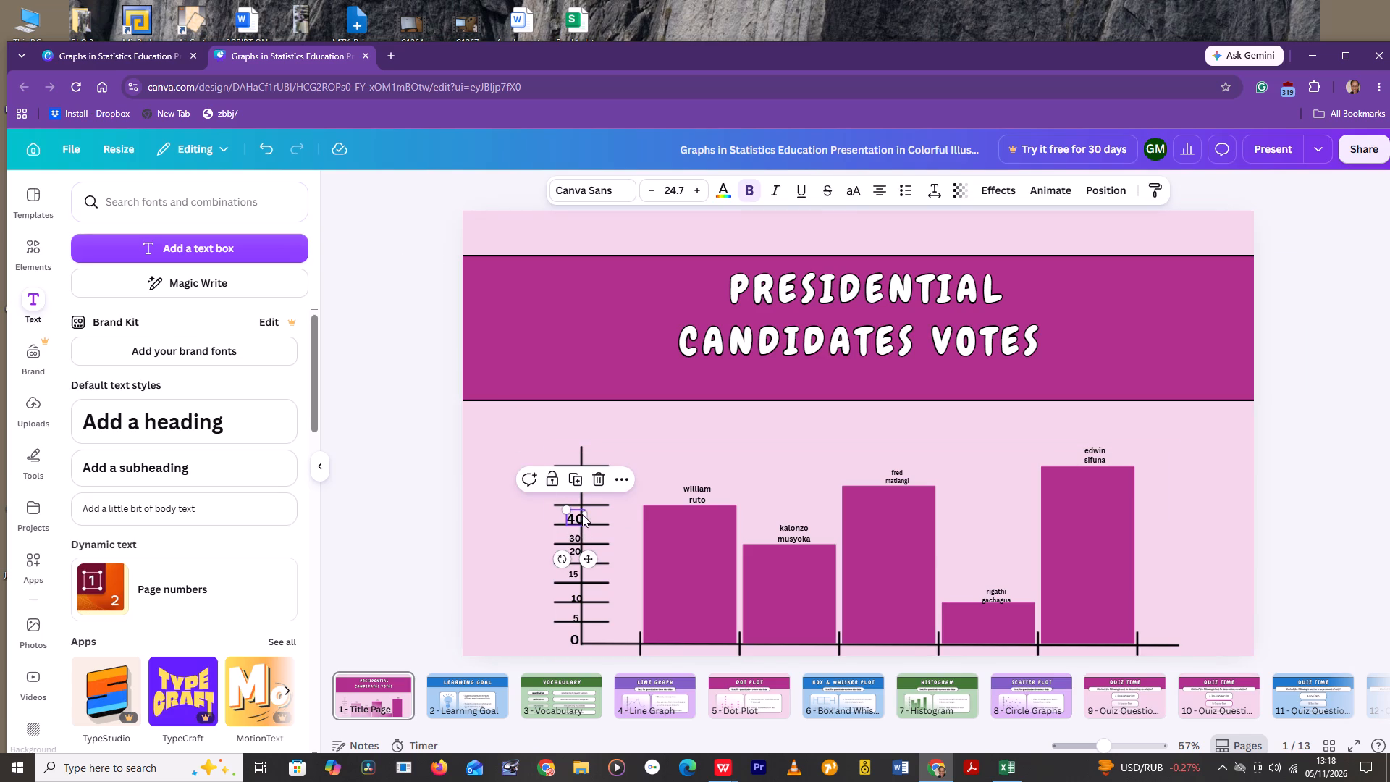
pyautogui.click(566, 505)
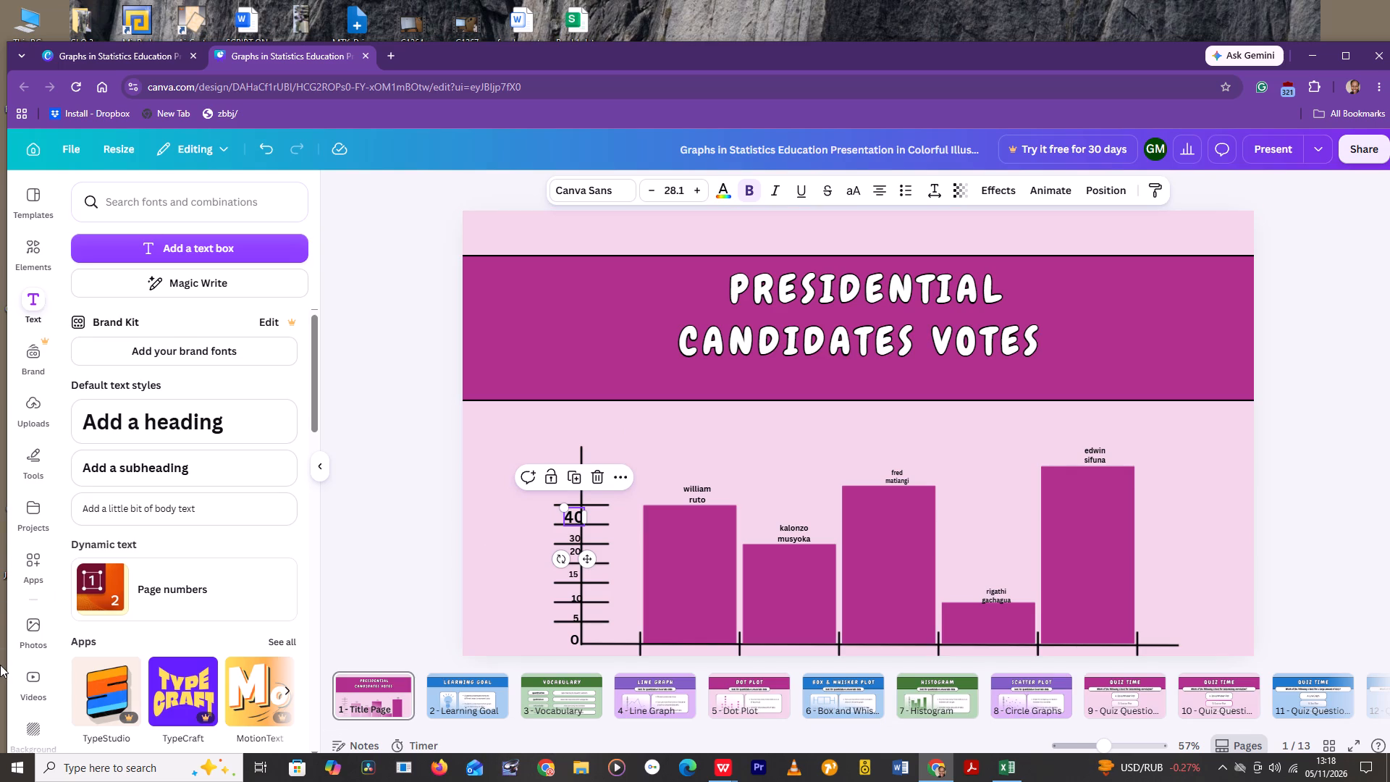
pyautogui.hotkey('ctrl', 's')
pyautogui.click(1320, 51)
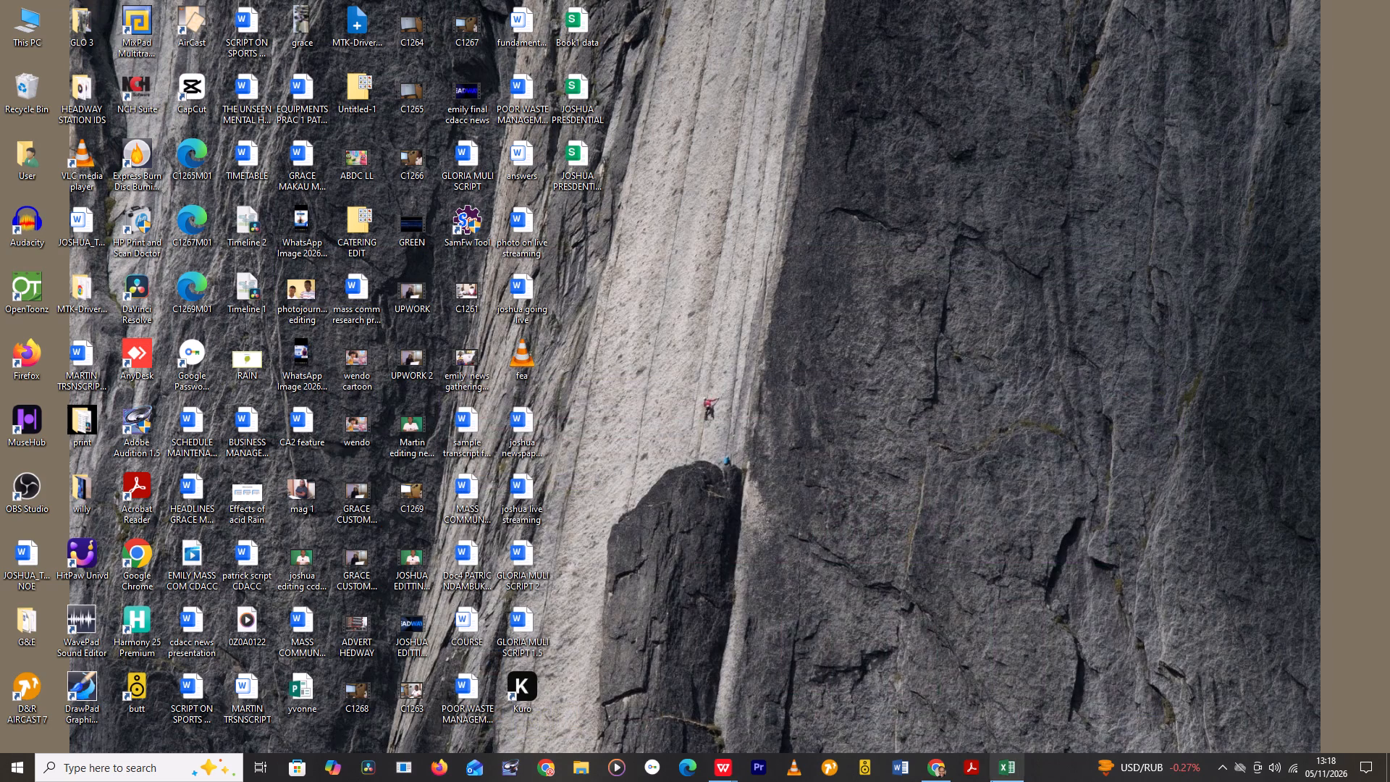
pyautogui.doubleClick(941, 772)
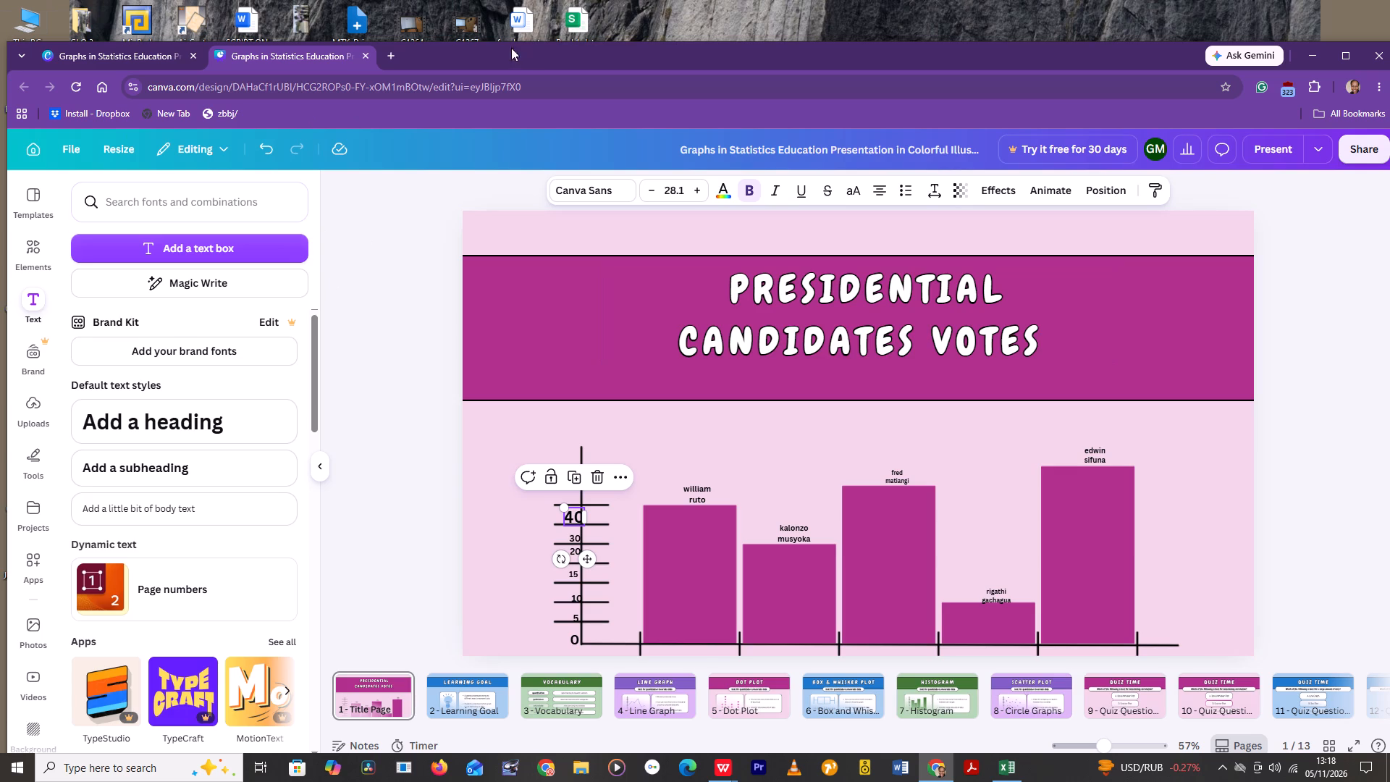
pyautogui.click(386, 59)
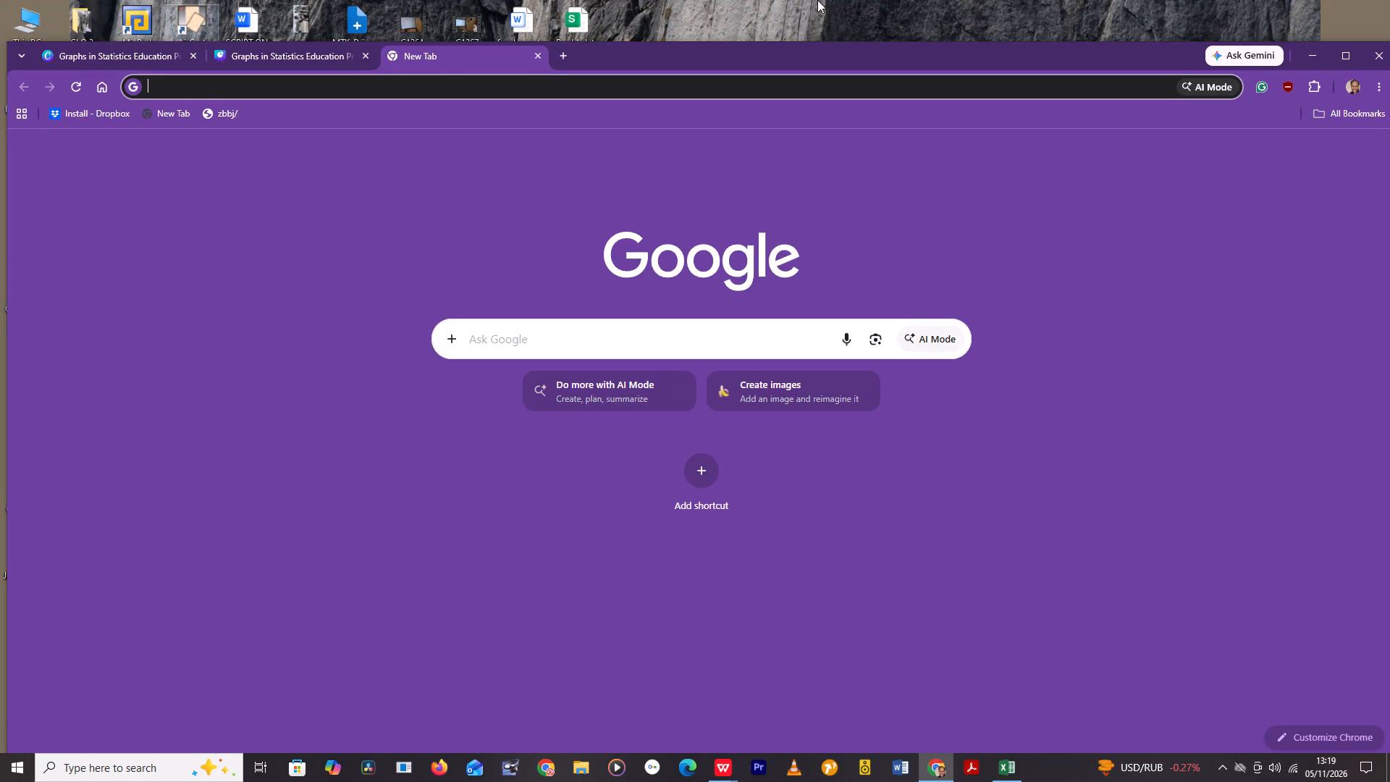